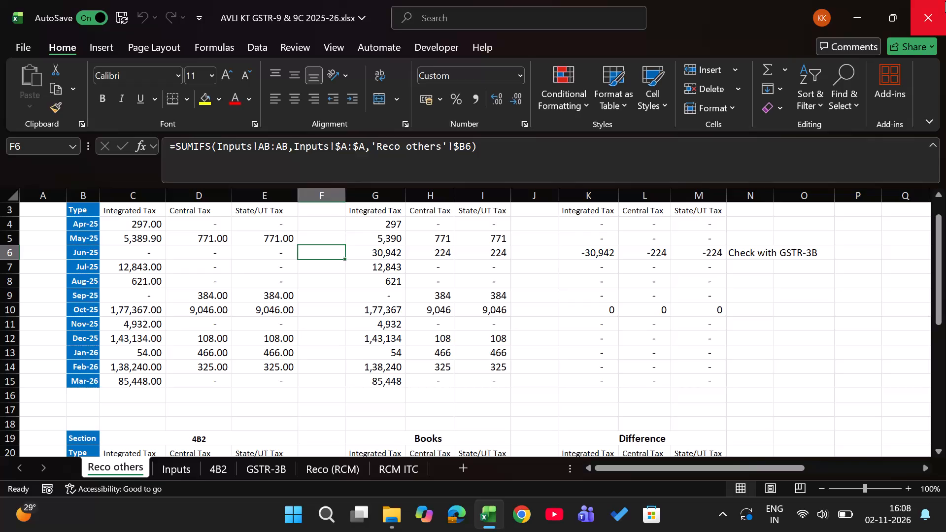
Examine the Jun-25 GSTR-3B tax formulas in the first reconciliation table of the Reco others sheet.
key("Left")
key("Left")
key("Left")
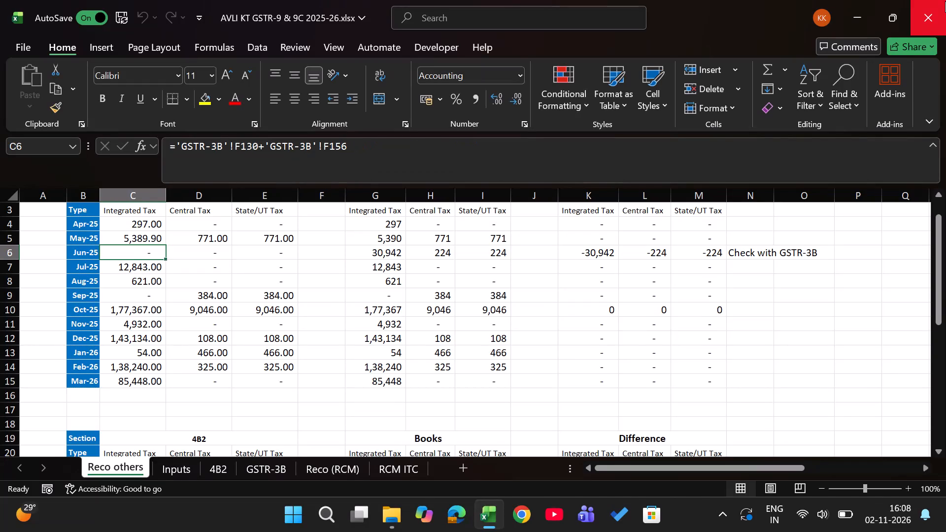
key("Left")
key("Left")
key("Right")
key("Right")
key("Right")
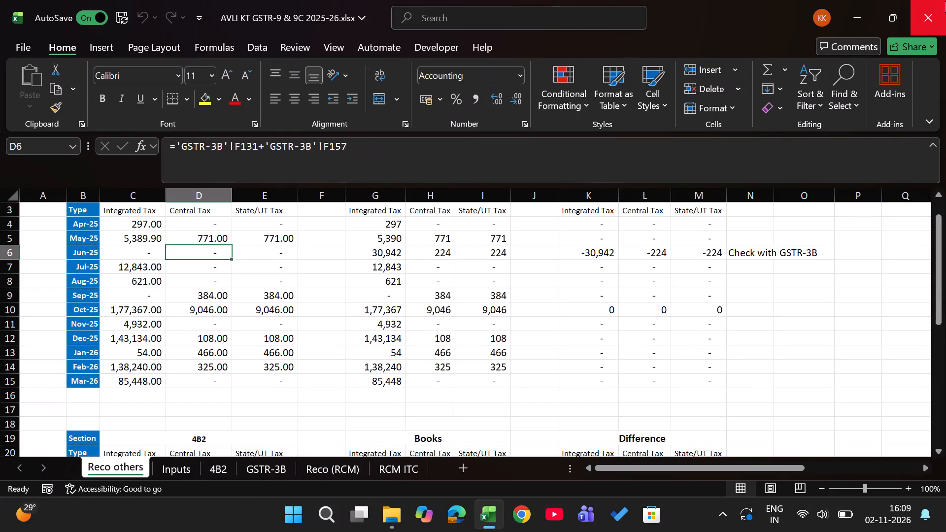
Look through the GSTR-3B and Inputs sheets that feed the reconciliation, and return to Reco others.
key("ctrl+Page_Down")
key("ctrl+Page_Down")
key("ctrl+Page_Down")
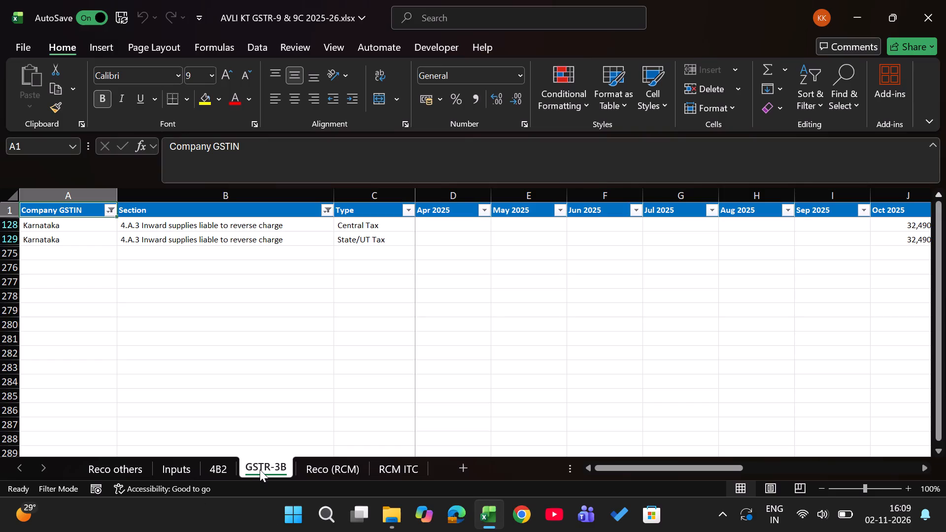
key("ctrl+Page_Up")
key("ctrl+Page_Up")
key("ctrl+Page_Down")
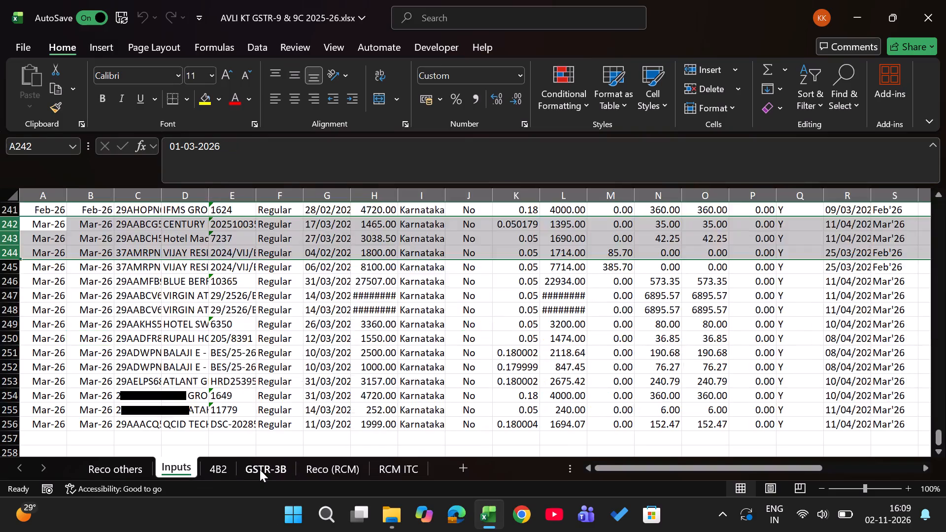
key("ctrl+Page_Up")
key("ctrl+Page_Up")
Examine the Jun-25 Books figures, the differences per tax type and the remark beside them.
key("Right")
key("Right")
key("Right")
key("Right")
key("Right")
key("Right")
key("Right")
key("Right")
key("Right")
key("Right")
key("Right")
key("Left")
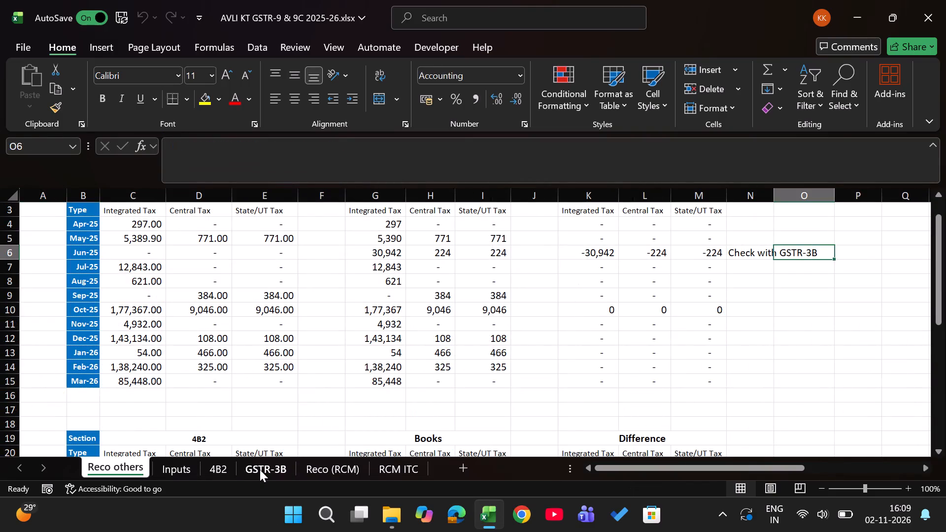
key("Left")
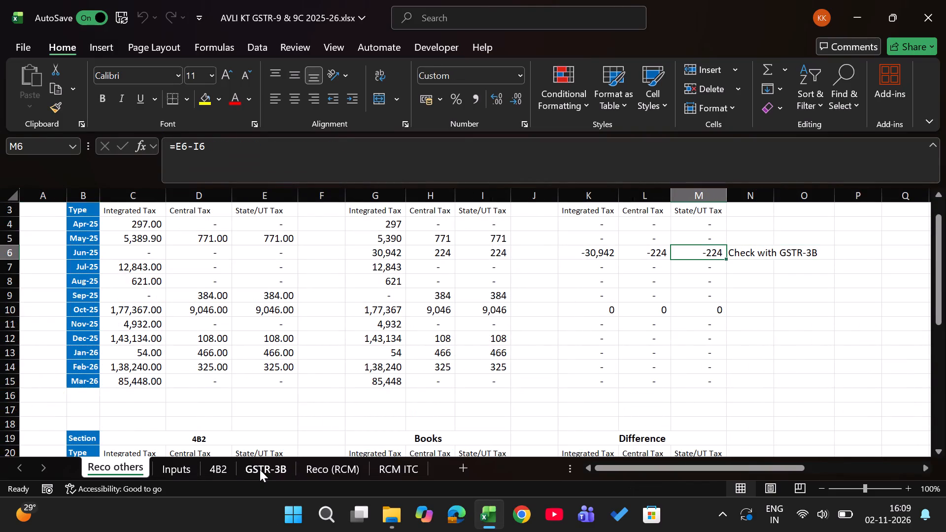
Review the 4B2 versus Books reconciliation table below, including its monthly differences and remarks through Mar-26.
key("ctrl+Down")
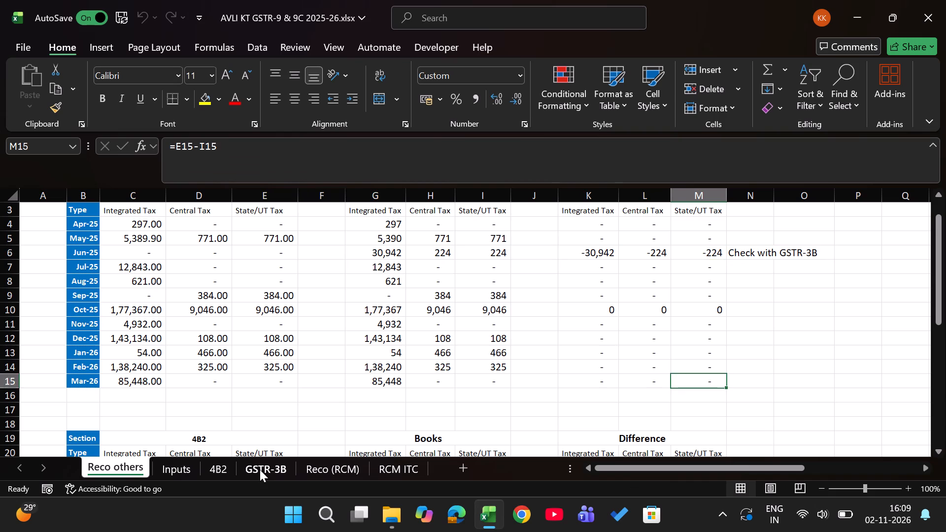
key("Down")
key("Down")
key("Down")
key("Down")
key("Down")
key("Down")
key("Down")
key("Down")
key("Down")
key("Down")
key("Down")
key("Down")
key("Down")
key("Down")
key("Down")
key("Down")
key("Down")
key("Down")
key("Down")
key("Down")
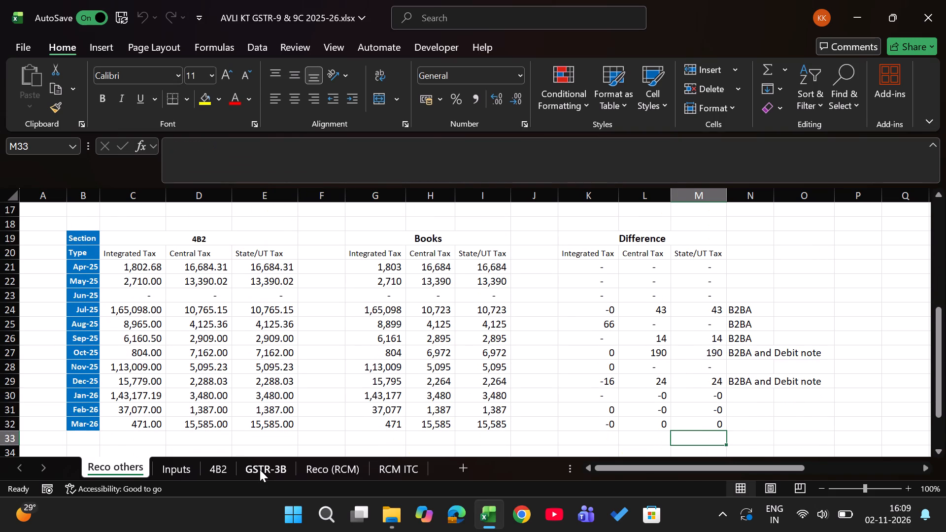
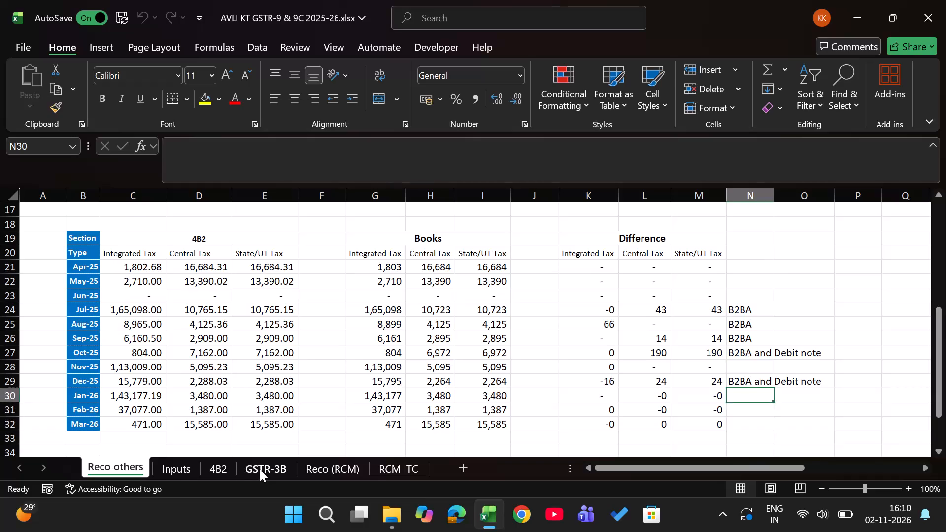
Examine the Jun-25 row of the first reconciliation table in Reco others, from its State/UT Tax difference back to its Integrated Tax formula.
key("Up")
key("Left")
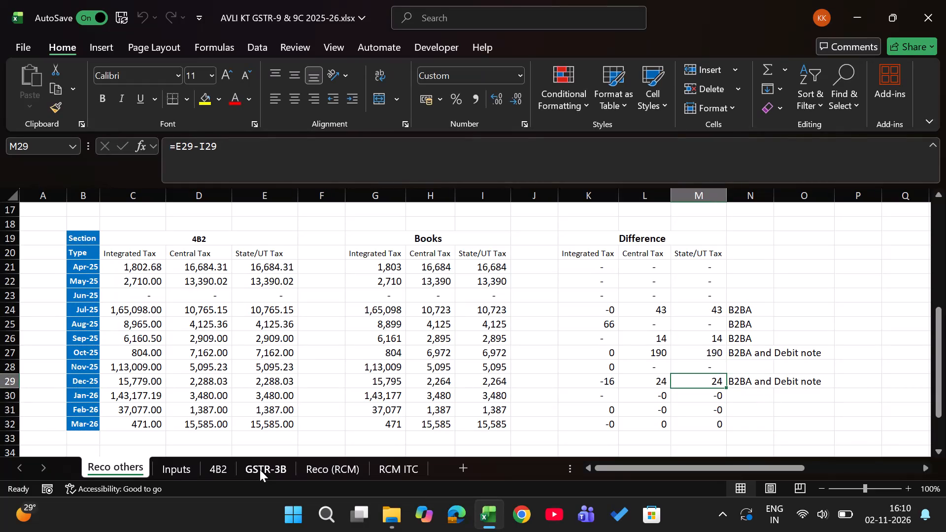
key("Up")
key("Up")
key("Up")
key("Up")
key("Up")
key("Up")
key("Up")
key("Up")
key("Up")
key("Up")
key("Up")
key("Up")
key("Up")
key("Up")
key("Up")
key("Up")
key("Up")
key("Up")
key("Up")
key("Up")
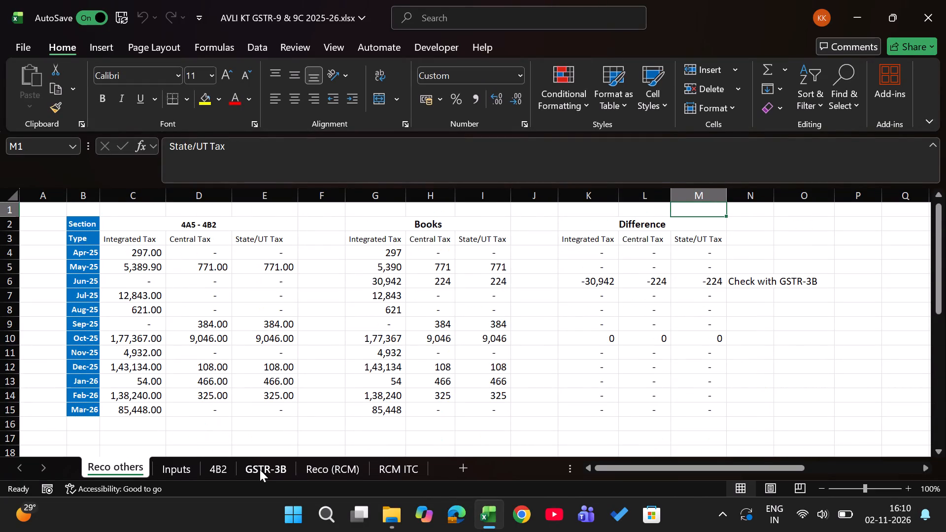
key("Down")
key("Down")
key("Down")
key("Down")
key("Down")
key("Down")
key("Down")
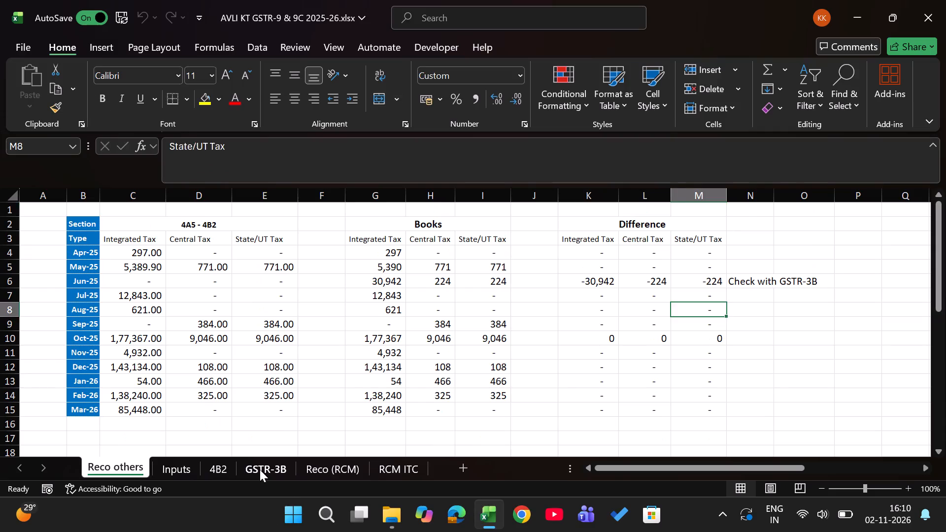
key("Up")
key("Up")
key("Left")
key("Left")
key("Left")
key("Left")
key("Left")
key("Left")
key("Left")
key("Left")
key("Left")
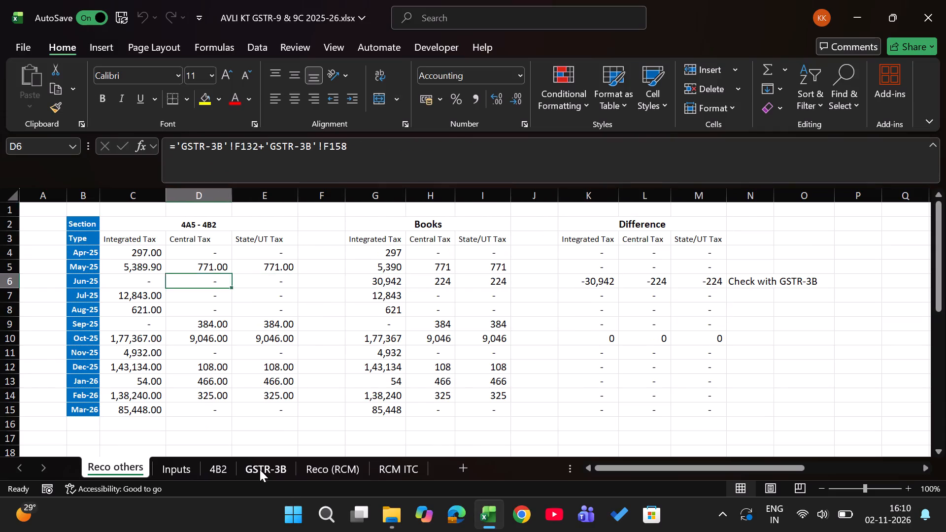
key("Left")
Clear all the filters on the GSTR-3B sheet.
key("ctrl+Page_Down")
key("ctrl+Page_Down")
key("ctrl+Page_Down")
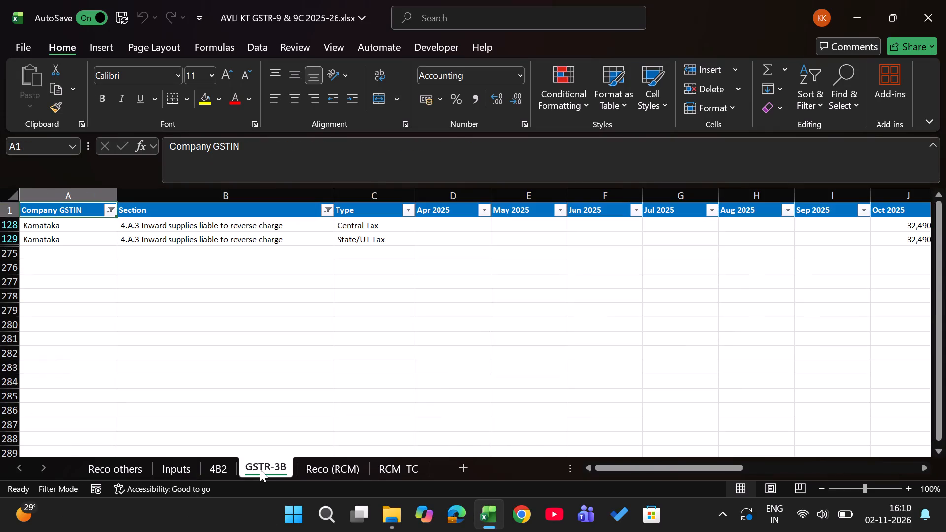
key("Right")
key("Right")
key("Left")
key("Left")
key("Left")
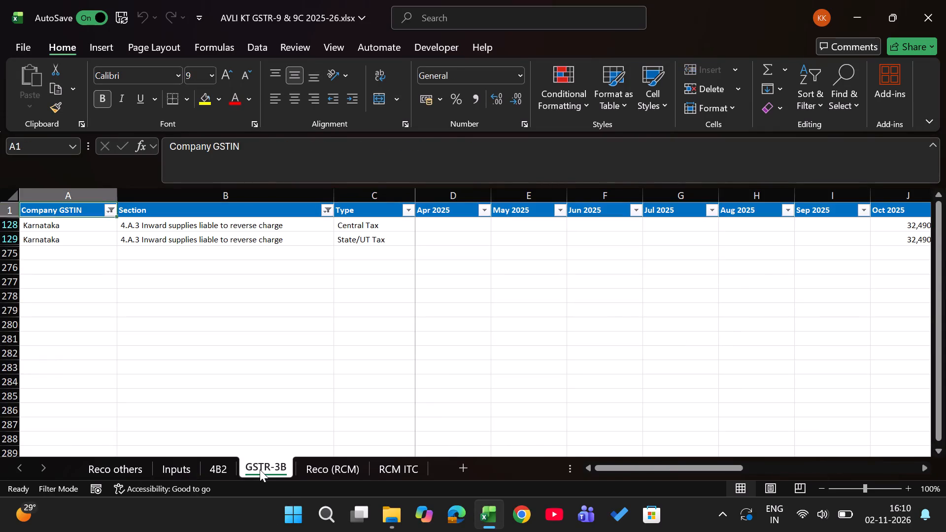
type("ac")
key("Right")
Switch to Chrome, go to octagst.com and log in to the Octa GST console.
key("alt+Tab")
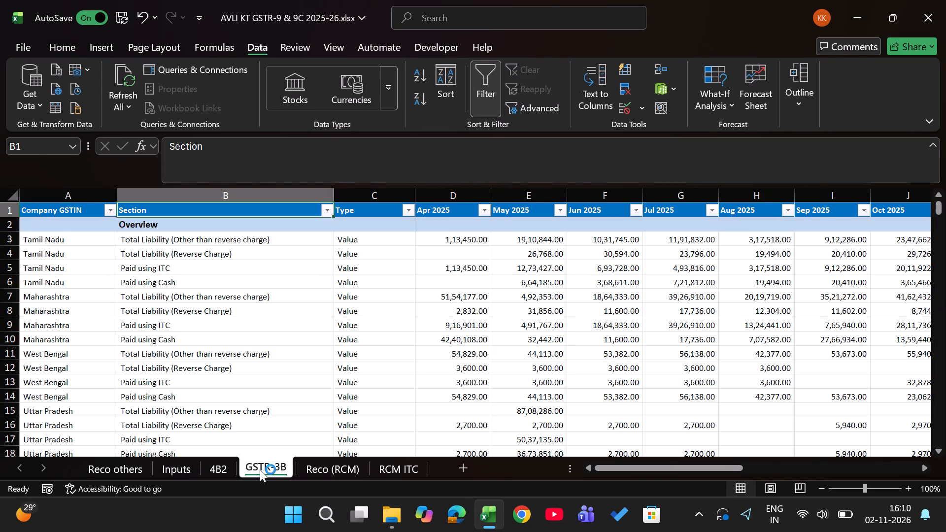
key("alt+Tab")
key("alt+Tab")
key("alt+Tab")
key("alt+Tab")
key("alt+Tab")
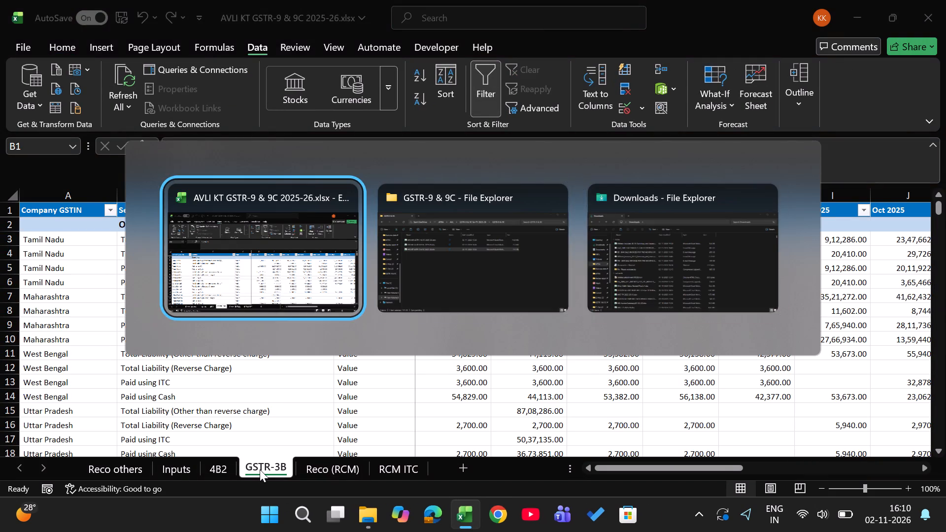
left_click(498, 518)
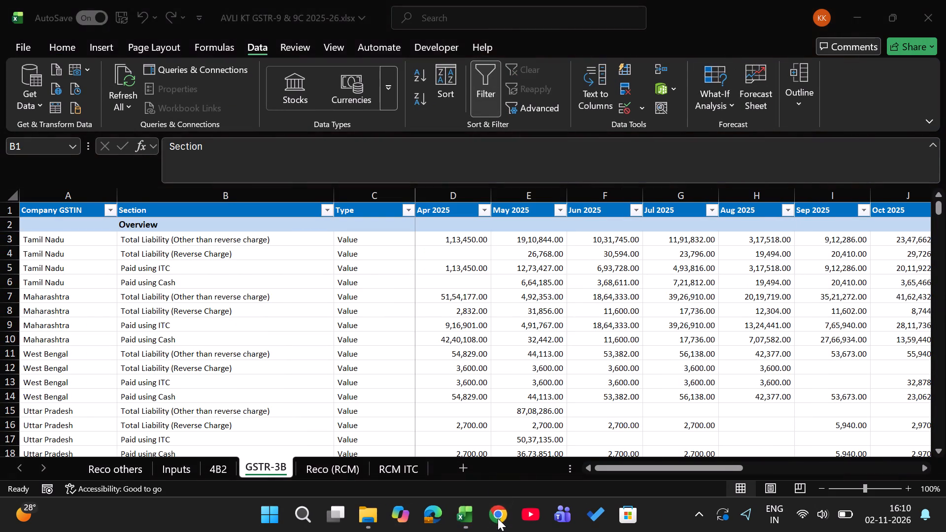
left_click(308, 323)
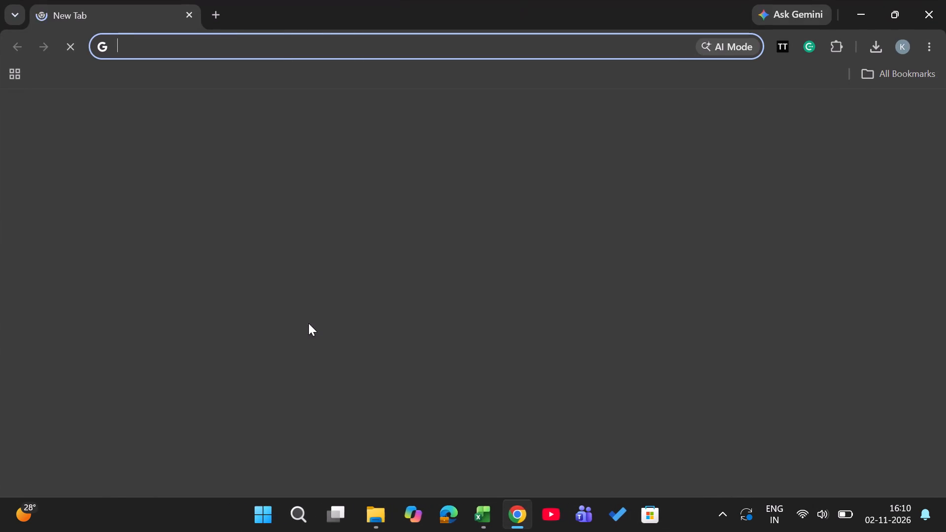
type("octagst")
key("Right")
key("Return")
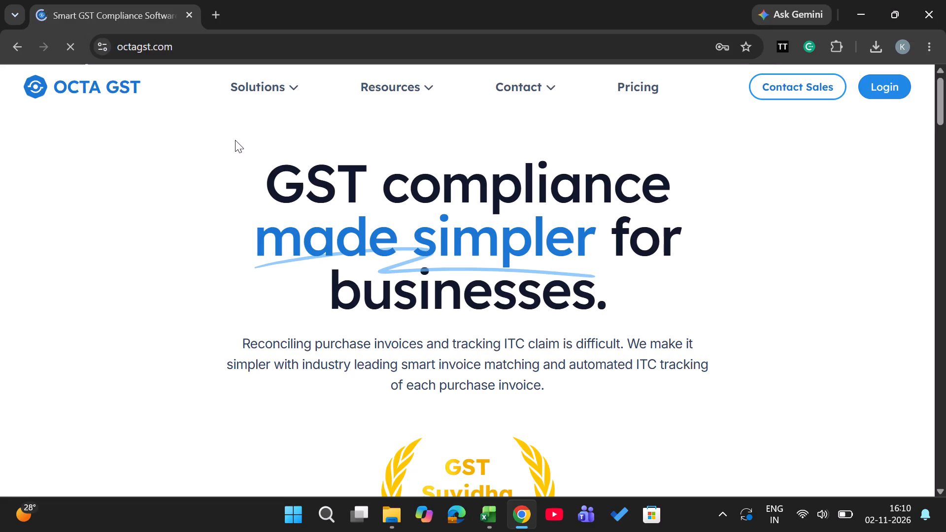
left_click(884, 90)
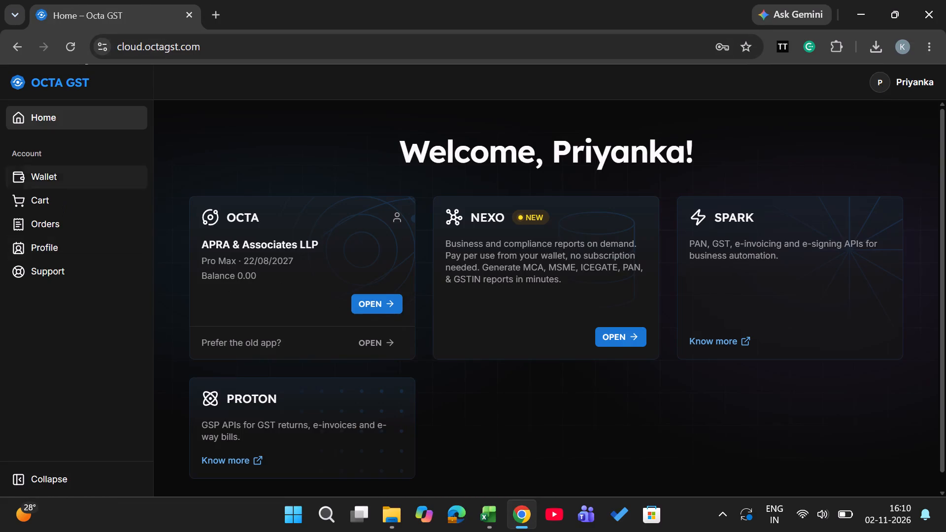
Open the OCTA app for APRA & Associates LLP, retrying access until its company list loads.
left_click(372, 304)
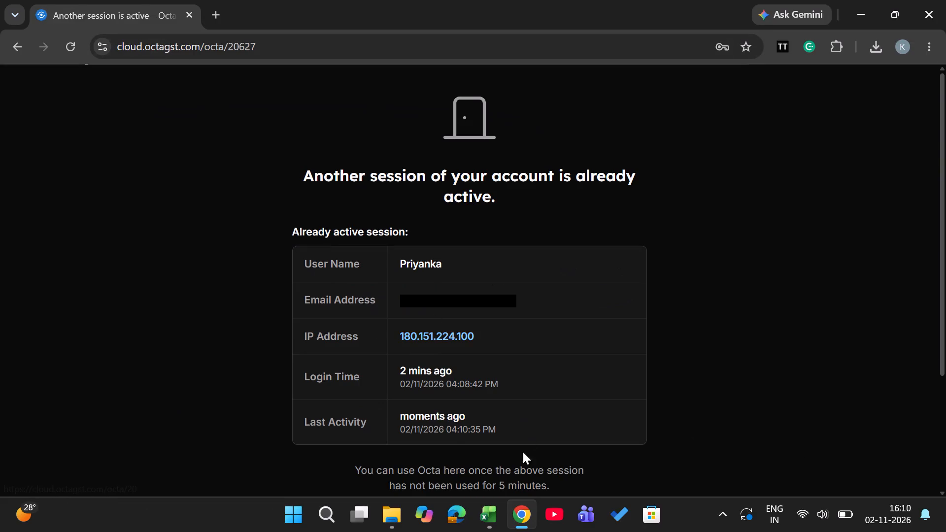
scroll(453, 445, "down", 2)
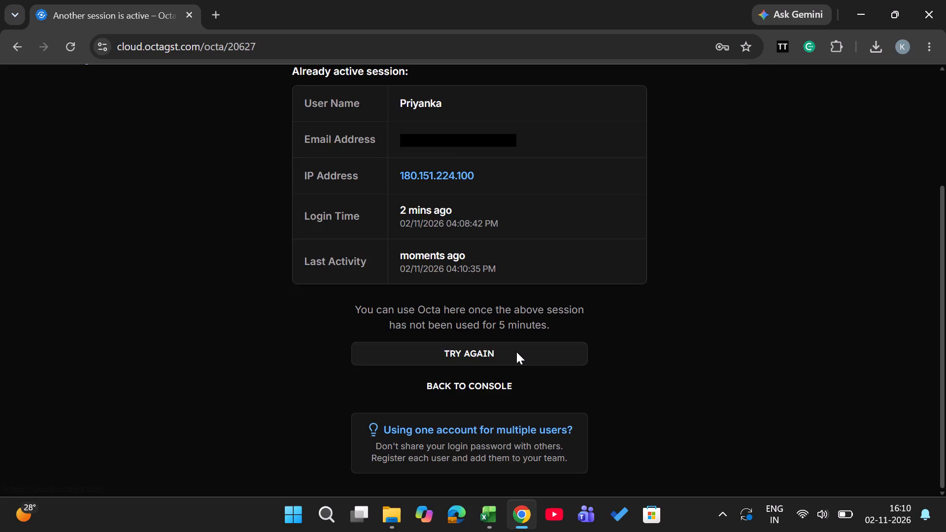
left_click(516, 352)
left_click(516, 352)
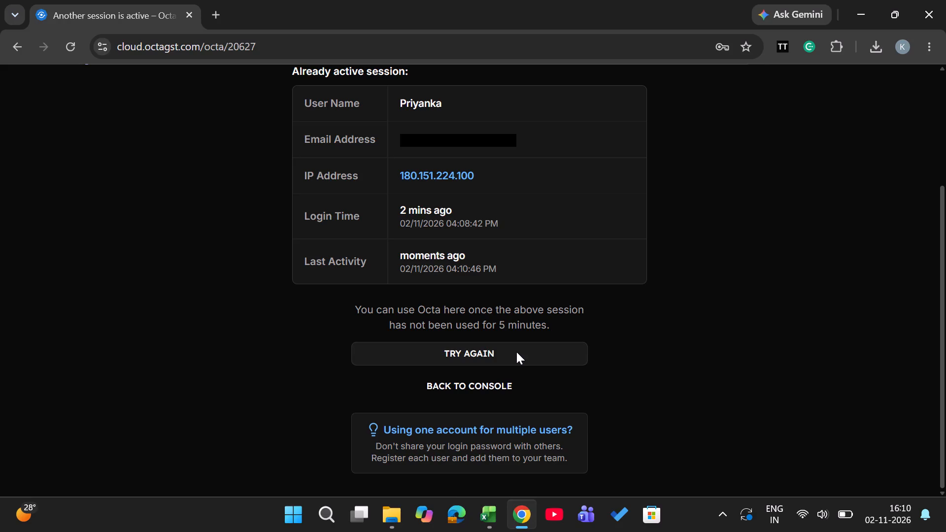
left_click(487, 350)
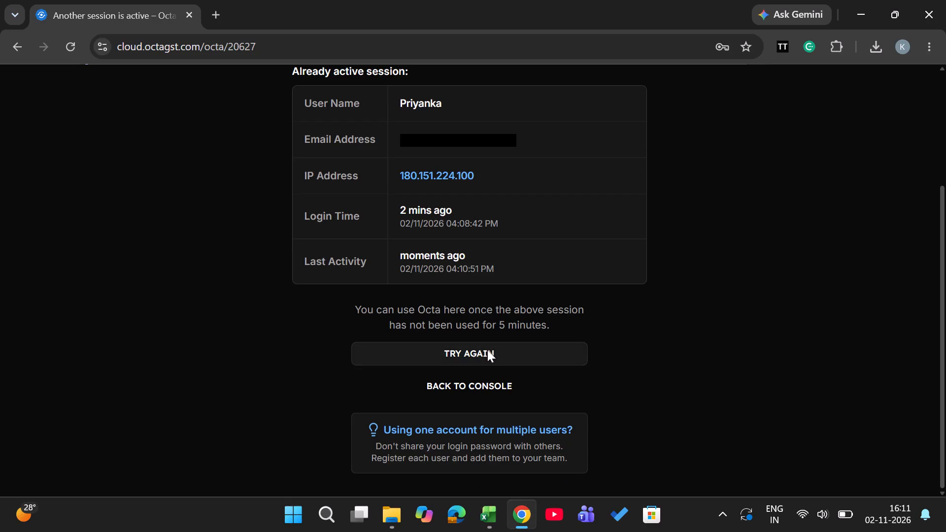
left_click(487, 350)
left_click(487, 350)
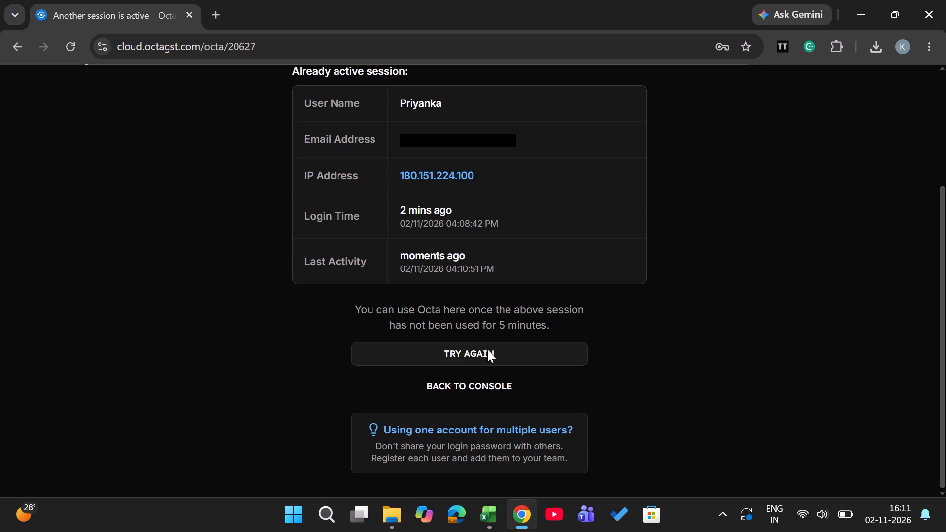
left_click(487, 350)
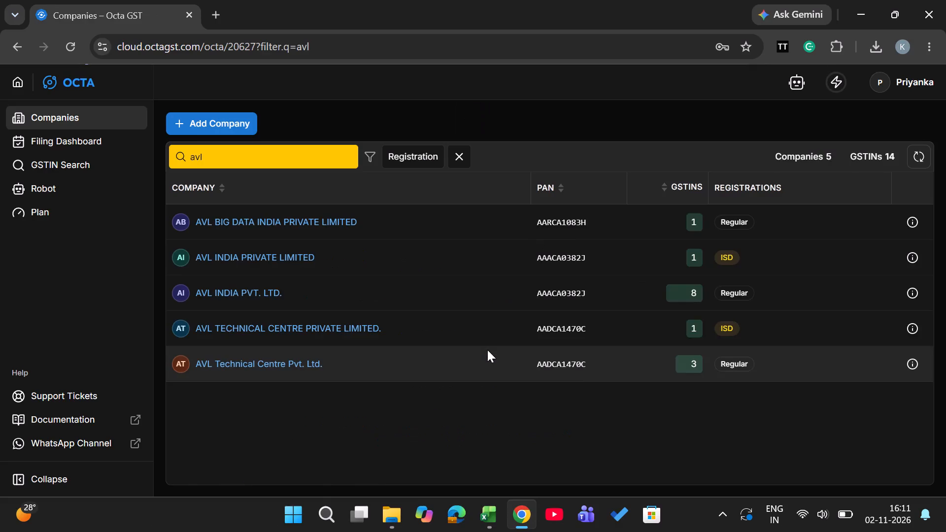
Open the GSTR-3B page of AVL INDIA PVT. LTD. within Purchase & ITC Compliance.
left_click(249, 256)
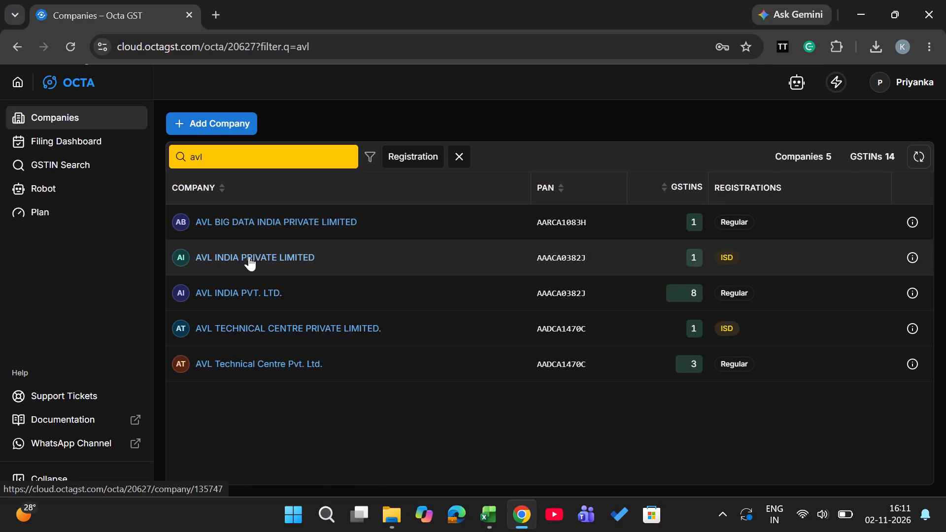
left_click(73, 77)
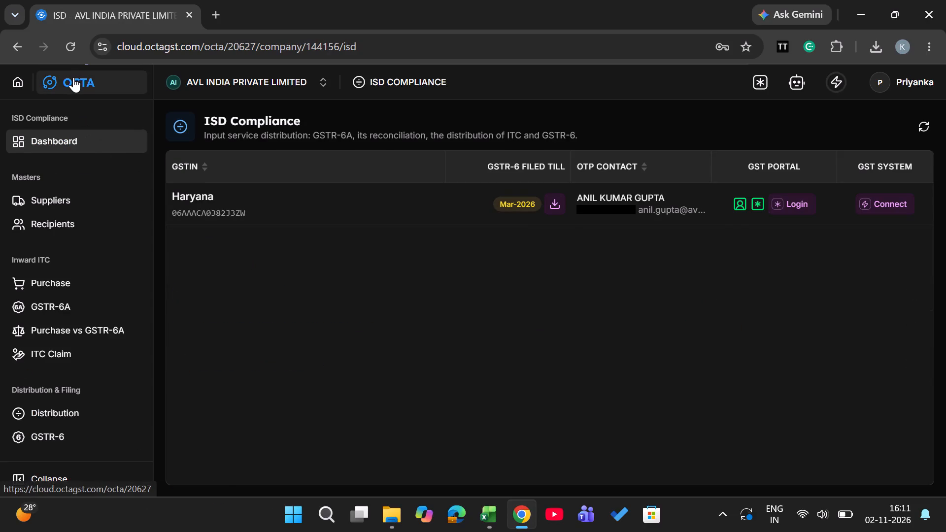
left_click(228, 291)
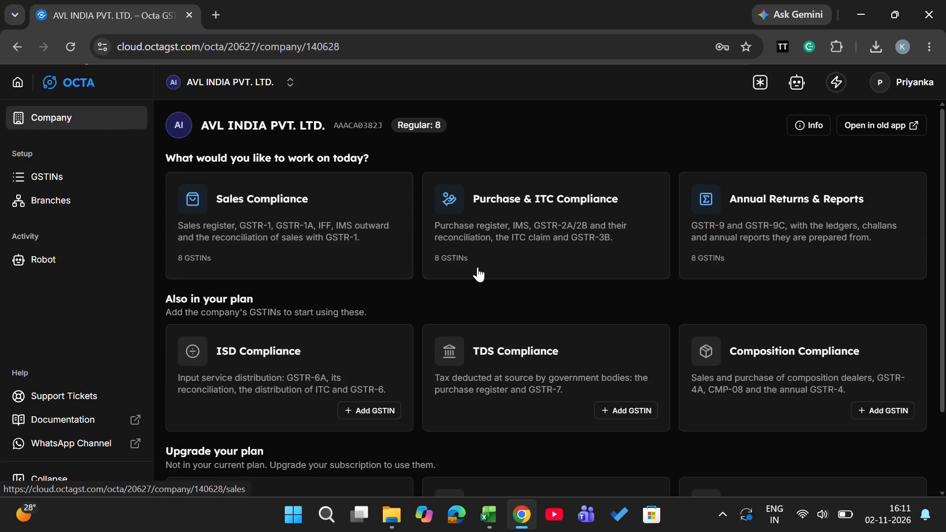
left_click(585, 245)
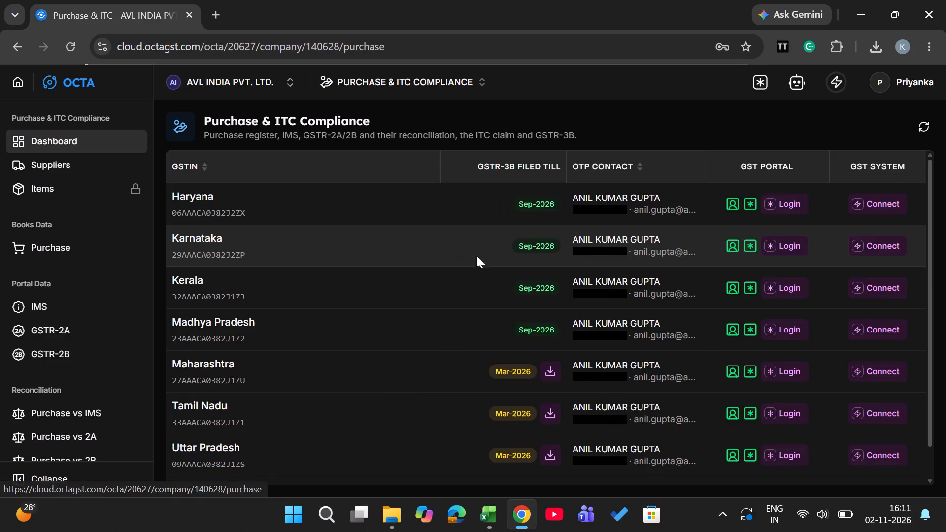
scroll(132, 423, "down", 2)
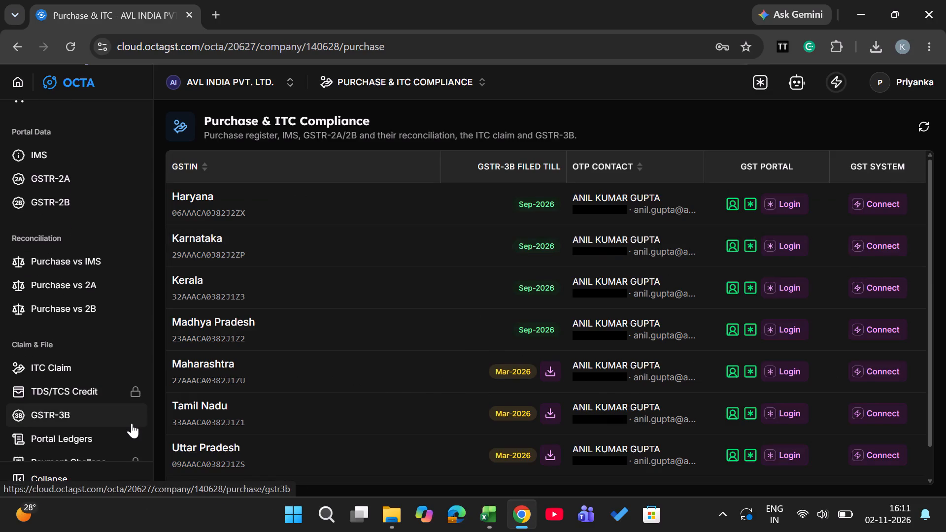
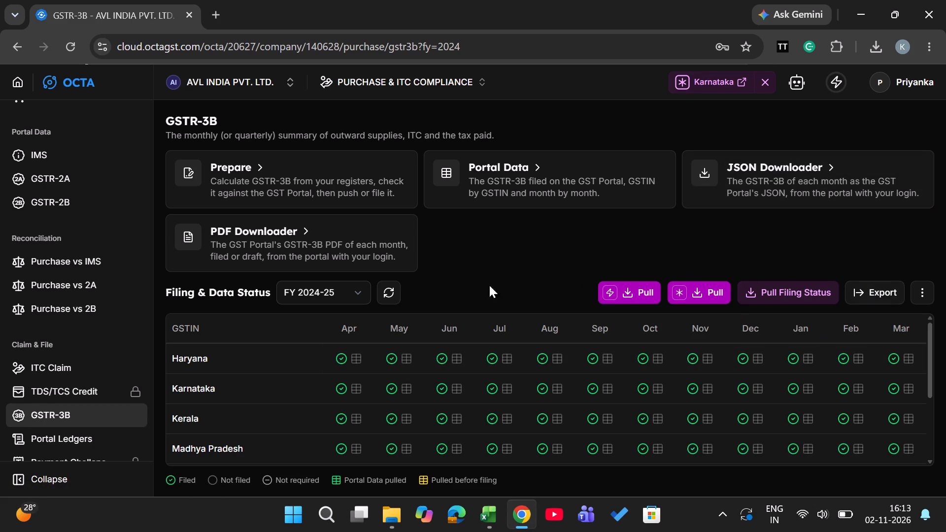
Export the FY 2025-26 GSTR-3B report for the Karnataka GSTIN only.
left_click(390, 295)
left_click(870, 288)
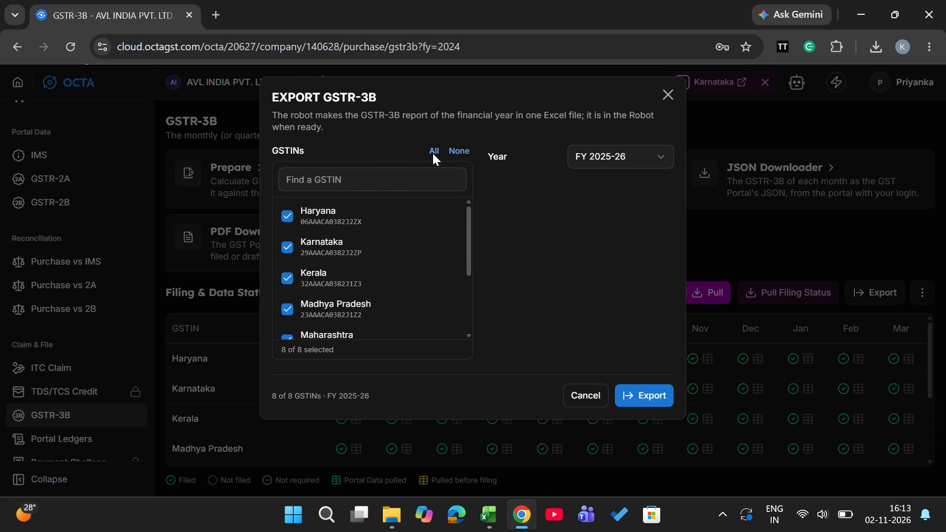
left_click(429, 151)
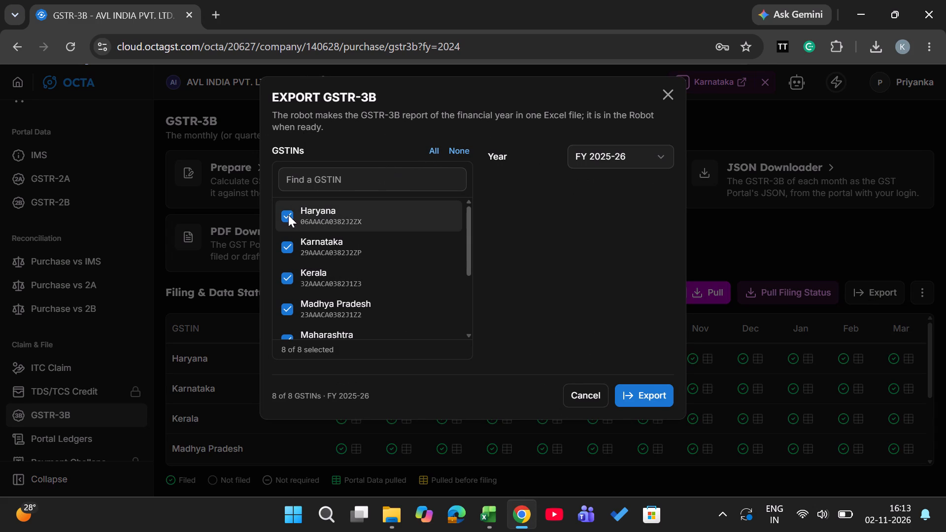
left_click(288, 215)
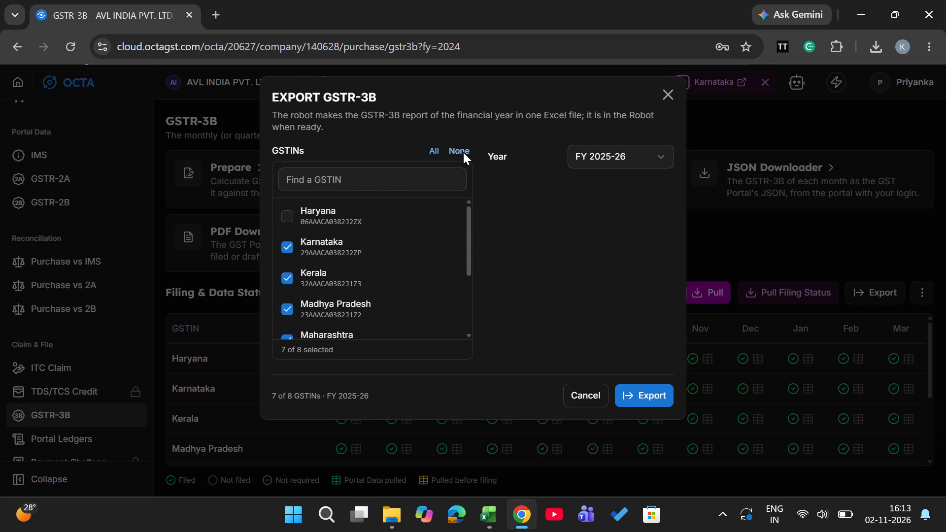
left_click(463, 152)
left_click(309, 249)
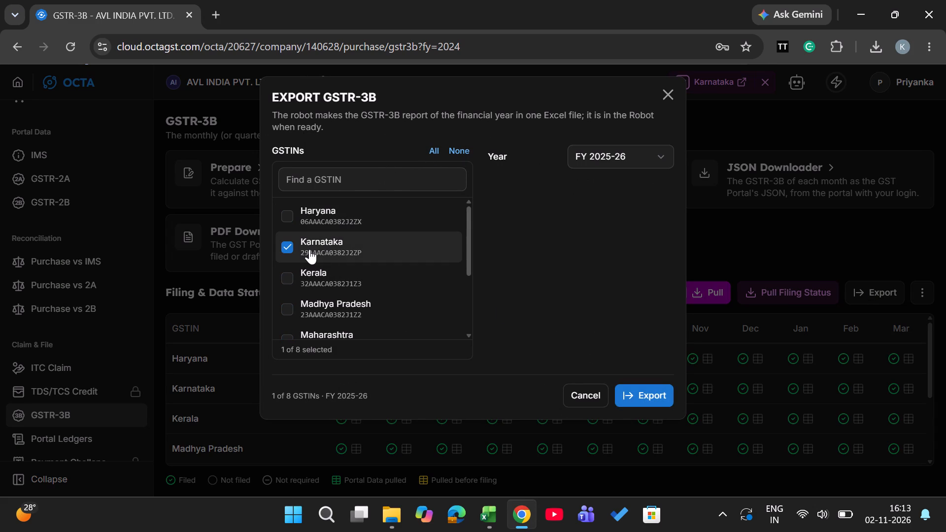
left_click(645, 387)
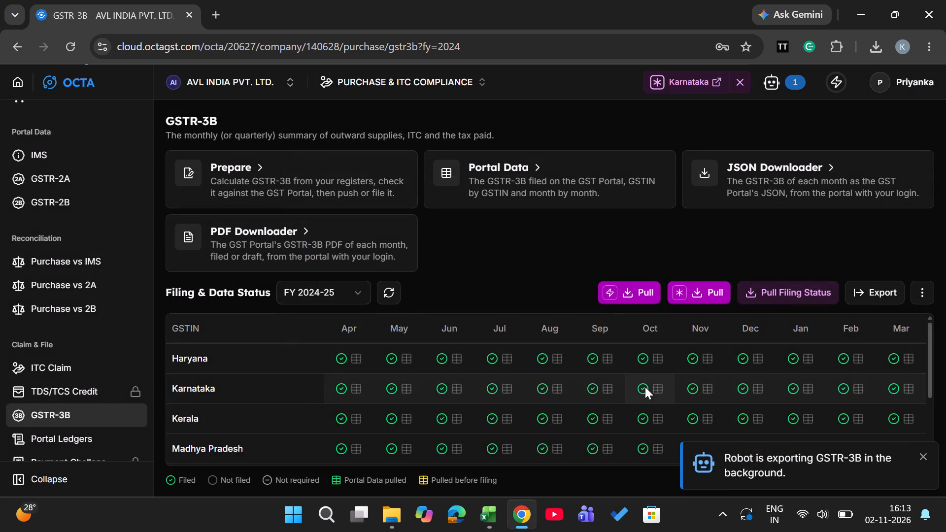
Download the generated Karnataka GSTR-3B annual report, open it in Excel and enable editing.
left_click(773, 88)
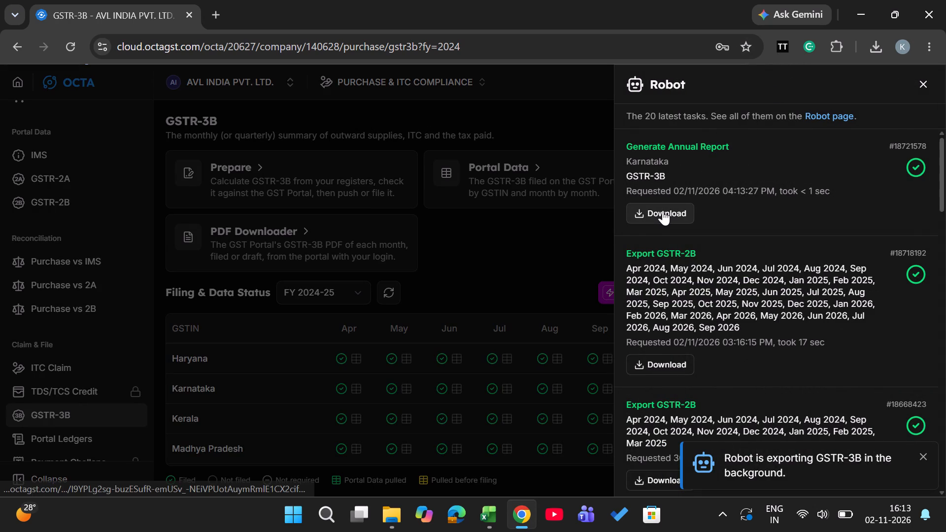
left_click(663, 210)
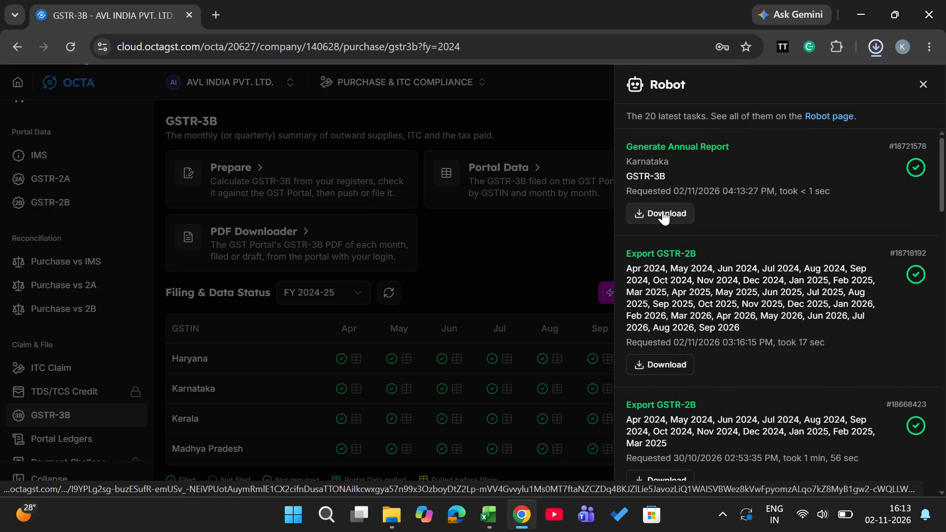
left_click(710, 111)
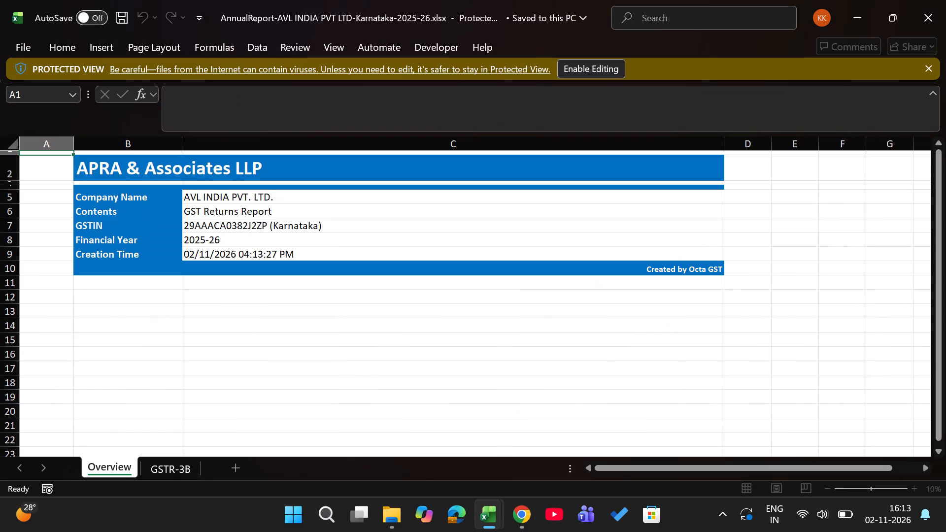
key("F2")
key("Right")
key("Return")
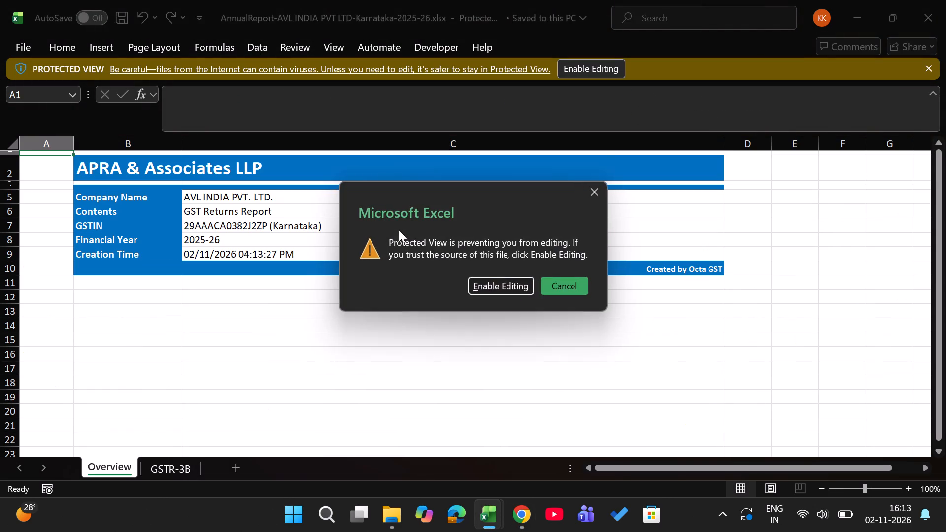
Examine the monthly liability, ITC available, ITC reversed and net ITC figures on the annual report's GSTR-3B sheet.
key("ctrl+Page_Down")
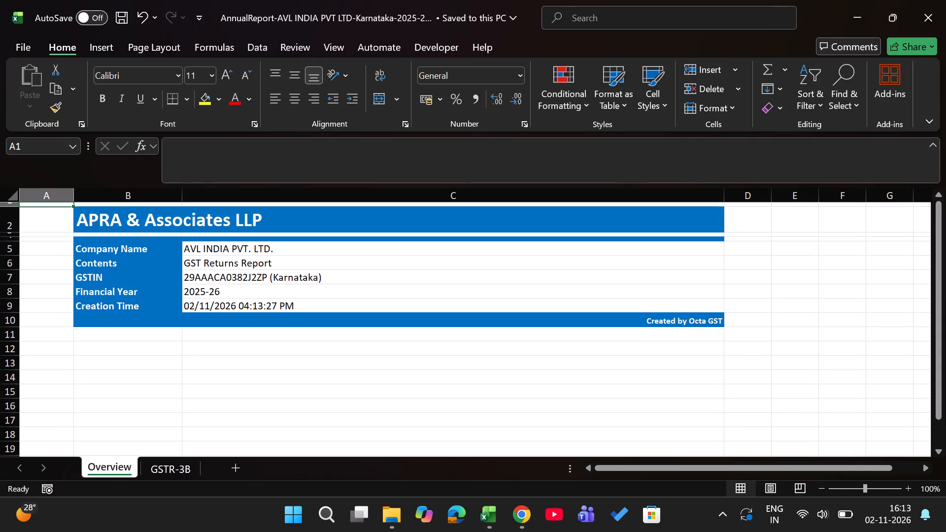
key("ctrl+Page_Down")
scroll(561, 347, "left", 1)
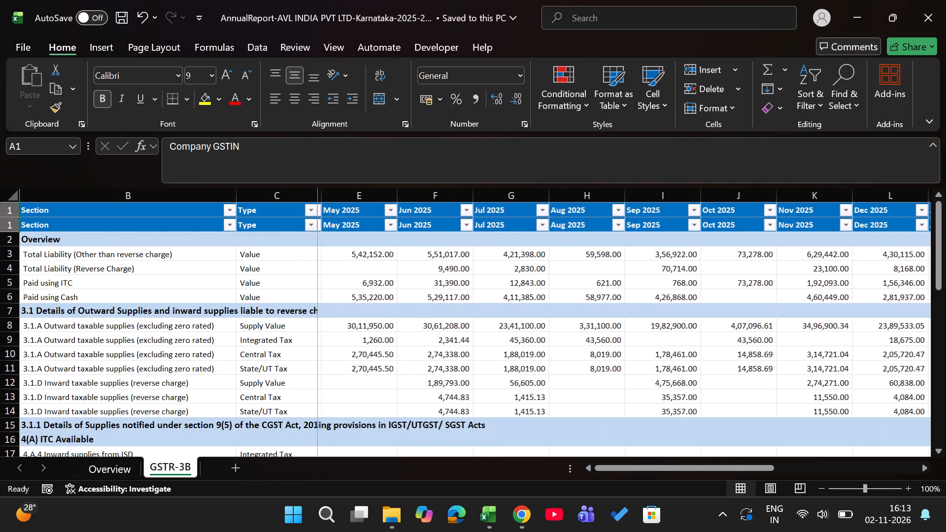
scroll(561, 347, "left", 3)
scroll(561, 347, "down", 1)
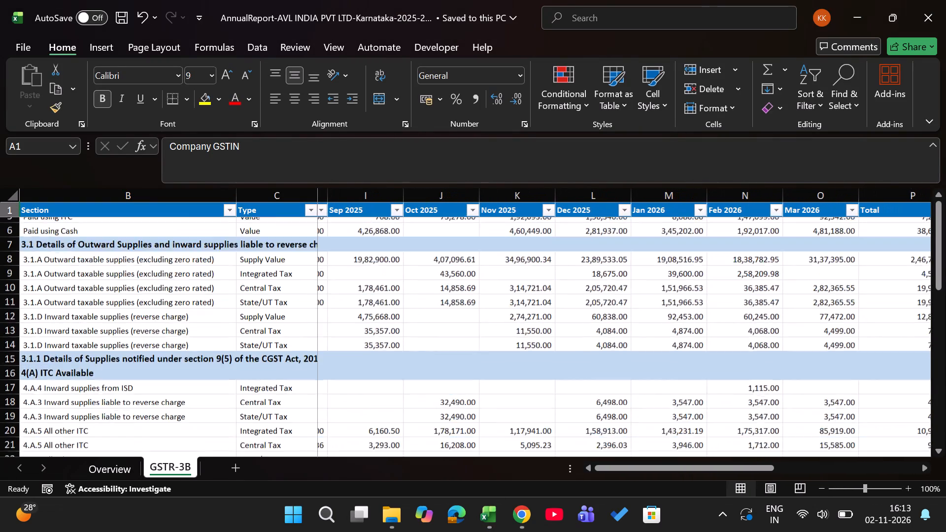
scroll(561, 347, "down", 1)
scroll(561, 347, "right", 5)
scroll(561, 347, "left", 5)
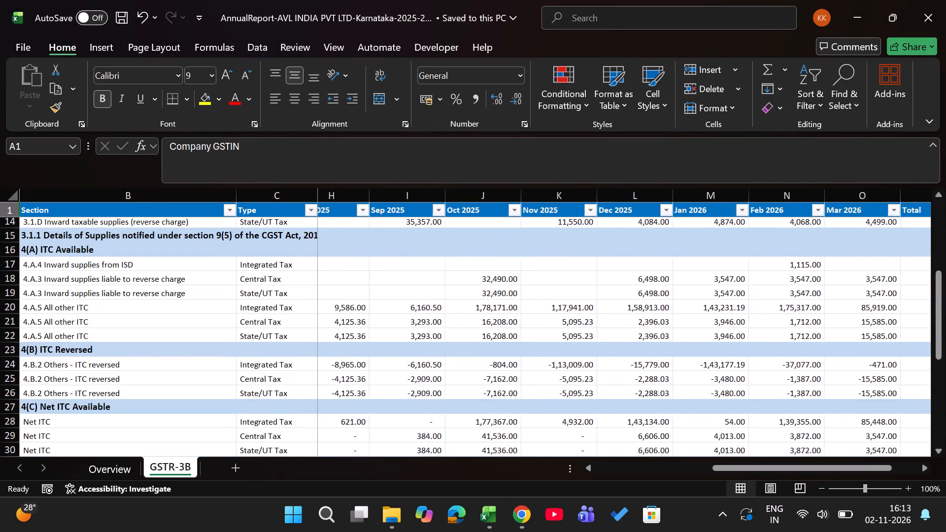
scroll(561, 347, "right", 1)
scroll(561, 347, "down", 1)
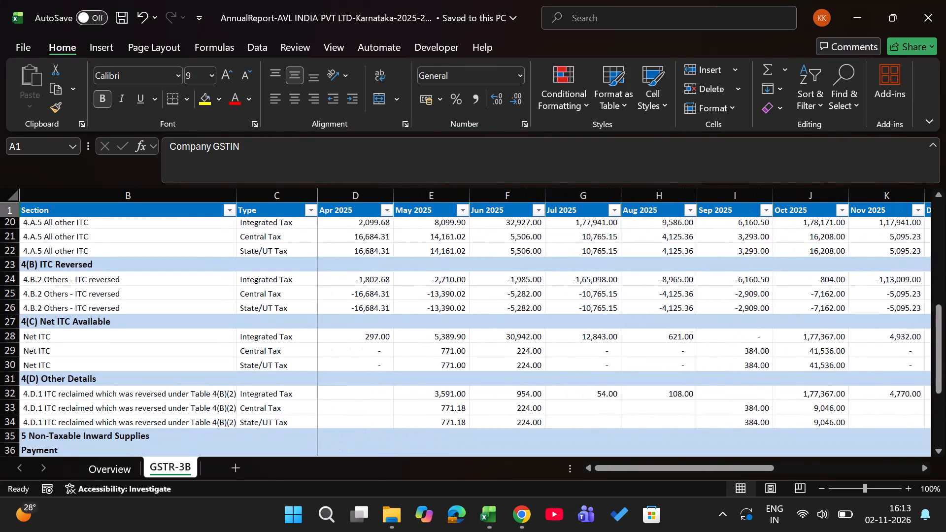
Switch to the AVLI KT GSTR-9 & 9C 2025-26 workbook and look over its GSTR-3B, 4B2 and Inputs sheets.
key("alt+Tab")
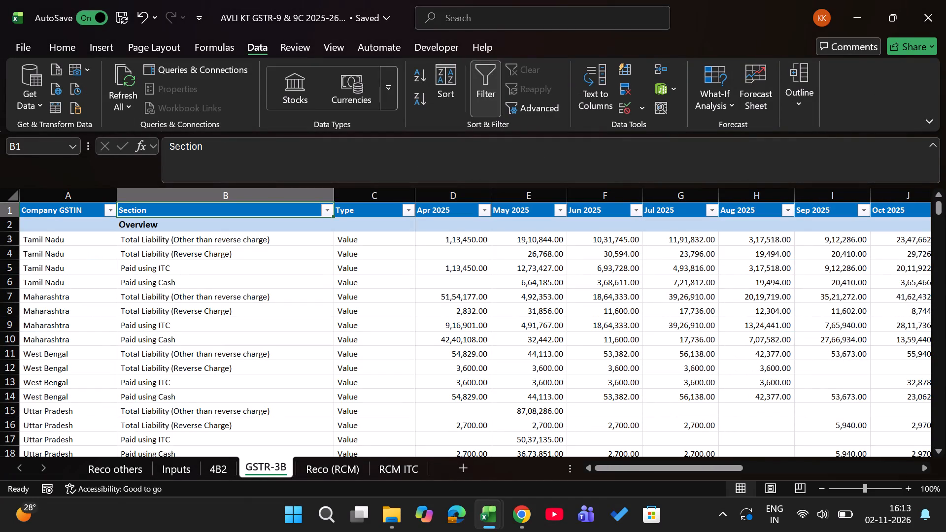
key("Left")
key("Left")
key("ctrl+Page_Up")
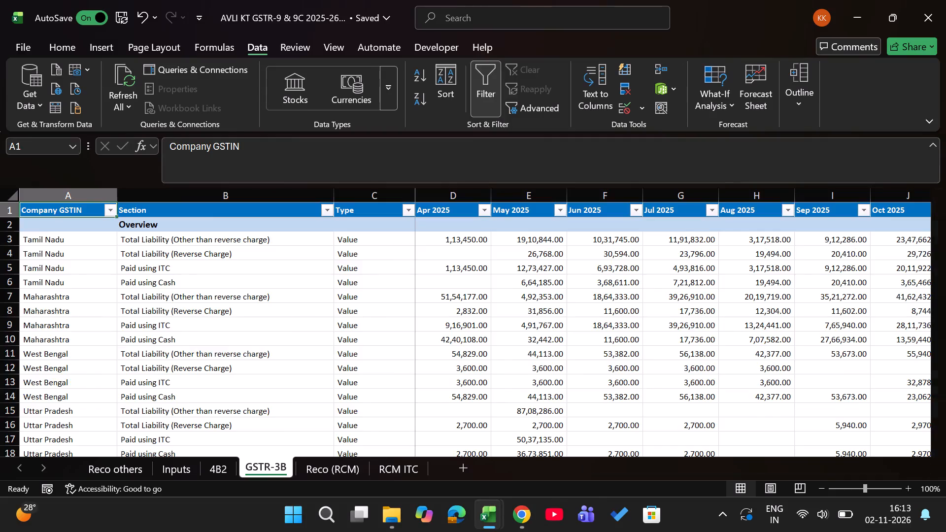
key("Up")
key("Up")
key("ctrl+Up")
key("ctrl+Up")
key("ctrl+Up")
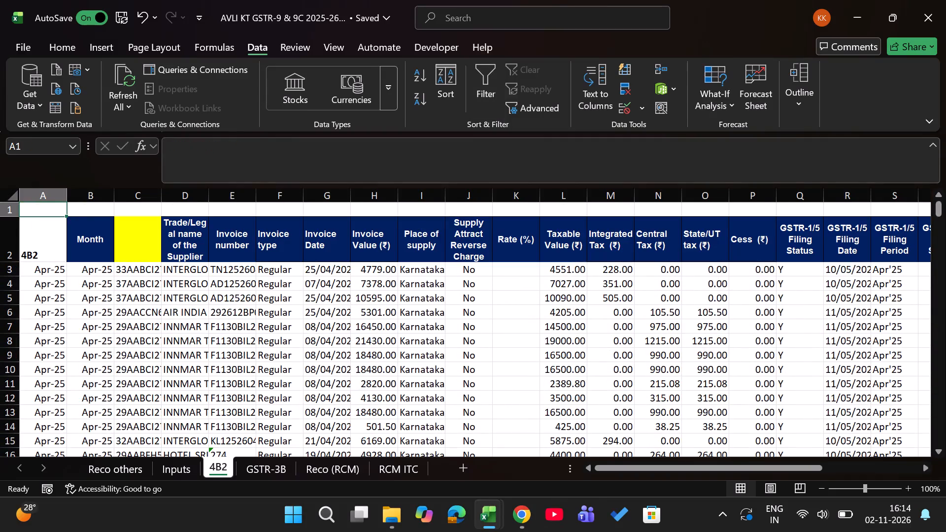
key("ctrl+Page_Up")
Examine the Reco (RCM) sheet's reverse charge figures down to the Oct-25 Central Tax entry, then return to the GSTR-3B sheet.
key("ctrl+Page_Down")
key("ctrl+Page_Down")
key("ctrl+Page_Down")
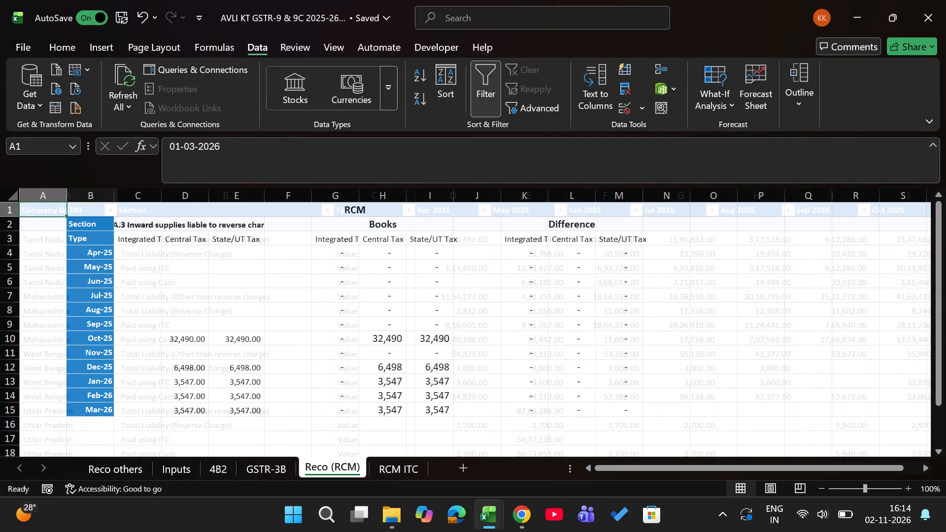
key("ctrl+Up")
key("ctrl+Up")
key("ctrl+Up")
key("Down")
key("Down")
key("Down")
key("Right")
key("Right")
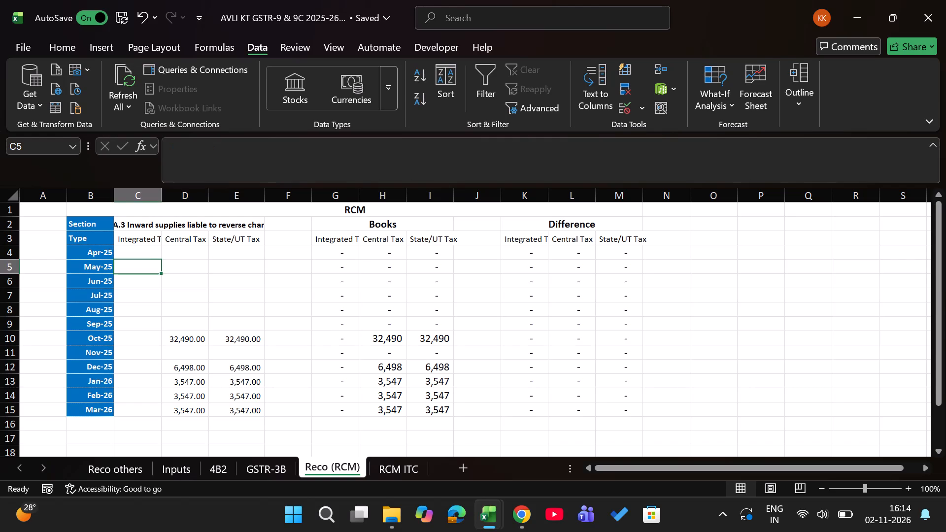
key("Right")
key("Down")
key("Down")
key("Down")
key("Down")
key("Down")
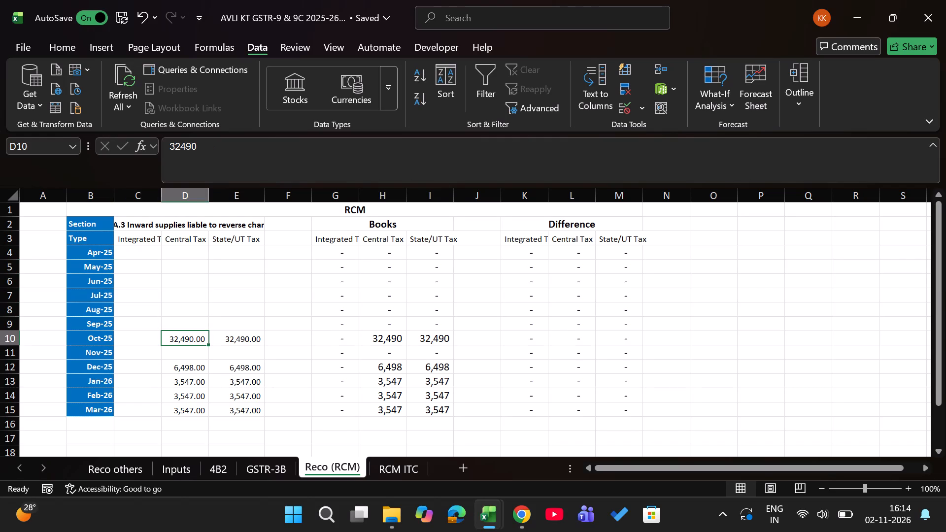
key("ctrl+Page_Up")
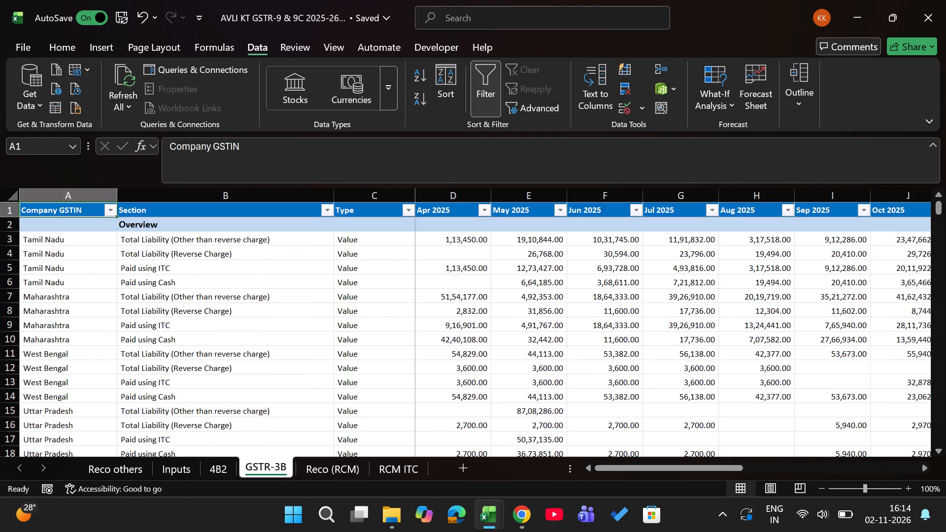
Switch to Chrome, close the Robot task list and open the AVL INDIA PVT. LTD. company page from the OCTA company list.
key("alt+Tab")
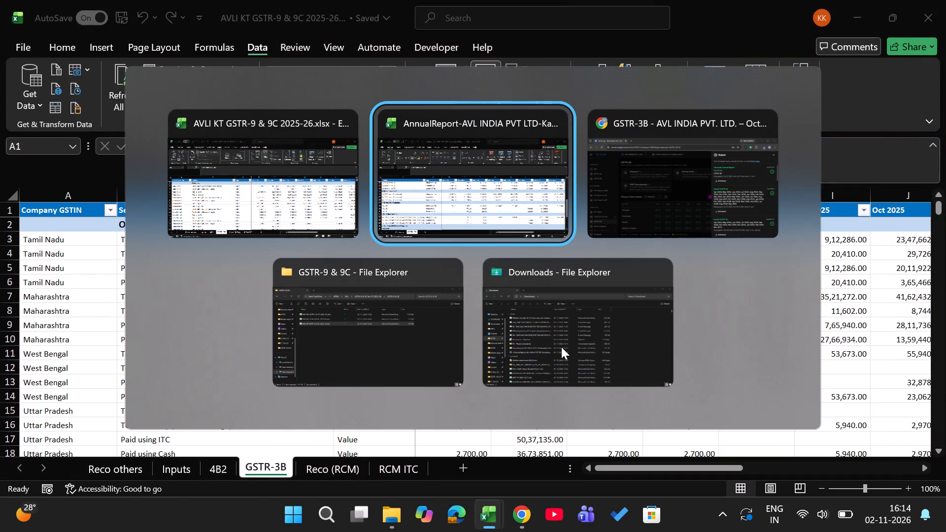
key("alt+Tab")
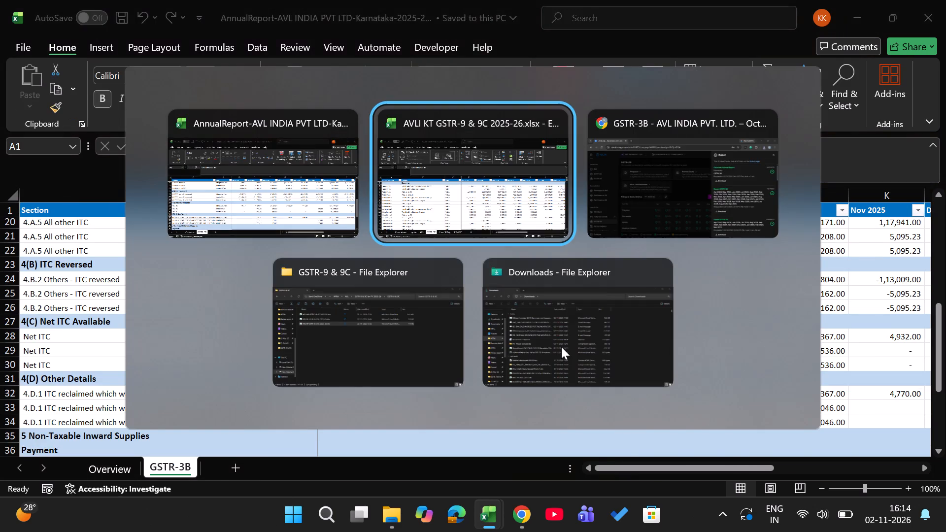
key("alt+Tab")
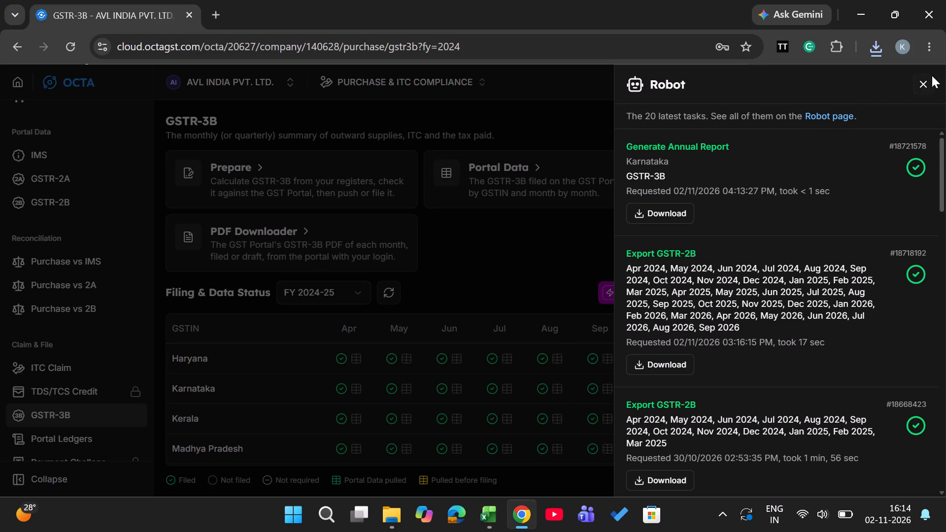
left_click(925, 83)
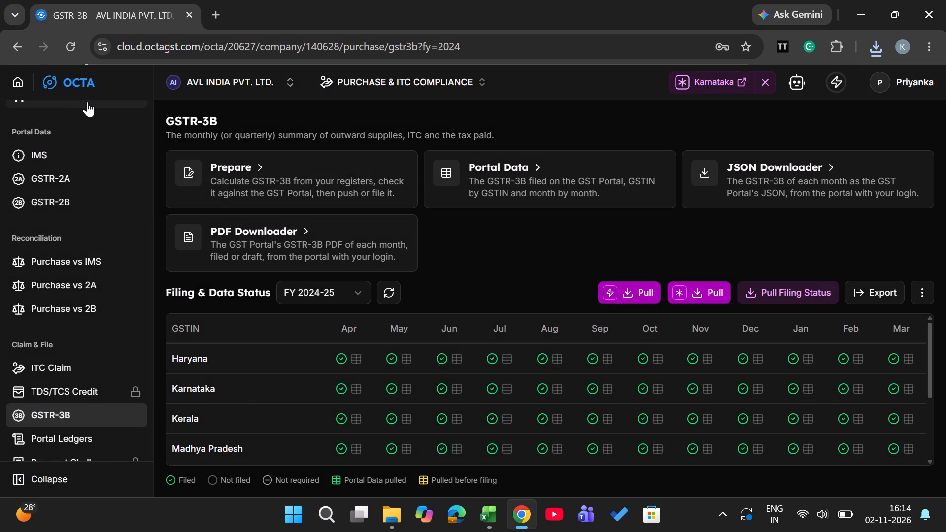
left_click(77, 77)
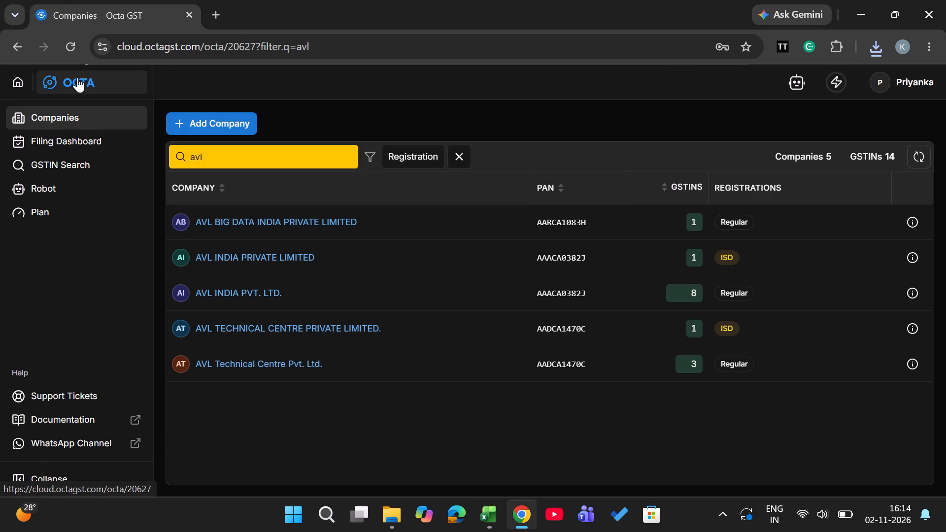
left_click(229, 292)
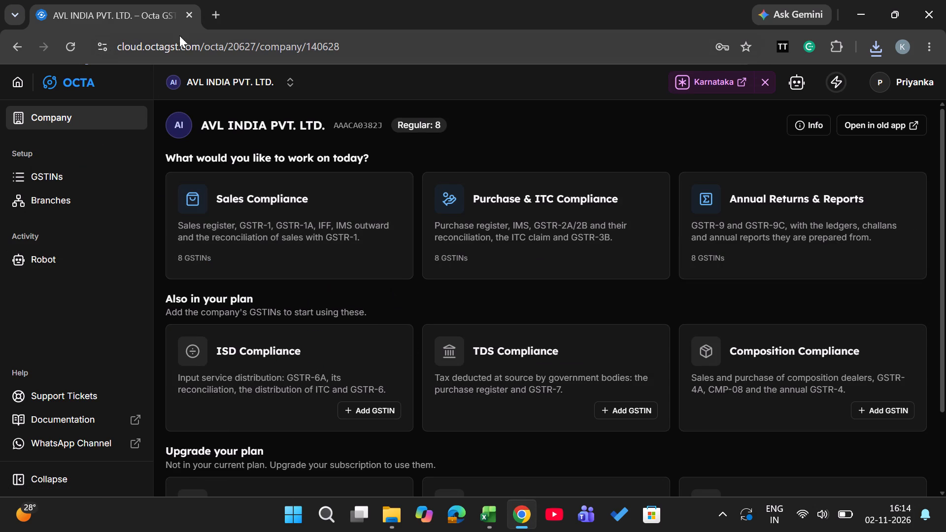
Search Google in a new tab for the Karnataka state code, then close Chrome.
left_click(210, 12)
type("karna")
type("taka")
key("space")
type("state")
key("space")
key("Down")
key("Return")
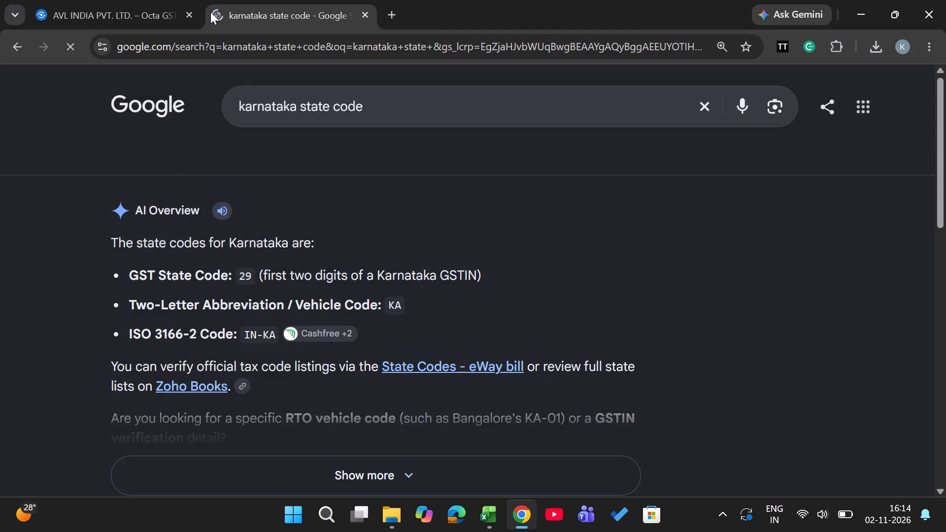
left_click(945, 0)
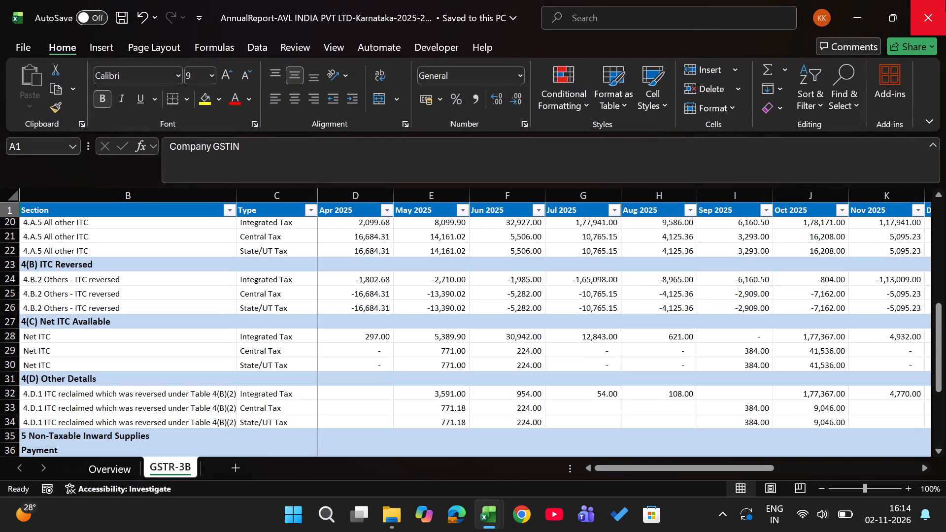
Switch to the AVLI KT GSTR-9 & 9C 2025-26 workbook and examine the Inputs sheet's last Mar-26 rows and its column headers.
key("alt+Tab")
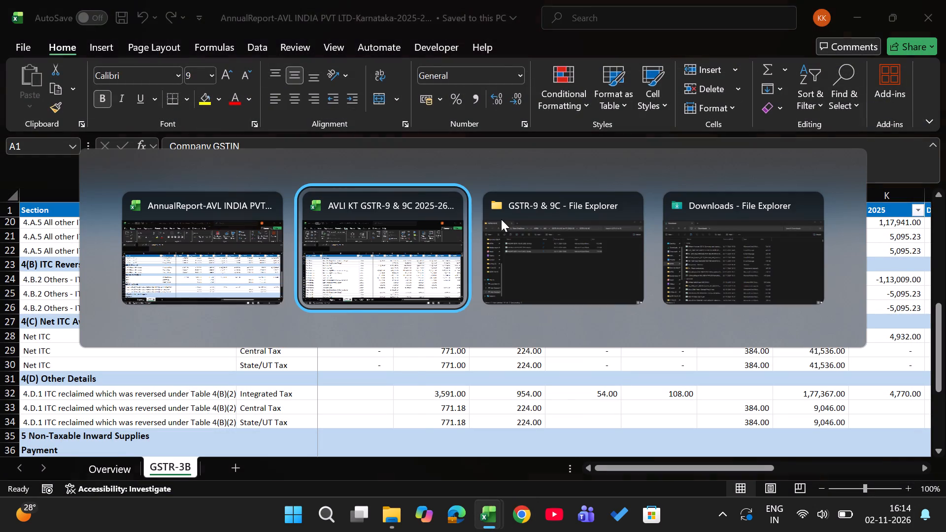
key("ctrl+Page_Up")
key("ctrl+Page_Up")
key("ctrl+Page_Up")
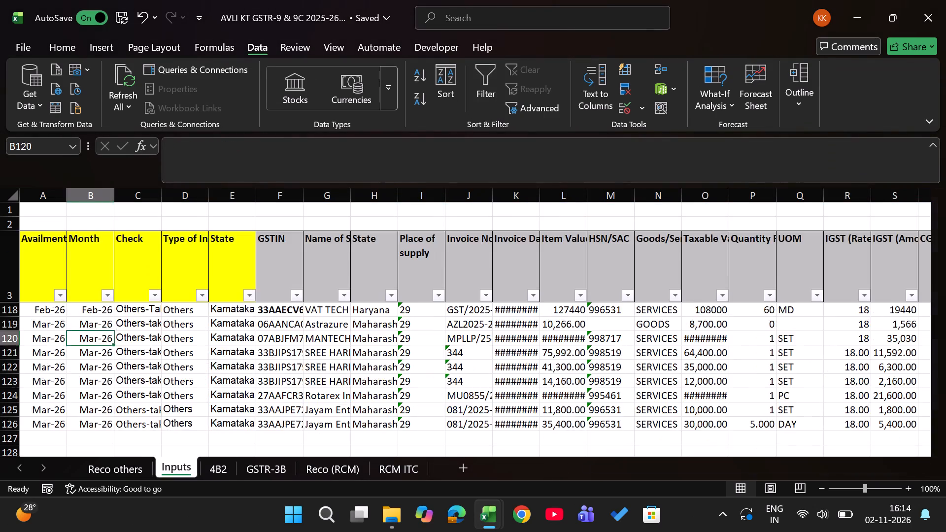
key("ctrl+Page_Down")
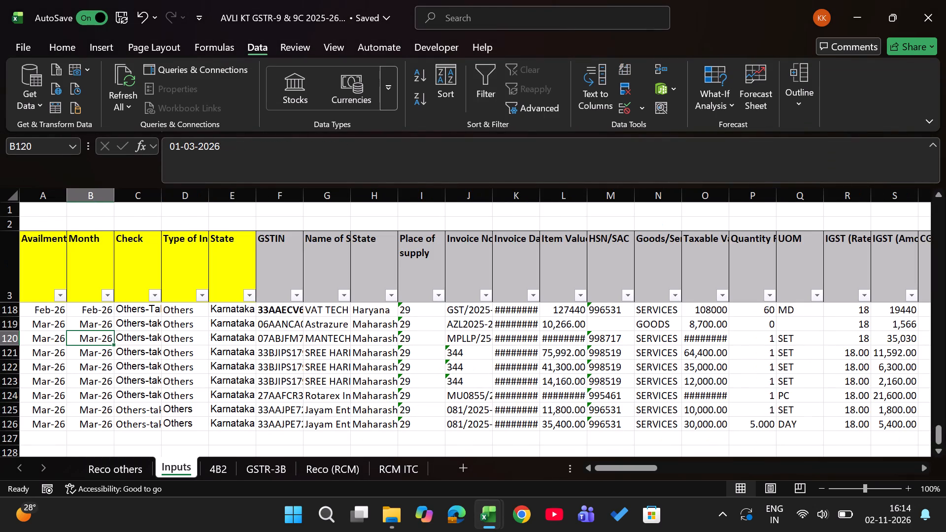
key("Right")
key("Right")
key("Up")
key("Up")
key("Up")
key("ctrl+Left")
key("ctrl+Up")
key("ctrl+Up")
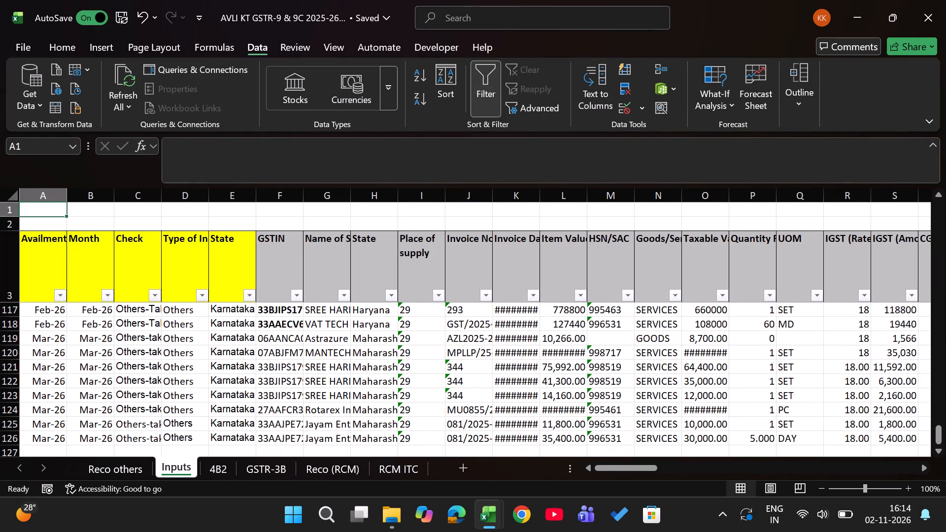
key("Down")
key("Down")
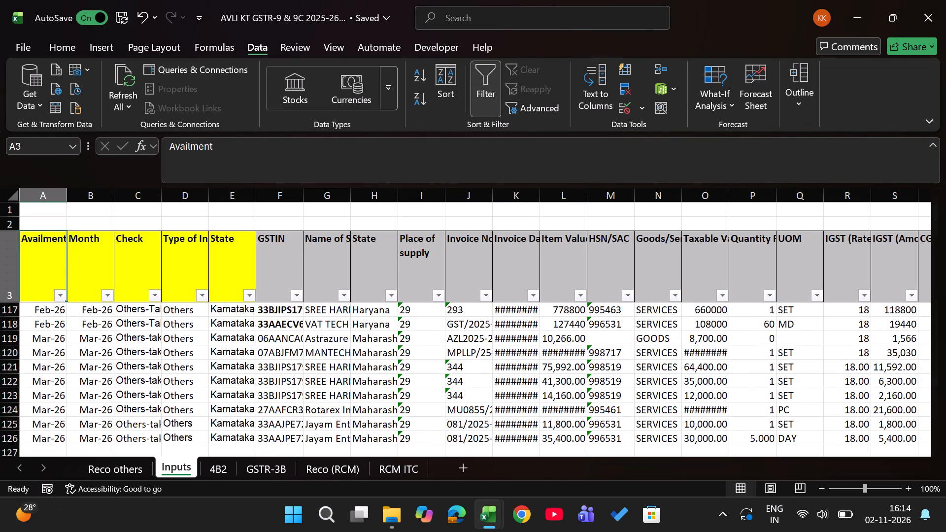
Insert a blank column before column A on the 4B2 sheet.
key("ctrl+Page_Down")
key("Down")
key("Down")
key("Down")
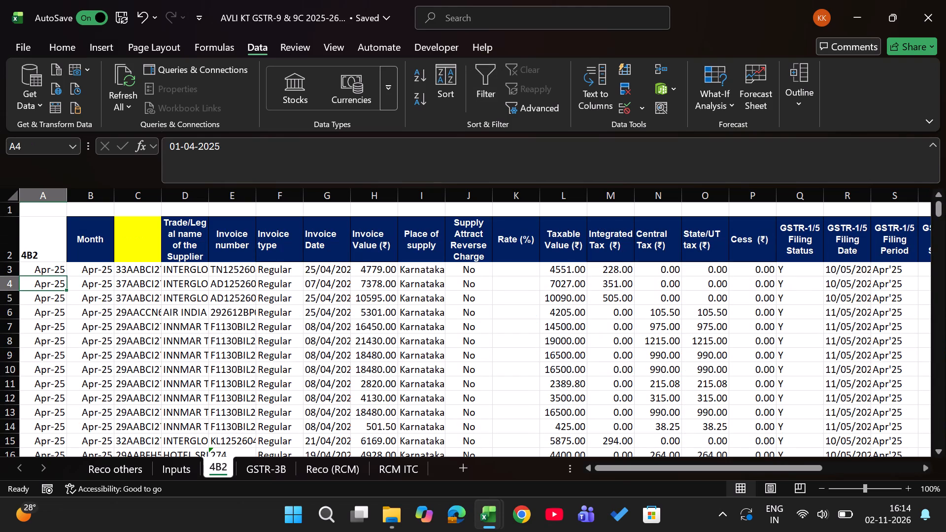
key("ctrl+space")
key("ctrl+space")
key("ctrl+shift+equal")
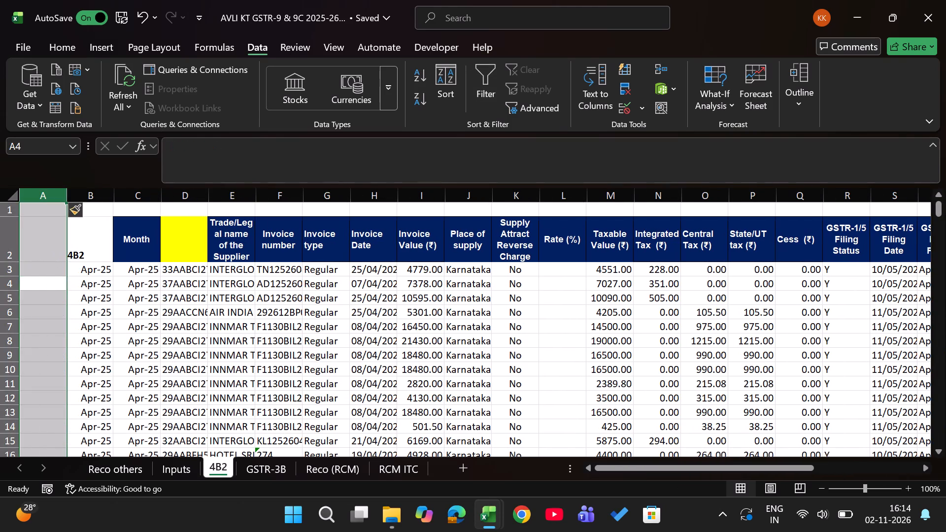
Enter a formula in A3 of the 4B2 sheet joining the invoice number in F3 with the supplier GSTIN in D3.
key("Down")
key("Up")
key("Up")
key("equal")
key("Right")
key("Right")
key("Right")
key("Right")
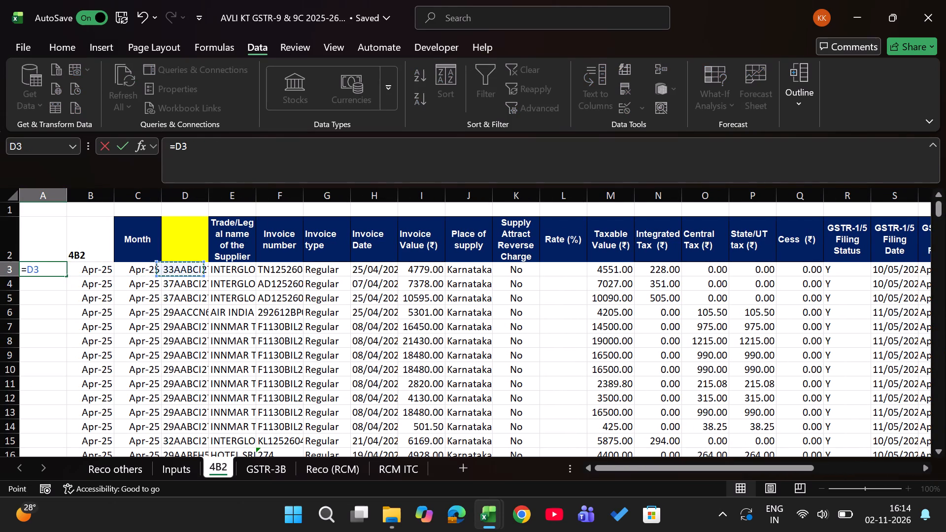
key("Right")
key("Right")
key("Right")
key("Right")
key("Left")
key("Left")
key("Left")
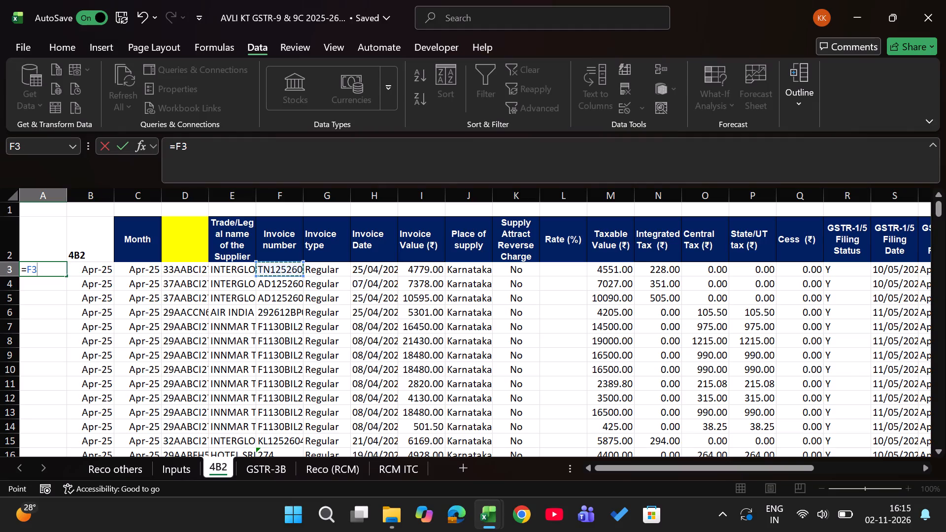
key("shift+ampersand")
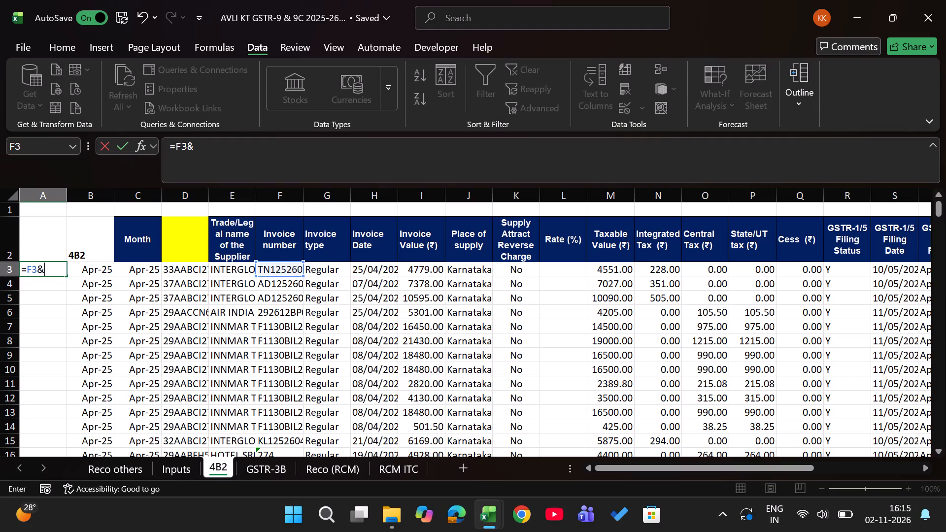
key("Left")
key("Left")
key("Right")
key("Right")
key("Right")
key("Return")
Fill the A3 invoice-and-GSTIN formula down column A to row 256, then return to the top of the 4B2 sheet.
key("Right")
key("ctrl+Down")
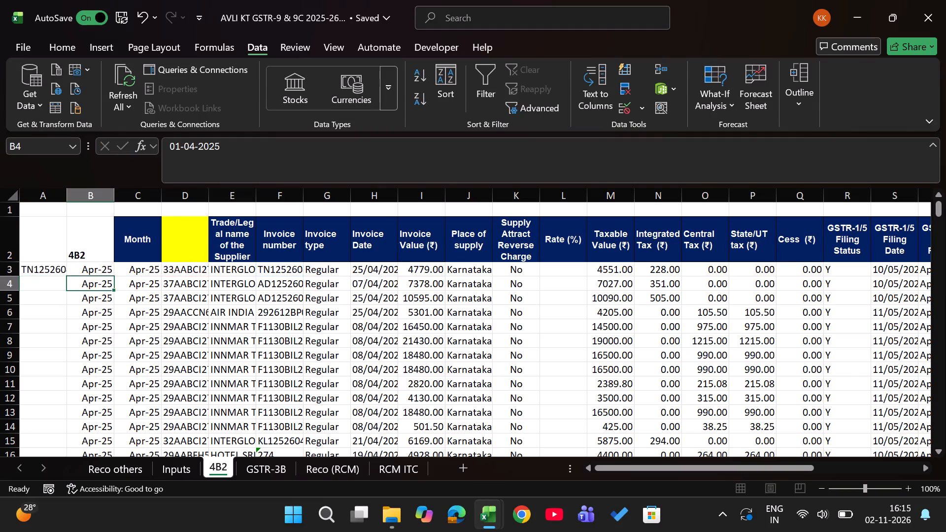
key("Left")
key("ctrl+shift+Up")
key("ctrl+d")
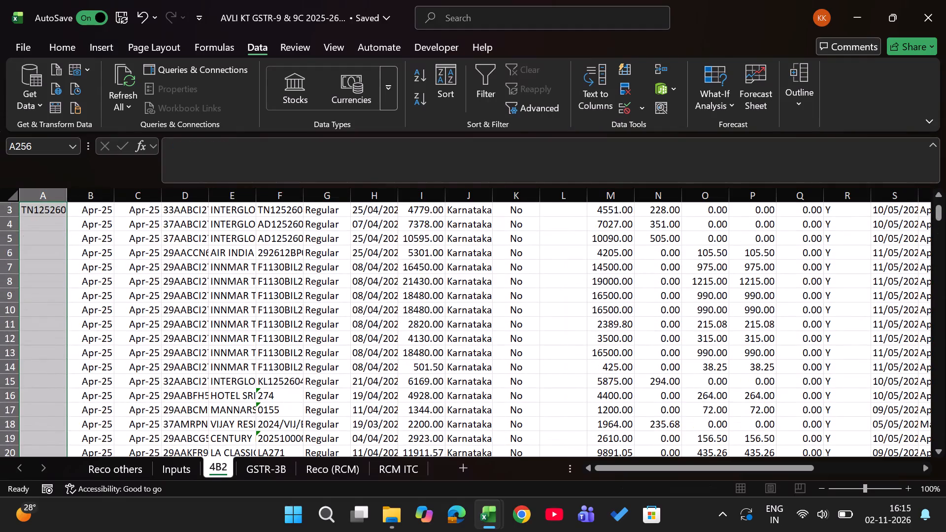
key("ctrl+Up")
key("Up")
key("Up")
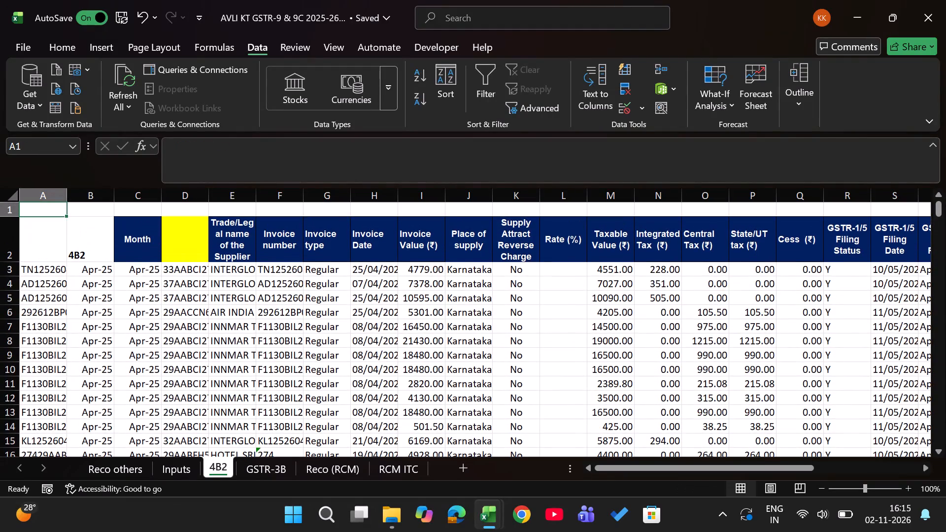
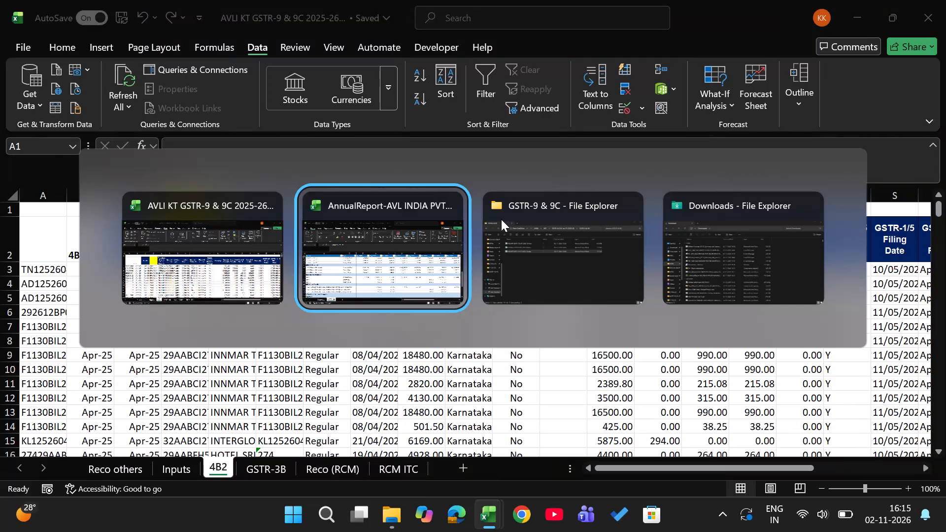
Open the GSTR2B-Net AVL INDIA PVT LTD workbook for Apr 2024-Sep 2026 from the OCTA folder under GSTR-9 & 9C for FY 2025-26.
key("alt+Tab")
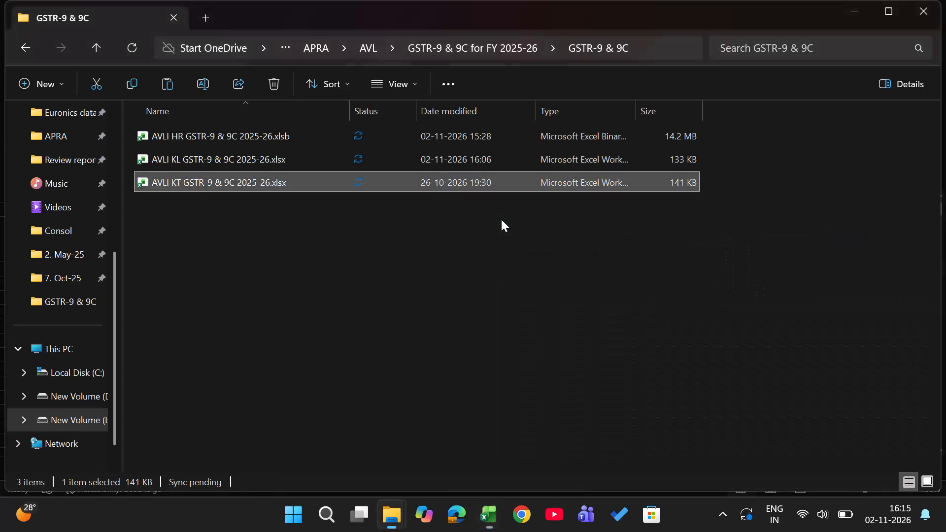
key("BackSpace")
key("Down")
key("Return")
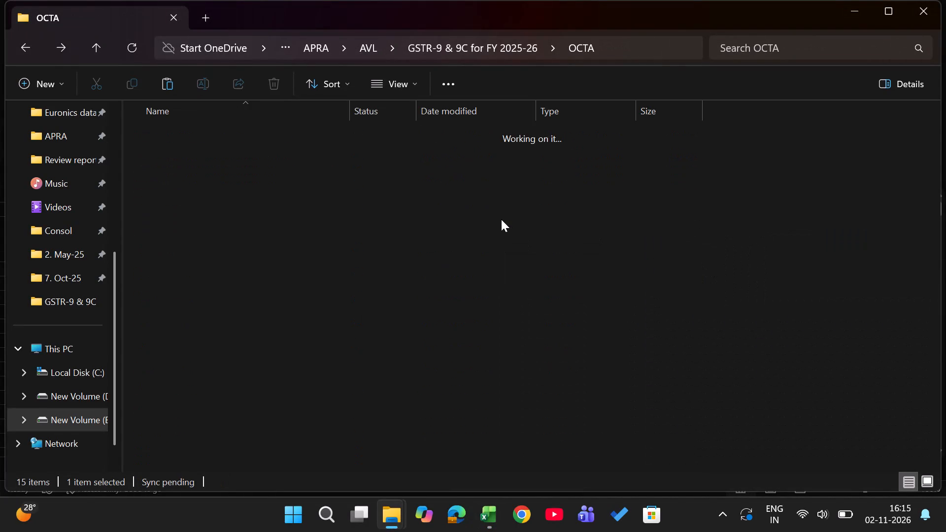
key("Down")
key("Down")
key("Up")
key("Return")
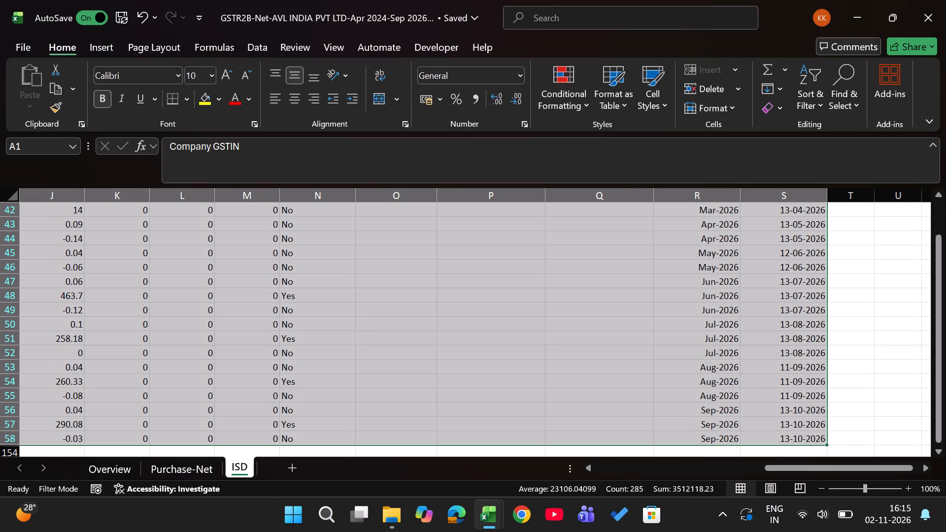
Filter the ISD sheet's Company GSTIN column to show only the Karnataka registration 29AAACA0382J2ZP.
key("ctrl+Up")
key("ctrl+Left")
key("ctrl+Left")
key("ctrl+Left")
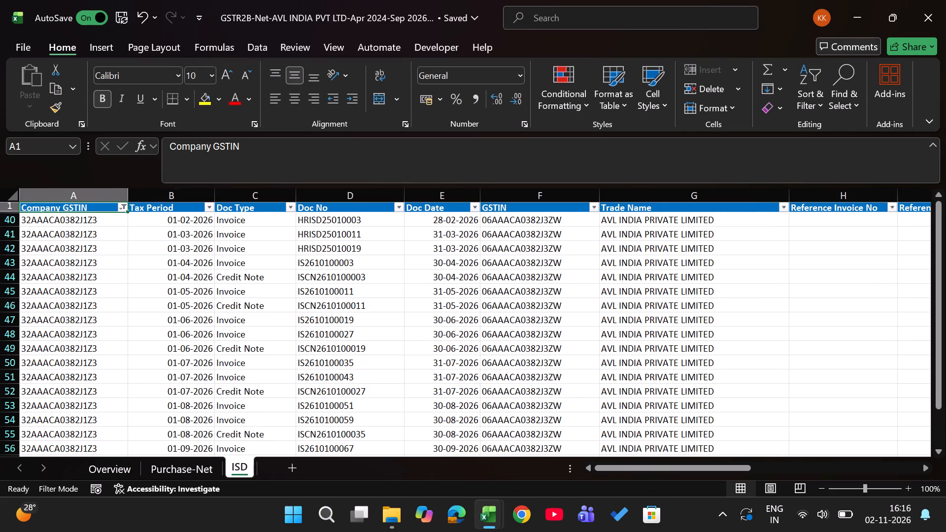
key("alt+Down")
key("alt+Down")
key("alt+Down")
key("alt+Down")
key("alt+Down")
key("alt+Down")
key("alt+Down")
key("alt+Down")
key("alt+Down")
key("alt+Down")
key("alt+Down")
key("Up")
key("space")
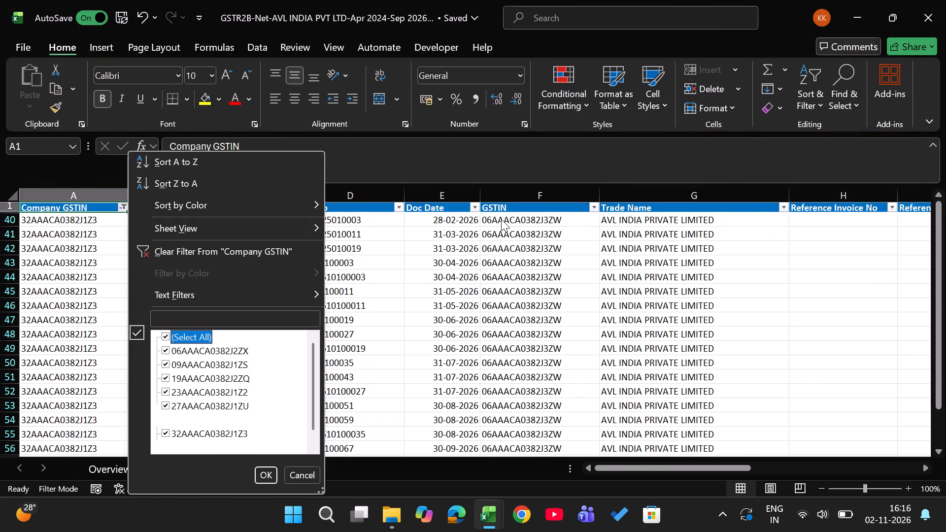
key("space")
key("Down")
key("Down")
key("Down")
key("Down")
key("Down")
key("Down")
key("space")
key("Return")
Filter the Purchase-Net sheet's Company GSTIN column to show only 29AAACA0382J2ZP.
key("ctrl+Page_Up")
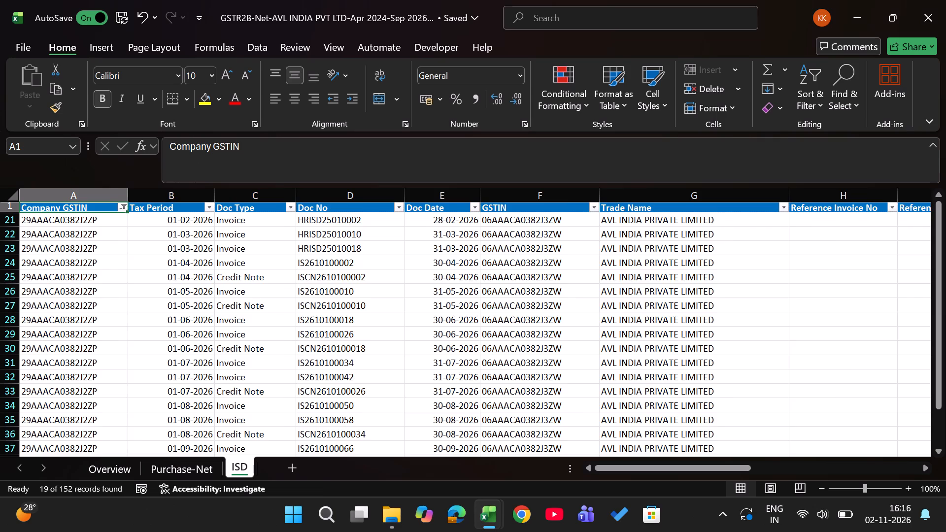
key("Left")
key("Left")
key("Left")
key("alt+Down")
key("alt+Down")
key("alt+Down")
key("alt+Down")
key("alt+Down")
key("alt+Down")
key("alt+Down")
key("alt+Down")
key("alt+Down")
key("Down")
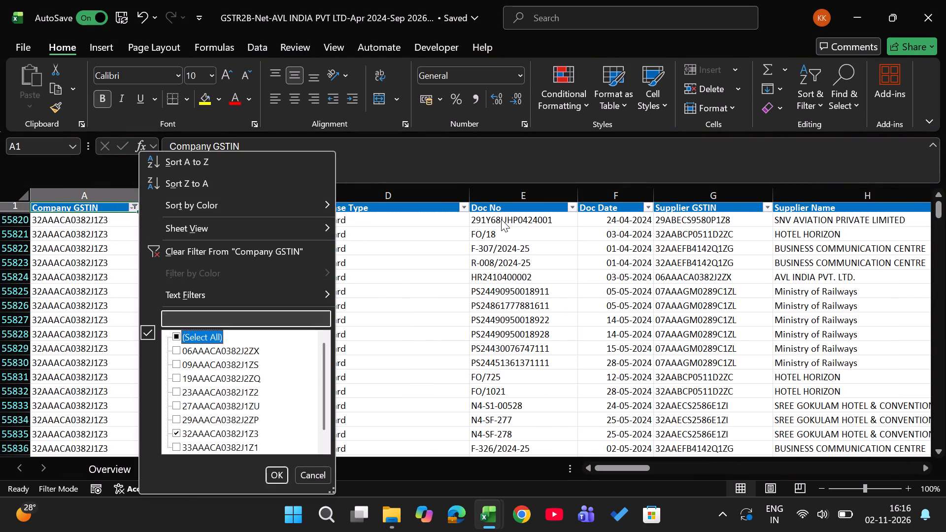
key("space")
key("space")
key("Down")
key("Down")
key("Down")
key("Down")
key("Down")
key("Down")
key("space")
key("Return")
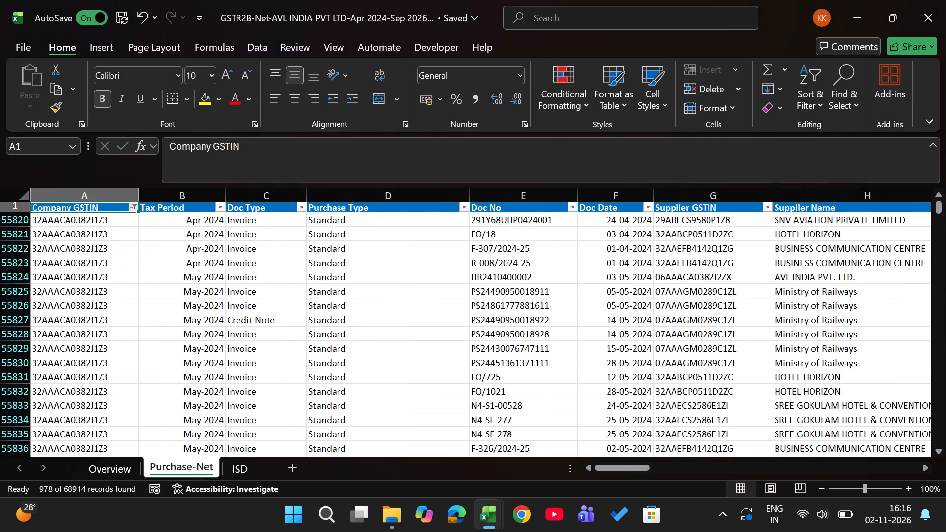
Switch to the AVLI KT GSTR-9 & 9C 2025-26 workbook and add a sheet named GSTR-2B after 4B2.
key("alt+Tab")
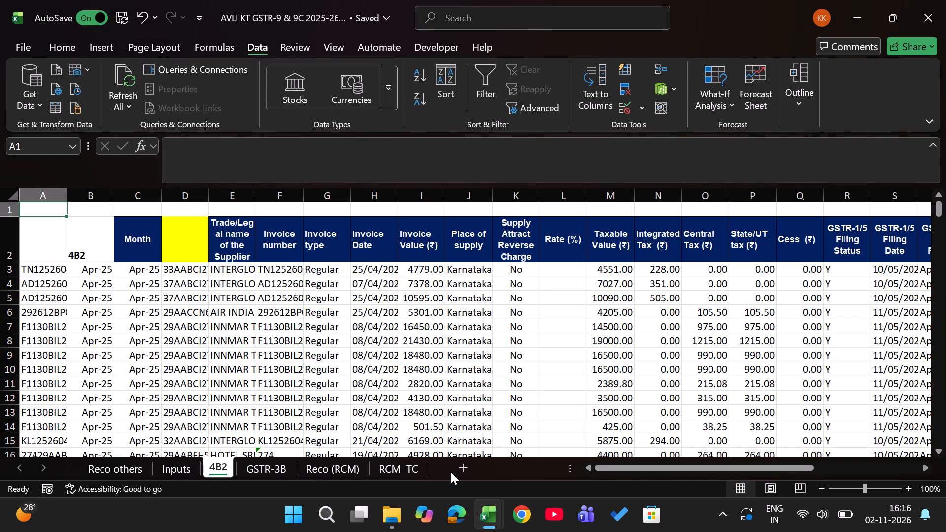
left_click(458, 469)
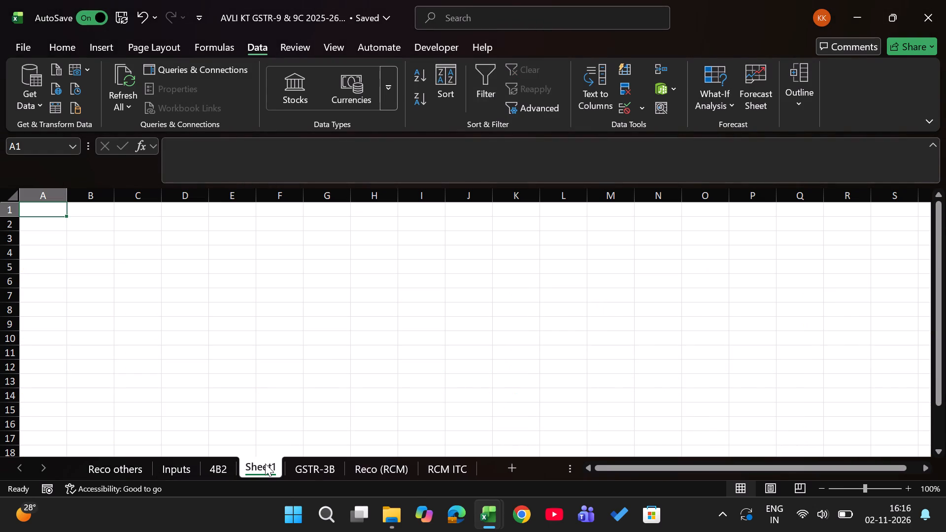
double_click(265, 464)
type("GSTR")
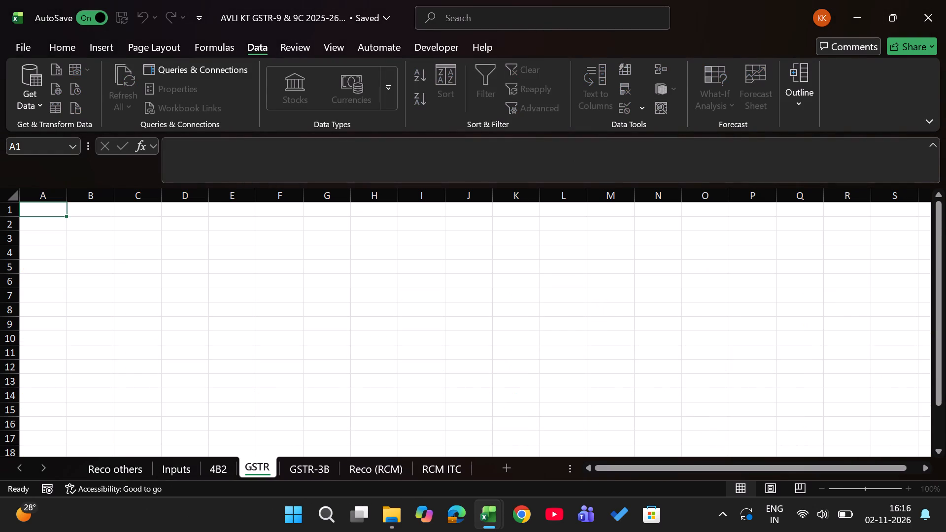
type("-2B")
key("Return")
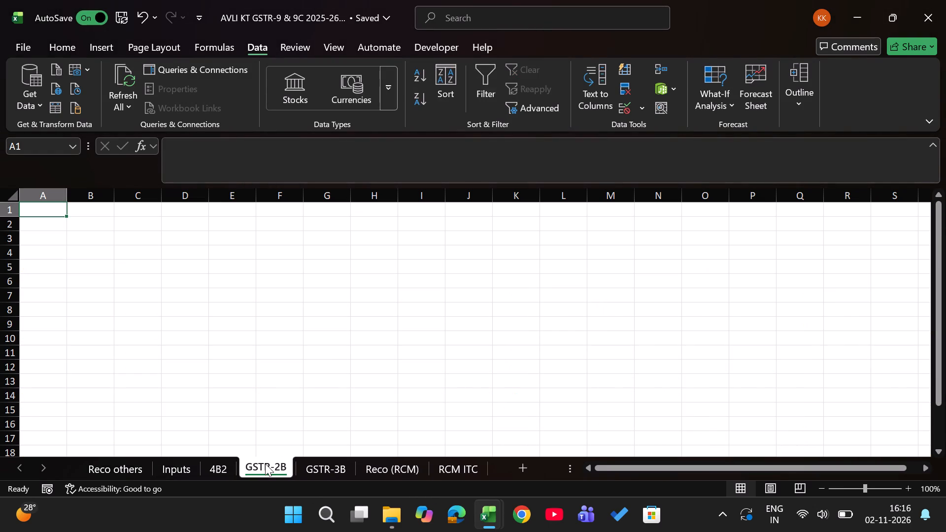
Copy the filtered Purchase-Net table with its headers from the GSTR2B-Net workbook into the GSTR-2B sheet starting at H2.
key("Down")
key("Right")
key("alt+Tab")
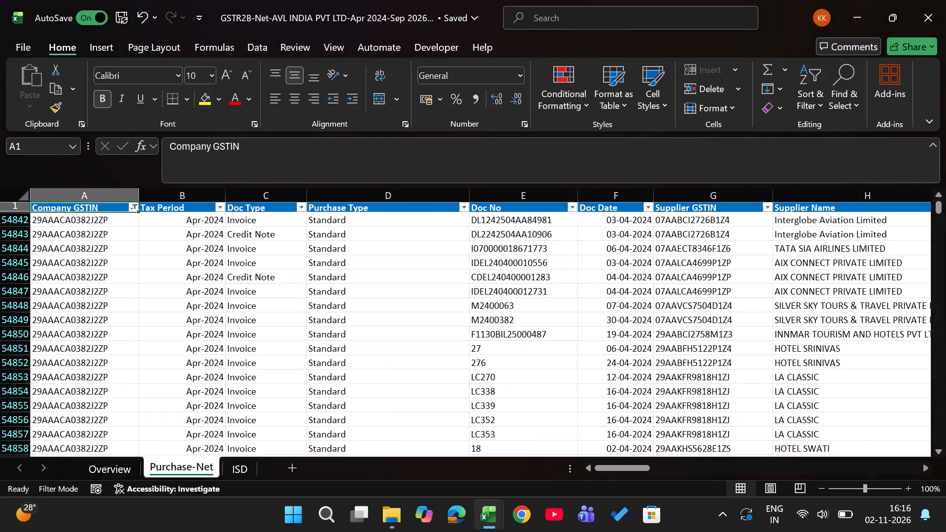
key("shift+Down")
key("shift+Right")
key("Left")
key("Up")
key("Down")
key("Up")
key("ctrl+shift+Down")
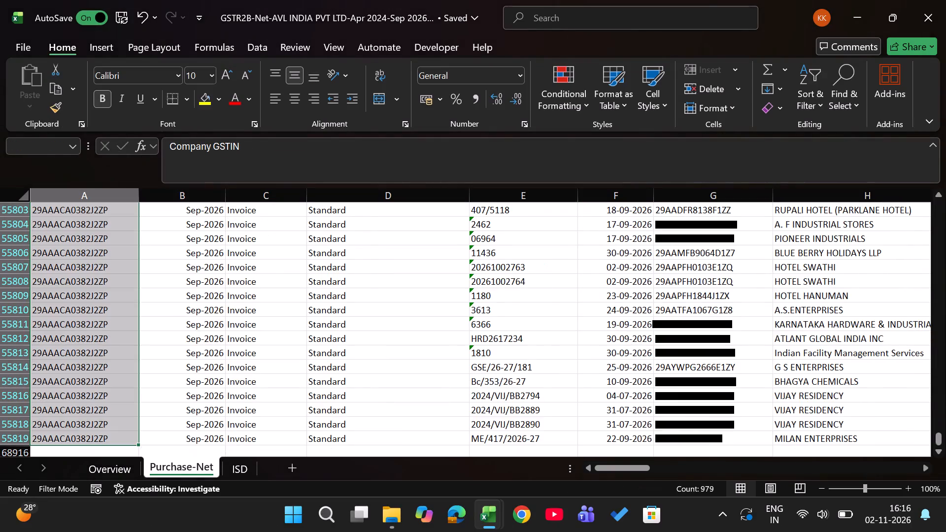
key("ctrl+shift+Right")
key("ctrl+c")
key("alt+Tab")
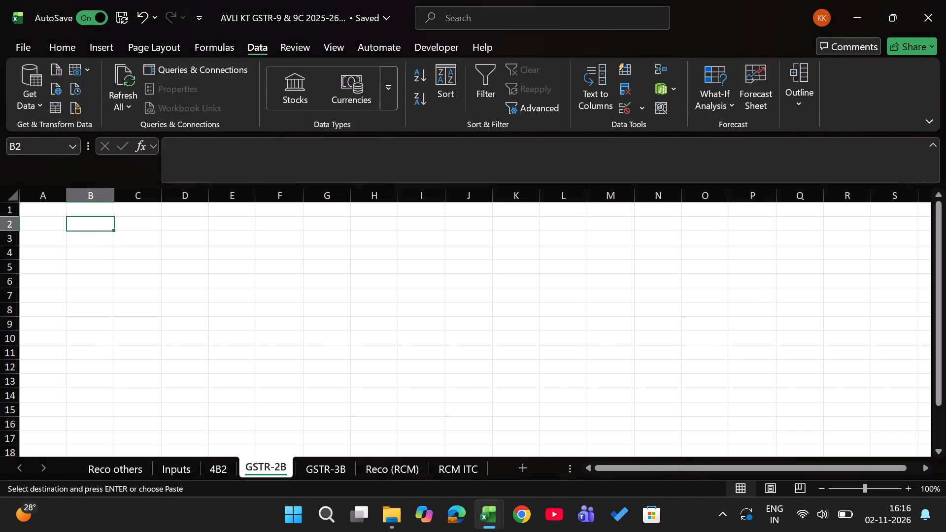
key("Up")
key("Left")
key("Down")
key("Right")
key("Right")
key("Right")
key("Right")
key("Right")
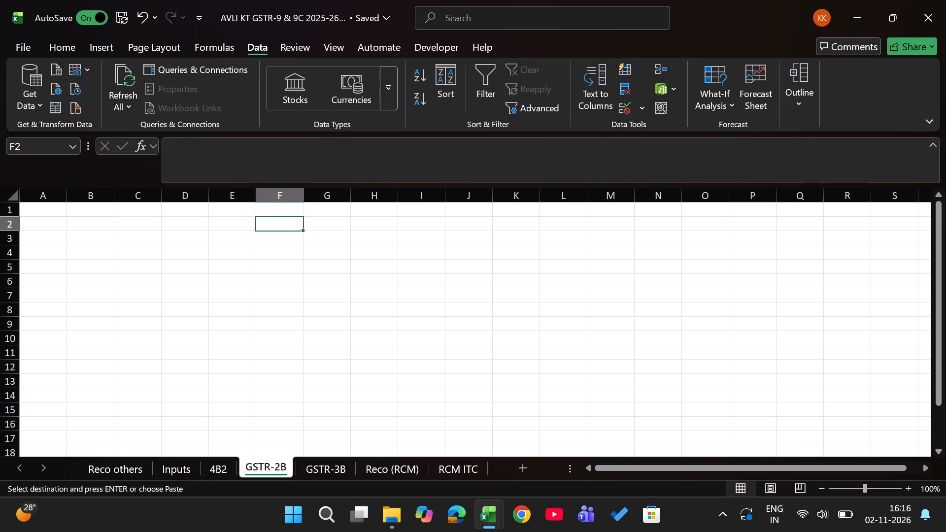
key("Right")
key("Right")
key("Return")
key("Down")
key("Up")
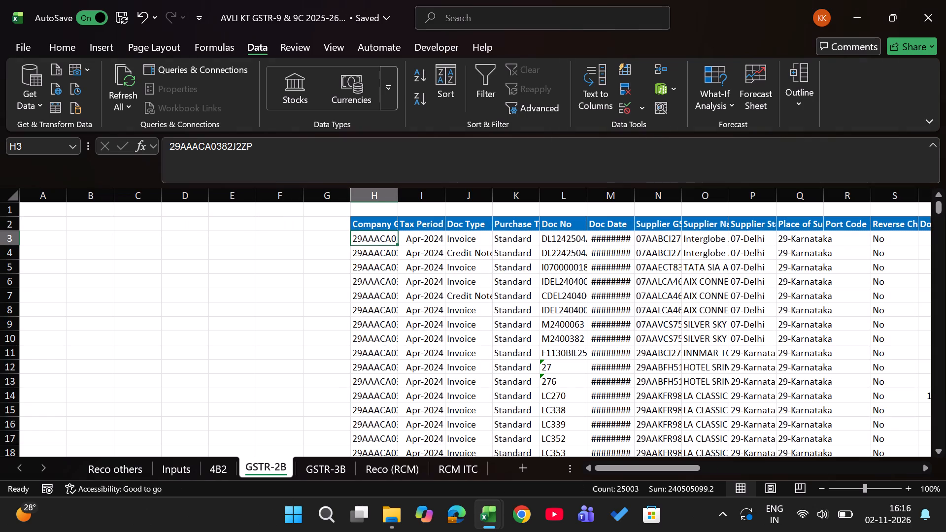
Add a sheet named ISD after the GSTR-2B sheet.
left_click(522, 465)
double_click(315, 465)
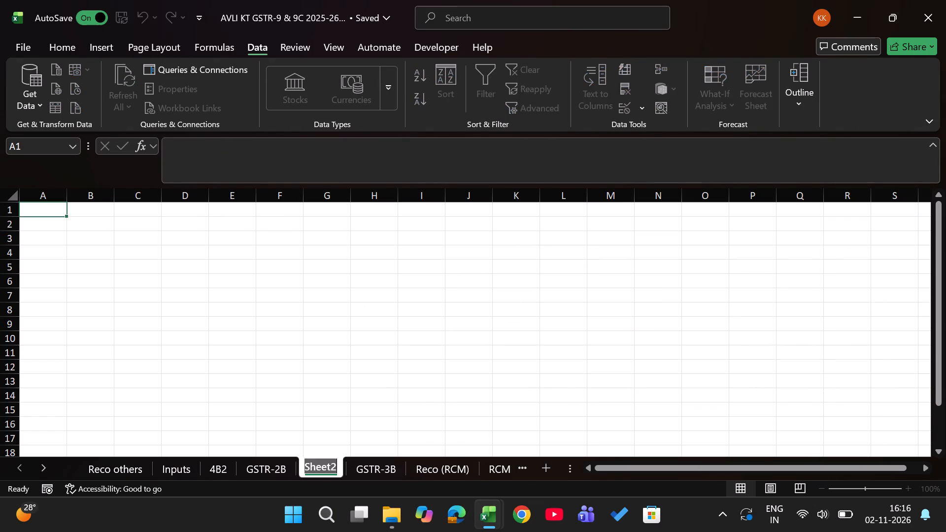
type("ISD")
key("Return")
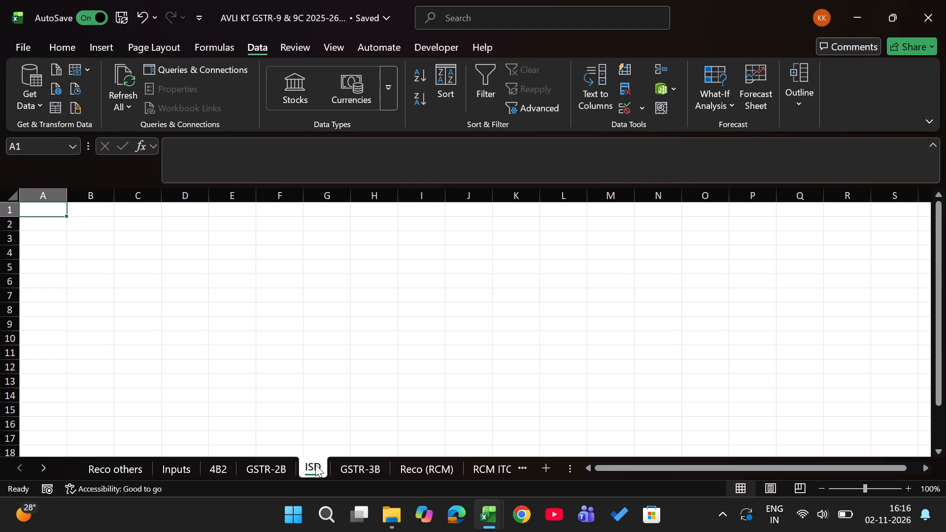
Copy the filtered ISD table with its headers from the GSTR2B-Net workbook into the new ISD sheet starting at B2.
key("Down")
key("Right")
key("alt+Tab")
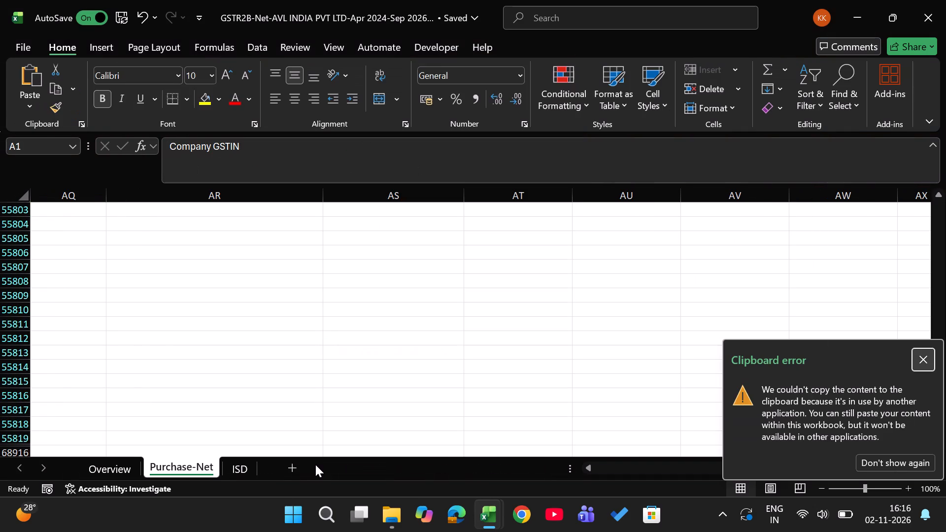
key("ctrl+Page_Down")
left_click(921, 360)
key("ctrl+Page_Down")
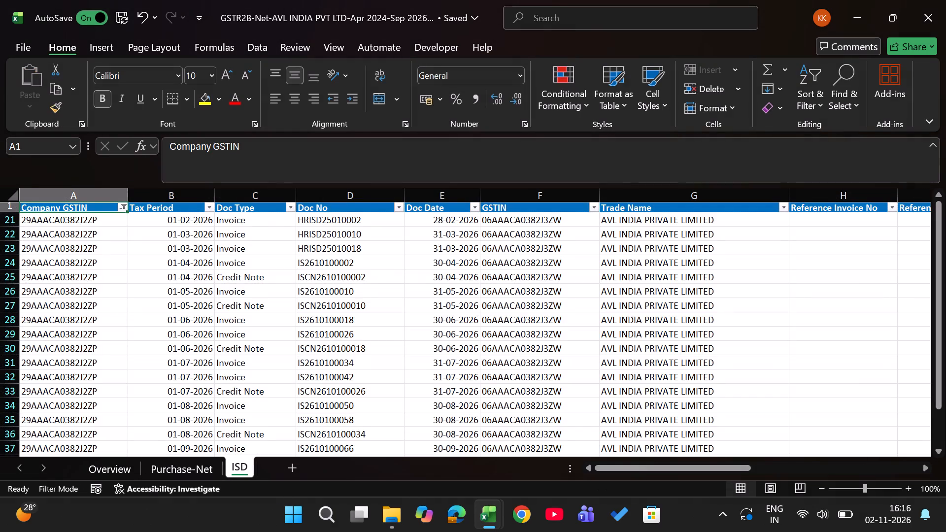
key("ctrl+shift+Down")
key("ctrl+shift+Right")
key("ctrl+c")
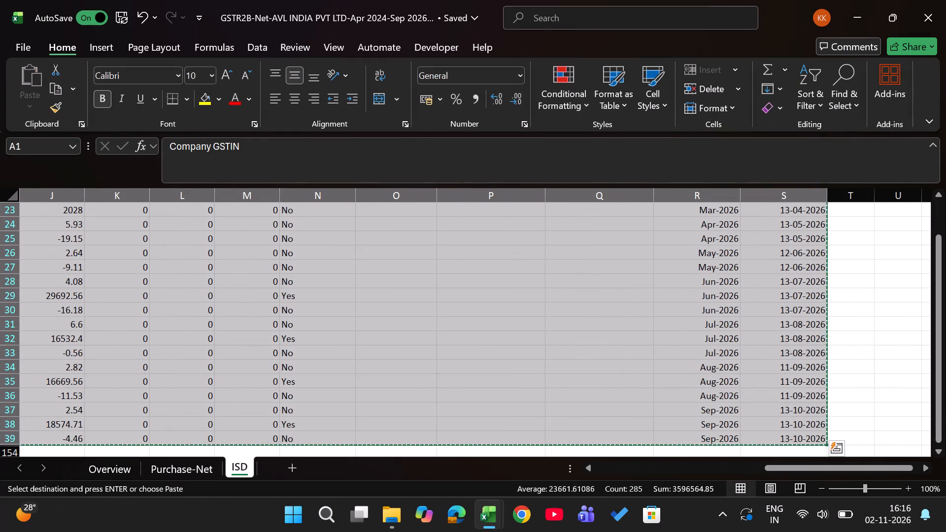
key("alt+Tab")
key("Down")
key("Up")
key("Return")
Enter the header "Availment month" in A2 of the ISD sheet and make it bold.
key("Right")
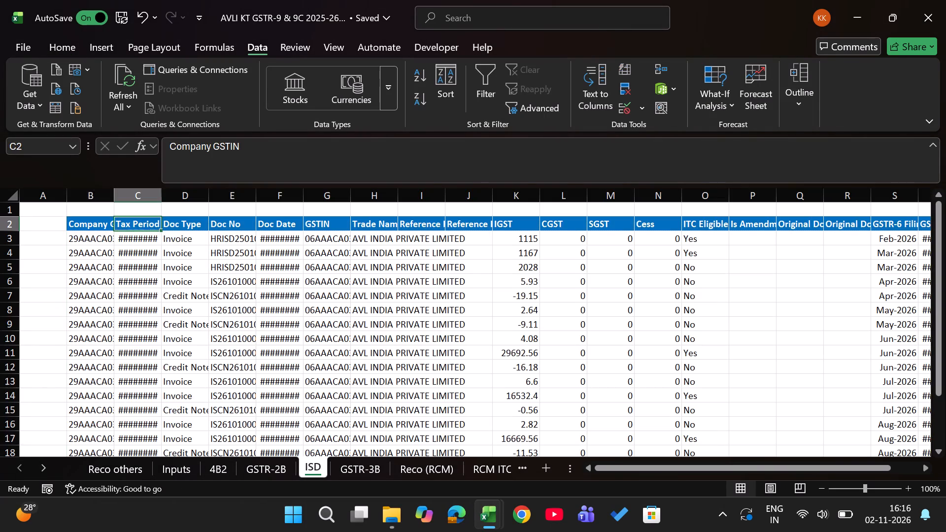
key("Left")
key("Left")
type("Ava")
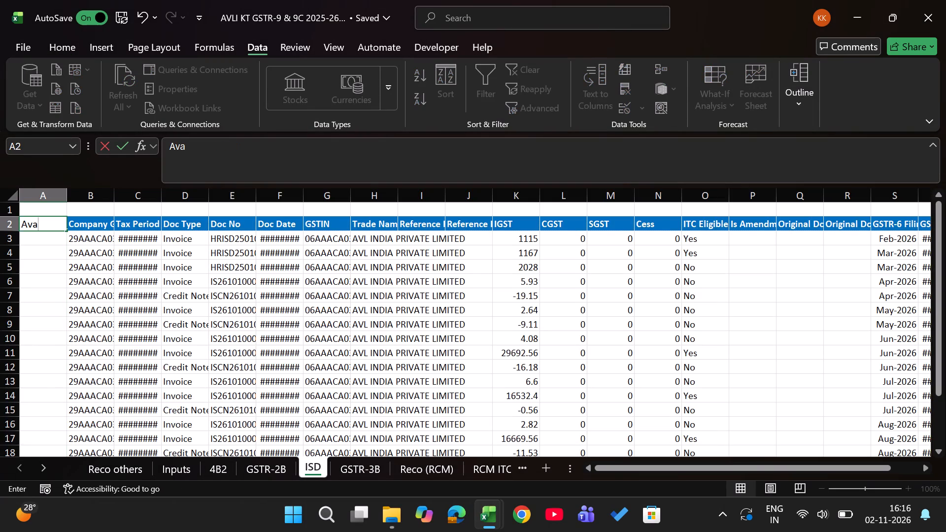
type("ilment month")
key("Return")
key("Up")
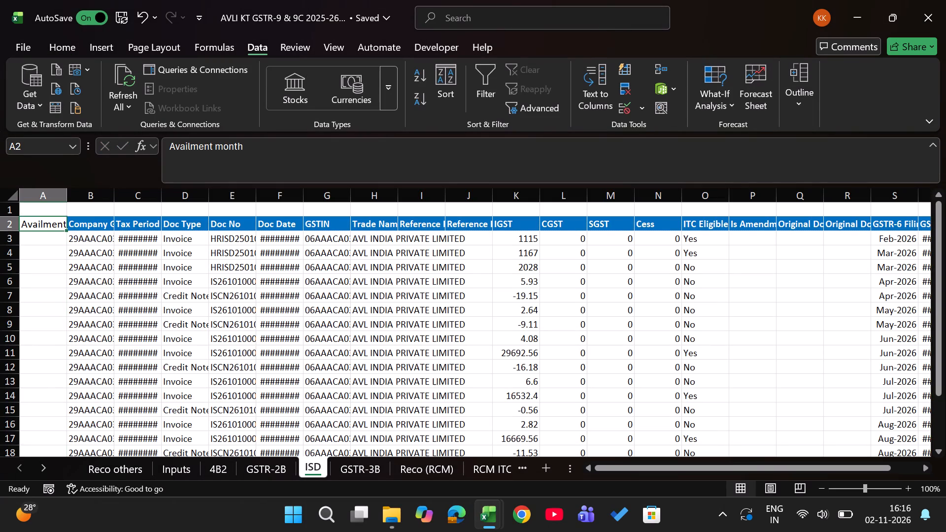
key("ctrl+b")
Check the first rows' document dates on the ISD sheet and enter Feb-26 as the availment month in A3.
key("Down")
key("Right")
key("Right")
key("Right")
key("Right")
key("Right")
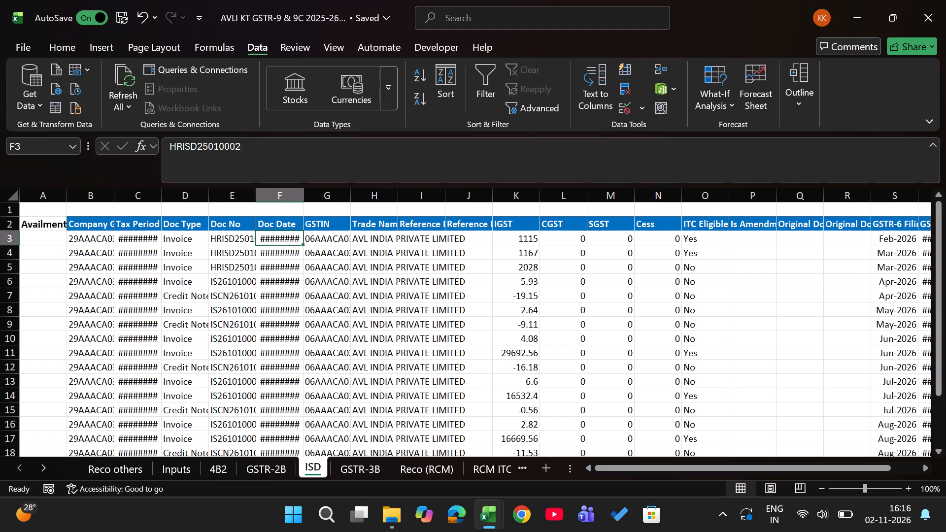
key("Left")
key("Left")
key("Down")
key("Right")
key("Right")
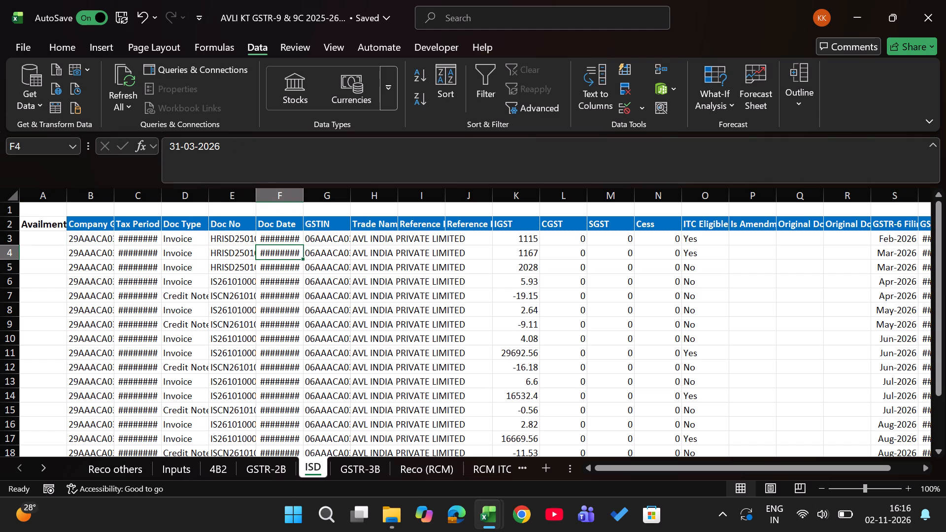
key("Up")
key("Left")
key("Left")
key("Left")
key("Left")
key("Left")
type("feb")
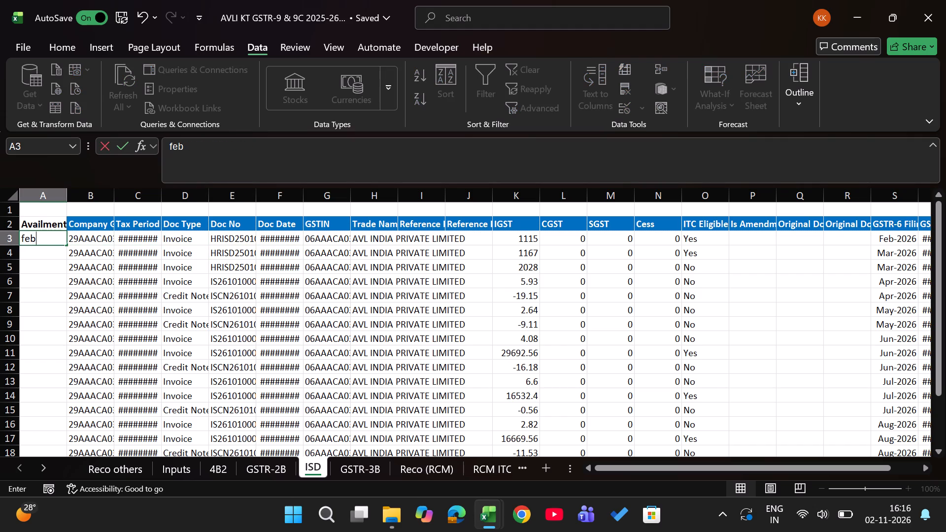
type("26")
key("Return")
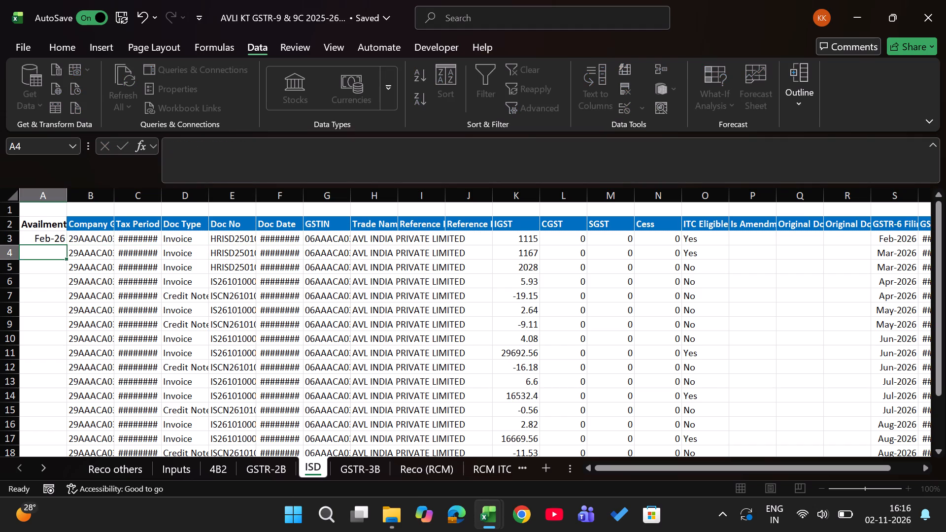
Delete the Reco (RCM) sheet and return to the ISD sheet.
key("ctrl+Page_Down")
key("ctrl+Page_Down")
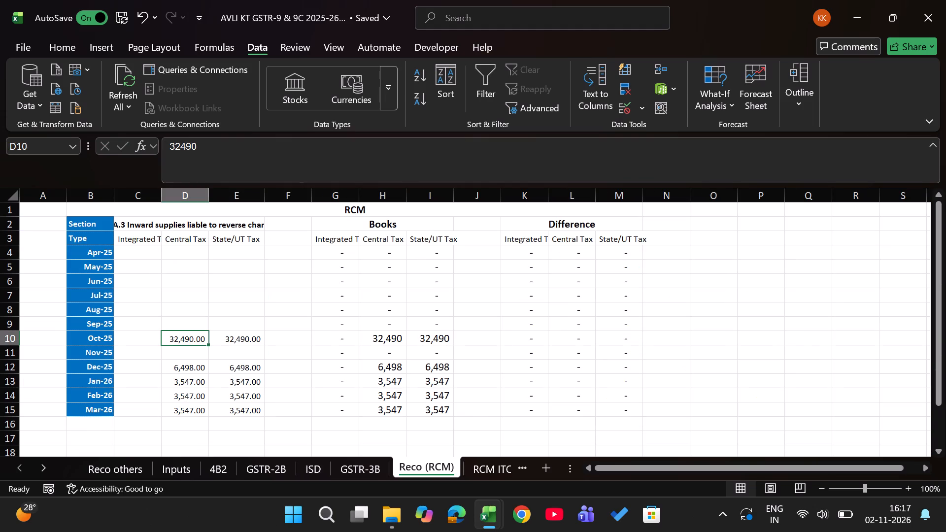
left_click(437, 465)
right_click(437, 465)
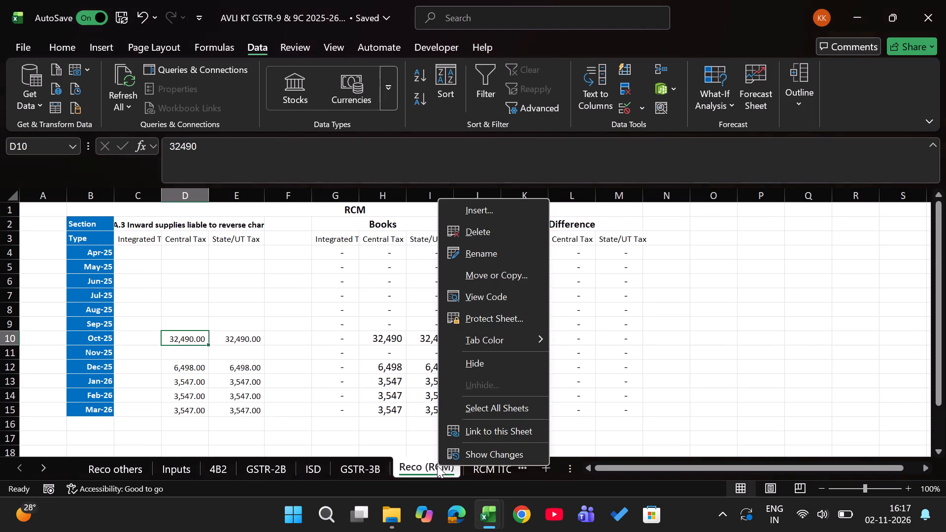
left_click(489, 232)
key("Return")
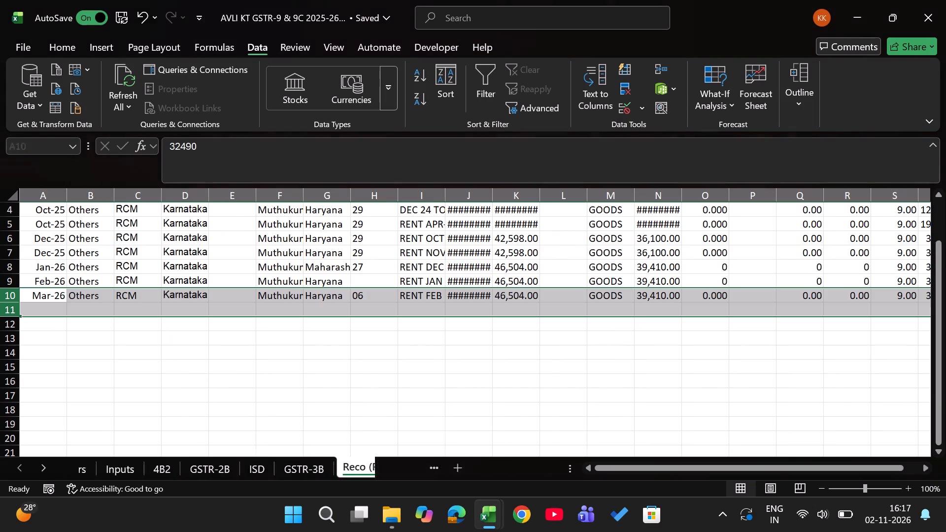
key("ctrl+Page_Up")
key("ctrl+Page_Up")
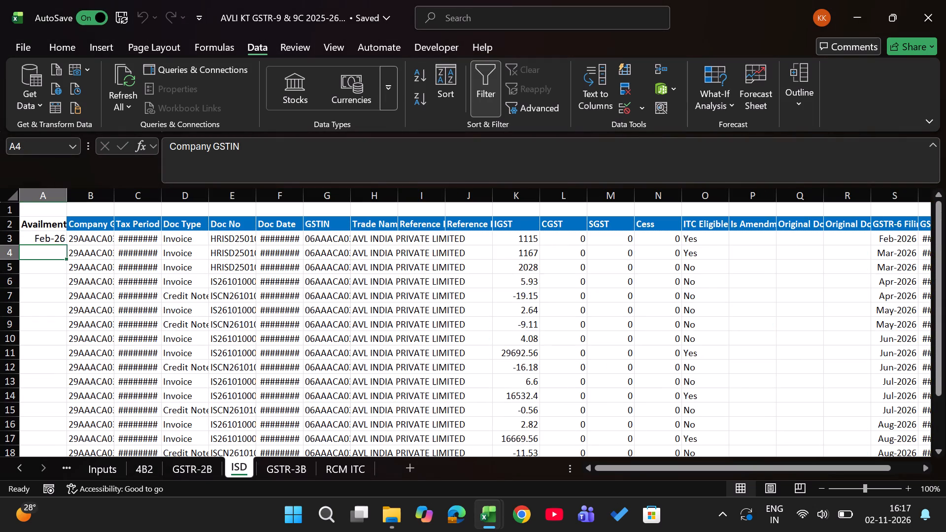
Examine the Reco others sheet's monthly comparison of 4A5 - 4B2 against Books.
key("ctrl+Page_Up")
key("ctrl+Page_Up")
key("ctrl+Page_Up")
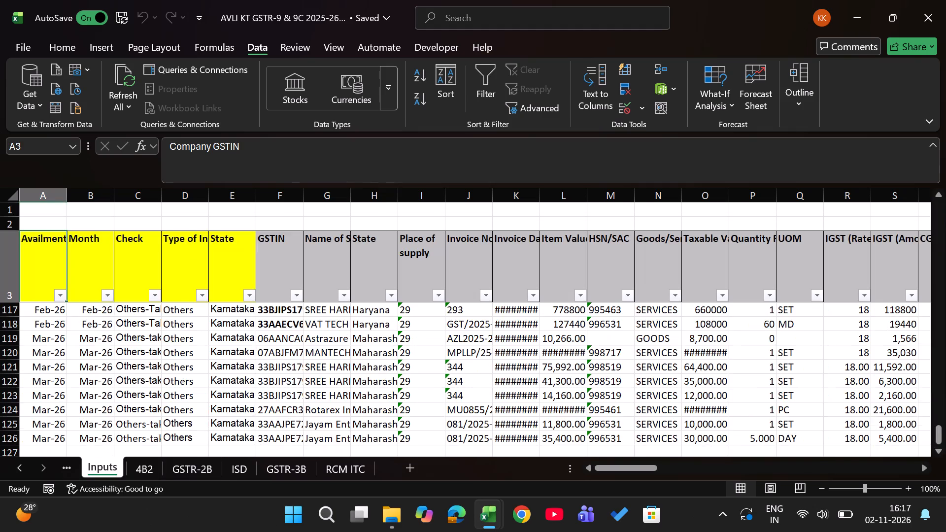
key("ctrl+Page_Up")
key("ctrl+Page_Up")
key("ctrl+Page_Up")
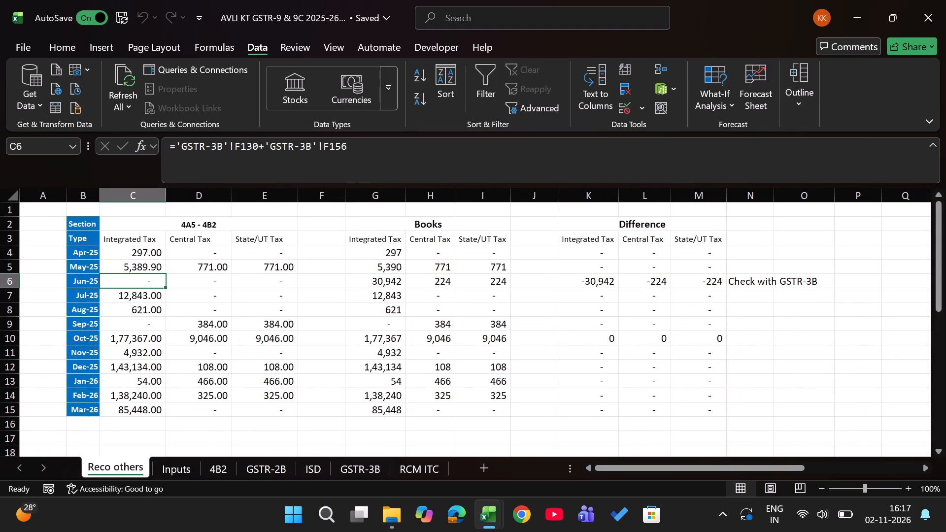
scroll(394, 373, "left", 1)
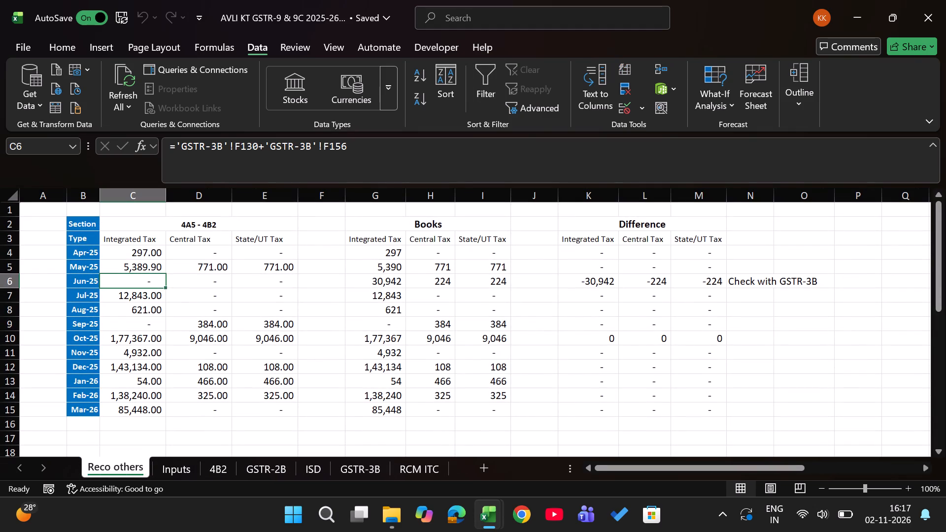
Rename the existing GSTR-3B sheet as GSTR-3B 1.
key("ctrl+Page_Down")
key("ctrl+Page_Down")
key("ctrl+Page_Down")
key("ctrl+Page_Down")
key("ctrl+Page_Down")
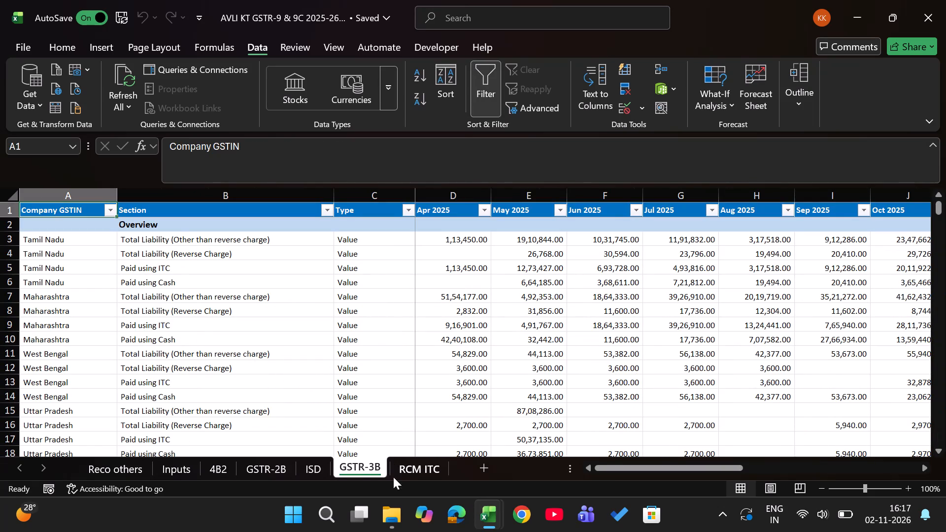
left_click(373, 464)
double_click(373, 464)
key("Right")
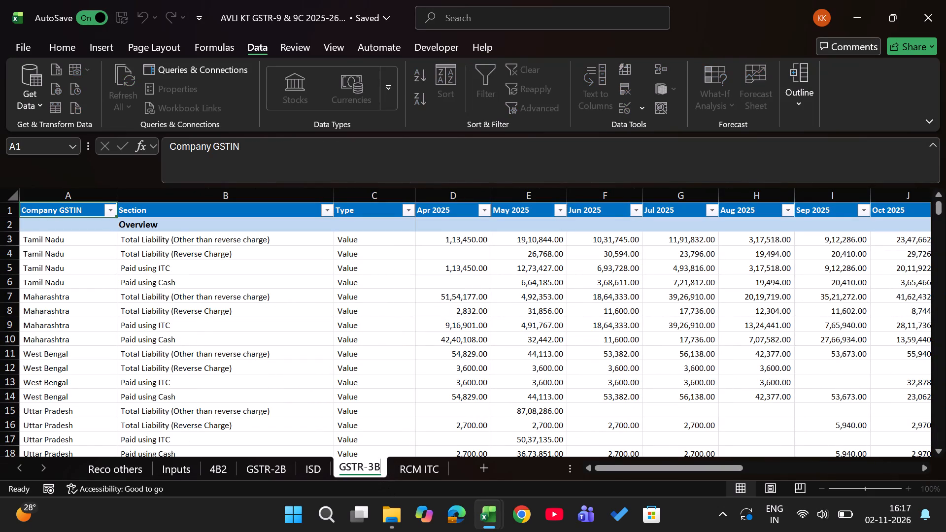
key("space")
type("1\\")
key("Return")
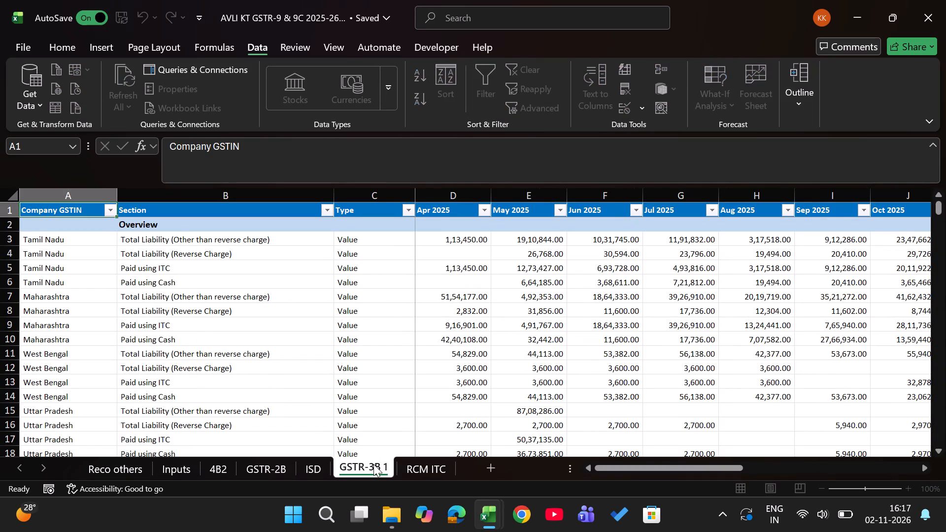
Copy the GSTR-3B sheet from the AnnualReport Karnataka workbook into AVLI KT GSTR-9 & 9C 2025-26.xlsx, placing it before Reco others.
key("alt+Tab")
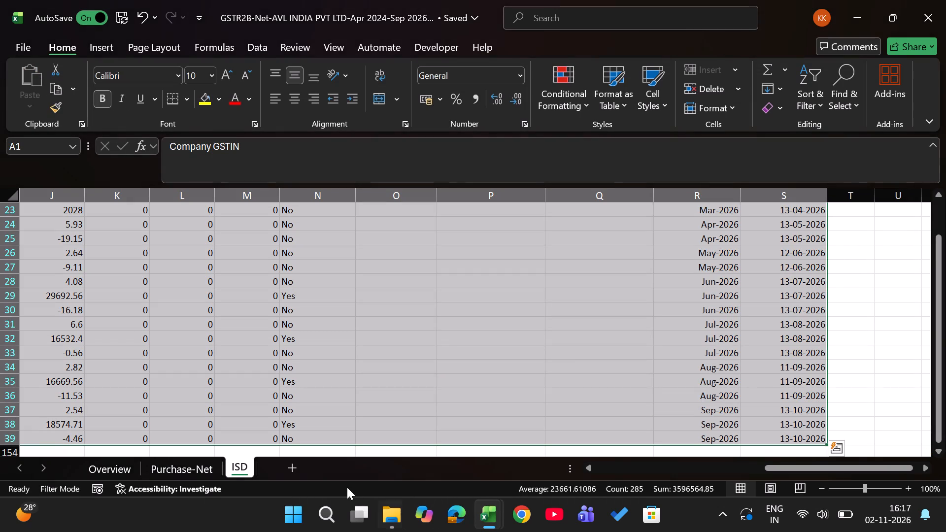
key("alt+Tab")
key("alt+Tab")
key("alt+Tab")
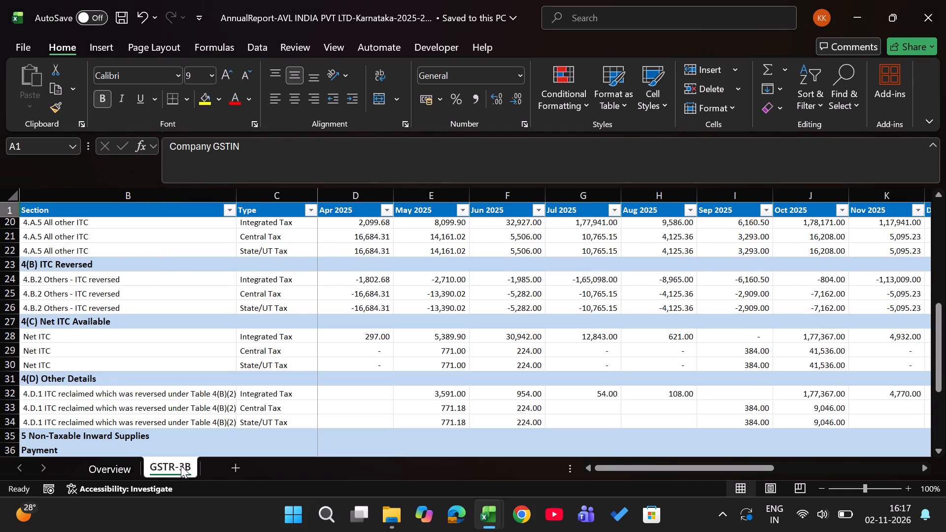
right_click(182, 466)
left_click(237, 296)
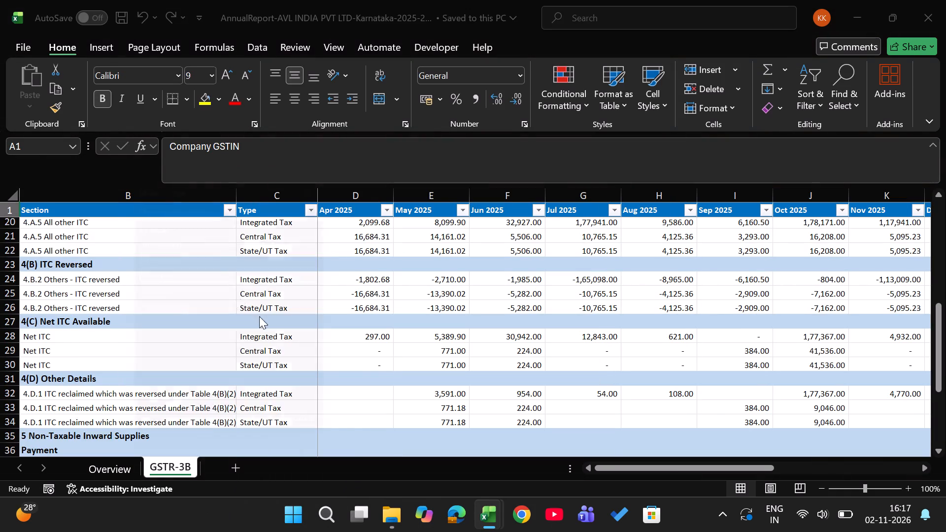
left_click(161, 417)
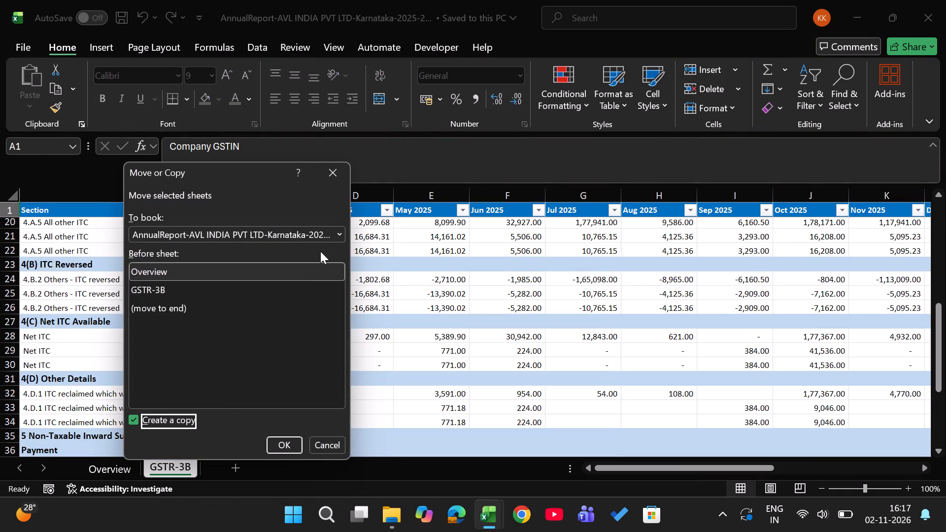
left_click(342, 231)
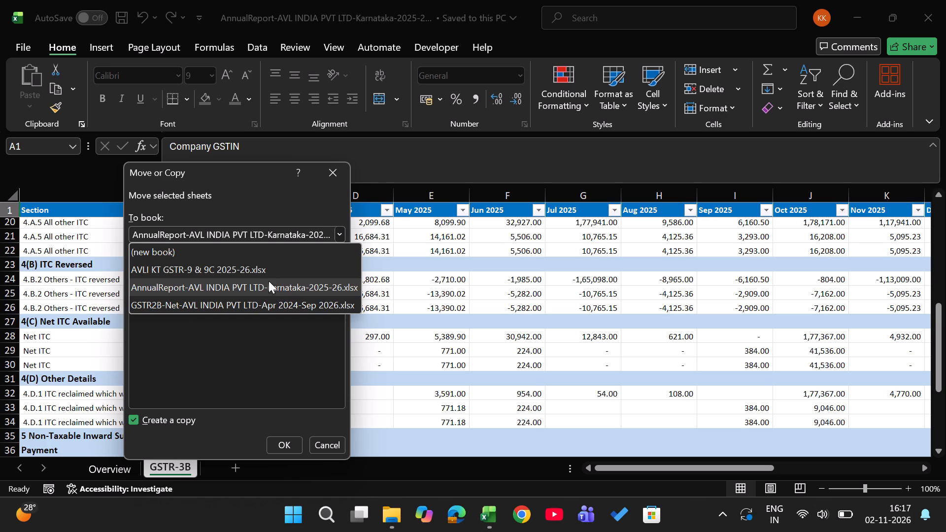
left_click(267, 277)
left_click(286, 445)
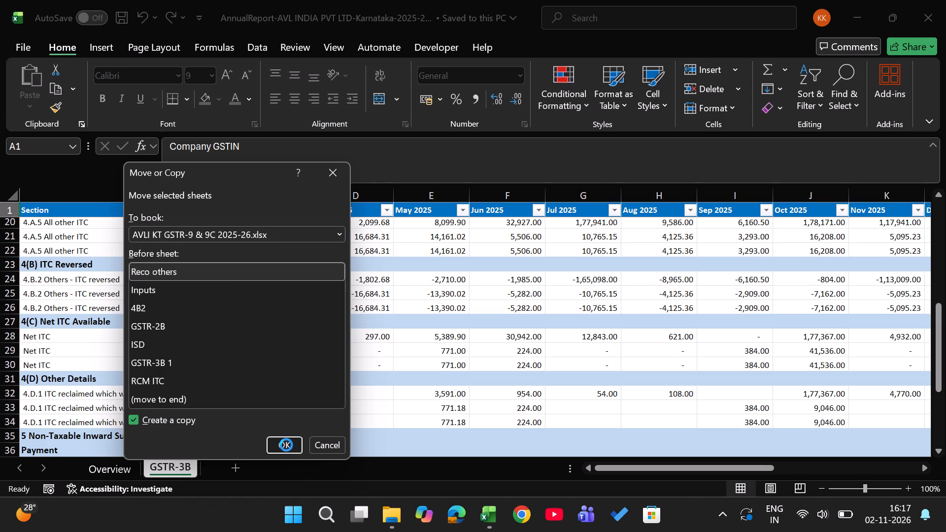
Close the AnnualReport Karnataka and GSTR2B-Net source workbooks, leaving the AVLI KT GSTR-9 & 9C workbook open.
key("alt+Tab")
left_click(945, 0)
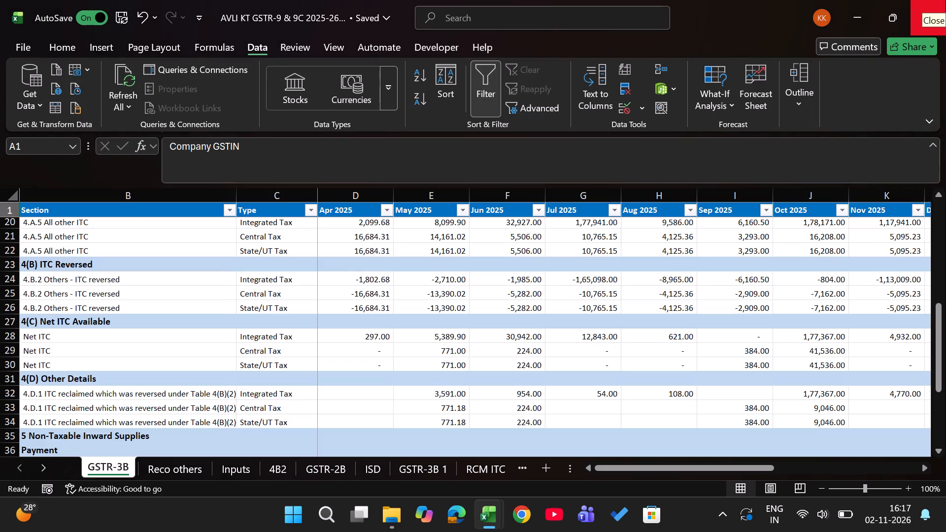
key("ctrl+Page_Down")
key("ctrl+Page_Down")
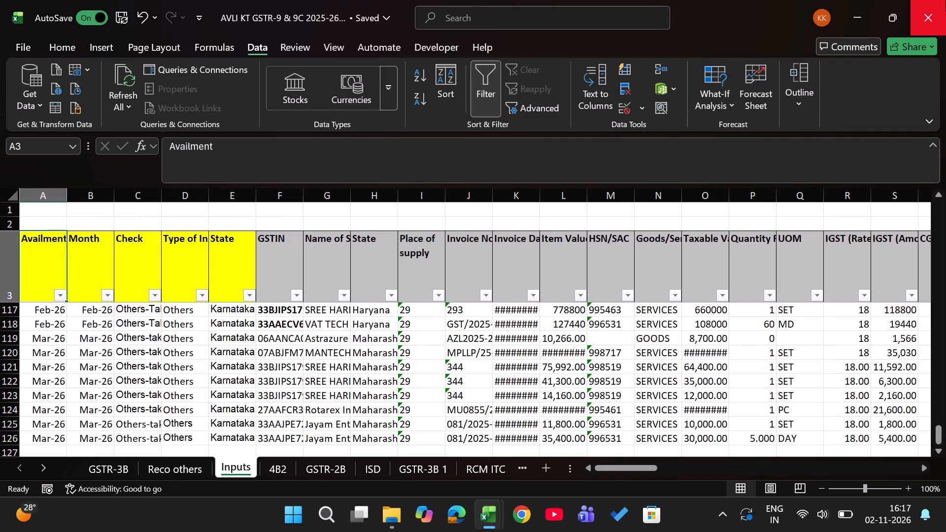
key("alt+Tab")
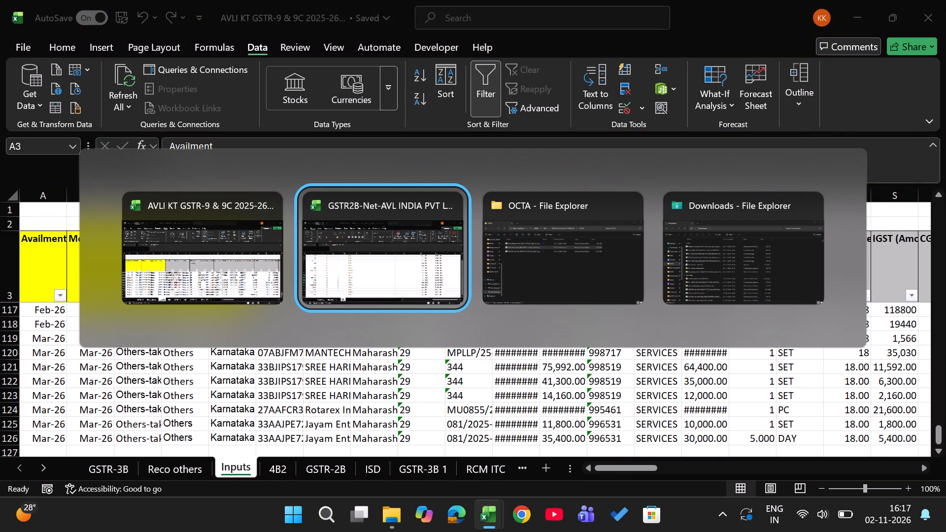
left_click(945, 0)
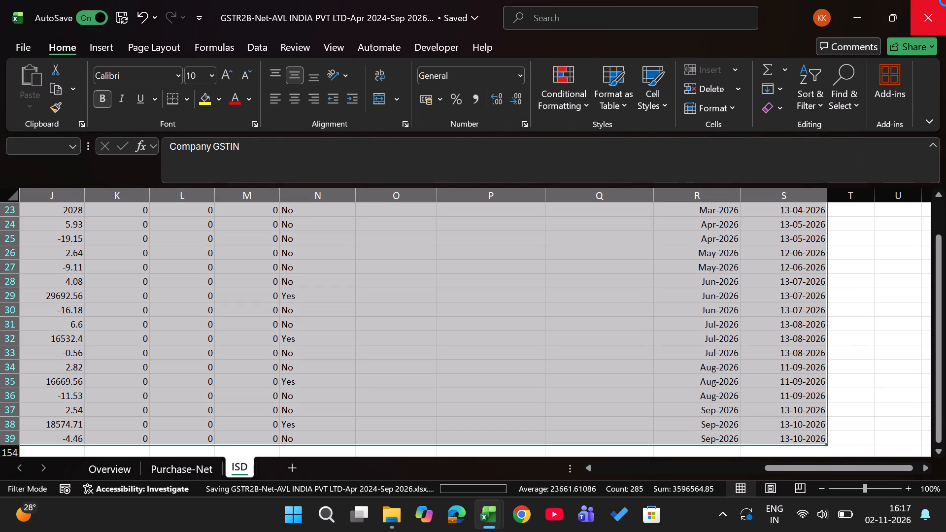
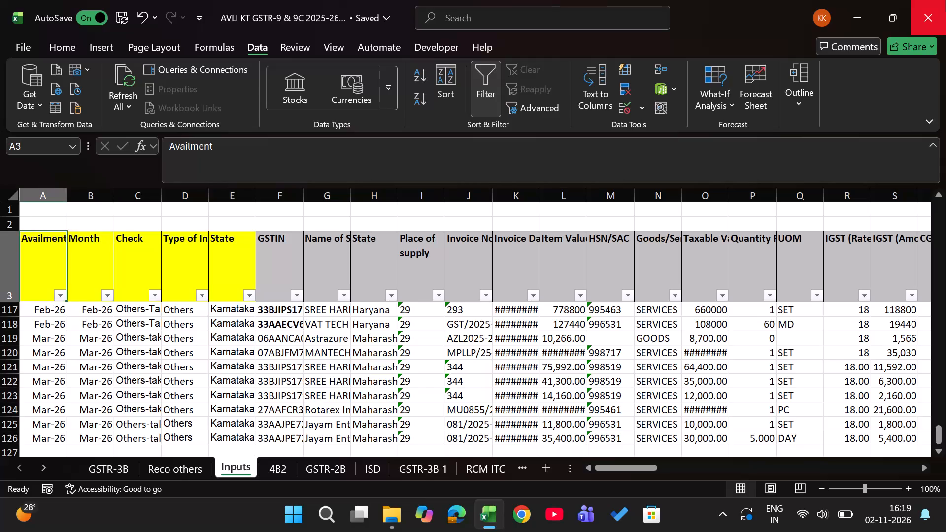
Switch to File Explorer and open AVLI KL GSTR-9 & 9C 2025-26.xlsx from the GSTR-9 & 9C folder.
key("alt+Tab")
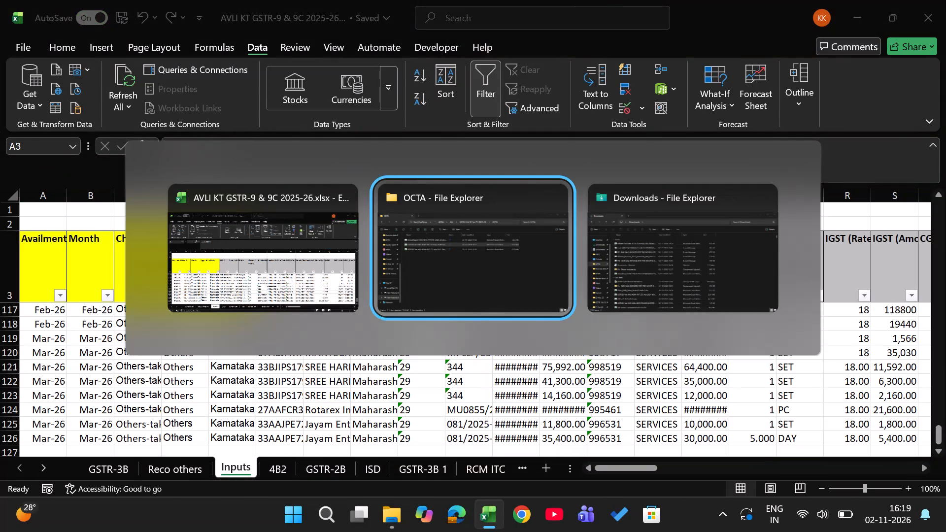
key("BackSpace")
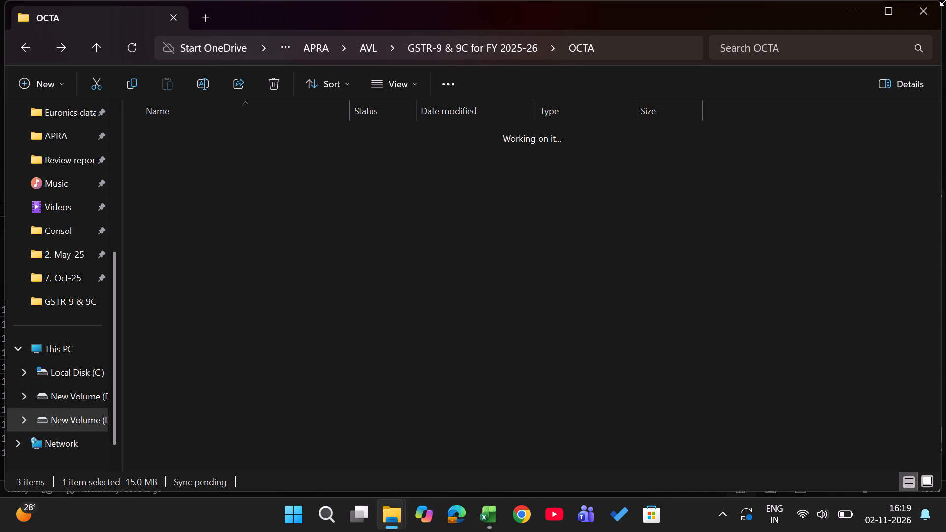
key("Up")
key("Return")
key("Down")
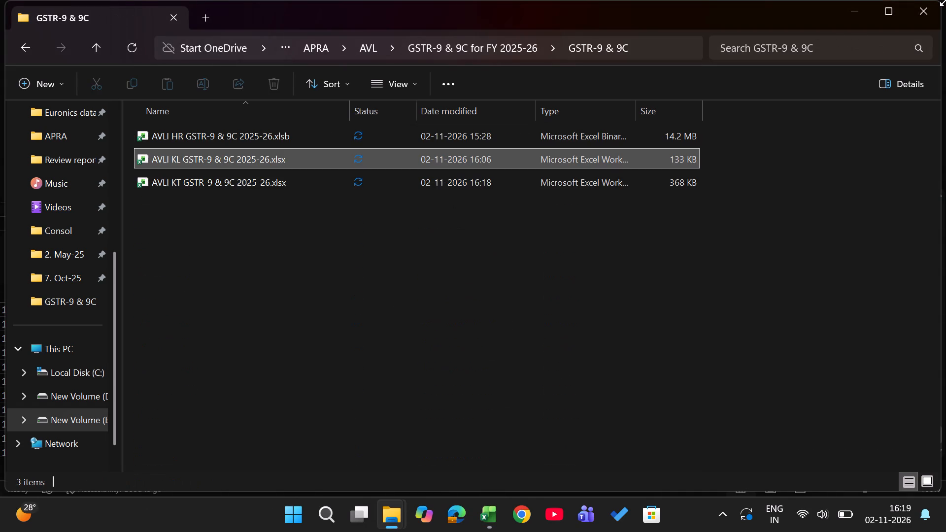
key("Return")
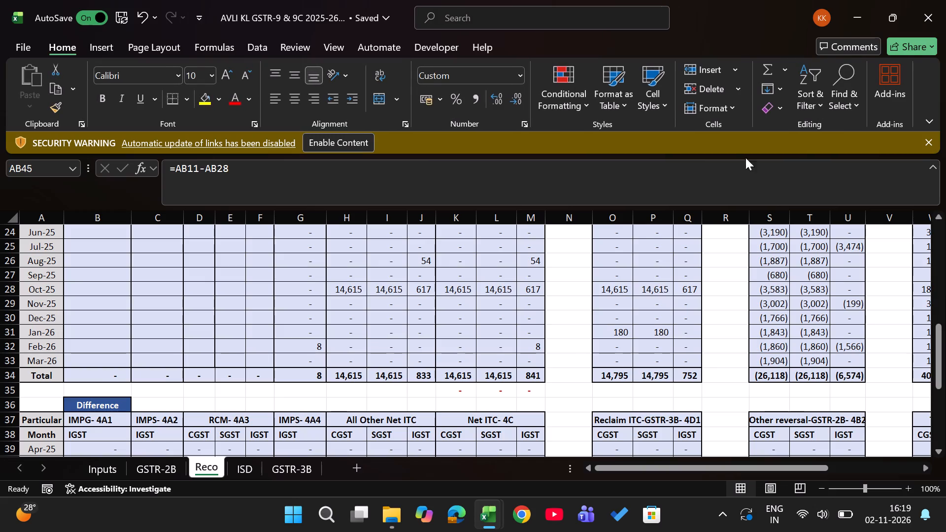
Copy the complete Kerala reconciliation layout, A1:AC51, including the Books and Difference blocks, from the Reco sheet.
key("ctrl+Up")
key("ctrl+Up")
key("ctrl+Left")
key("ctrl+Left")
key("ctrl+Left")
key("ctrl+Left")
key("ctrl+Left")
key("ctrl+Left")
key("ctrl+Left")
key("ctrl+Left")
key("ctrl+Left")
key("ctrl+Left")
key("ctrl+Left")
key("ctrl+Left")
key("ctrl+Left")
key("ctrl+Left")
key("ctrl+Left")
key("ctrl+Left")
key("ctrl+Left")
key("ctrl+Left")
key("ctrl+Left")
key("ctrl+Left")
key("ctrl+Left")
key("ctrl+Left")
key("ctrl+Left")
key("ctrl+Left")
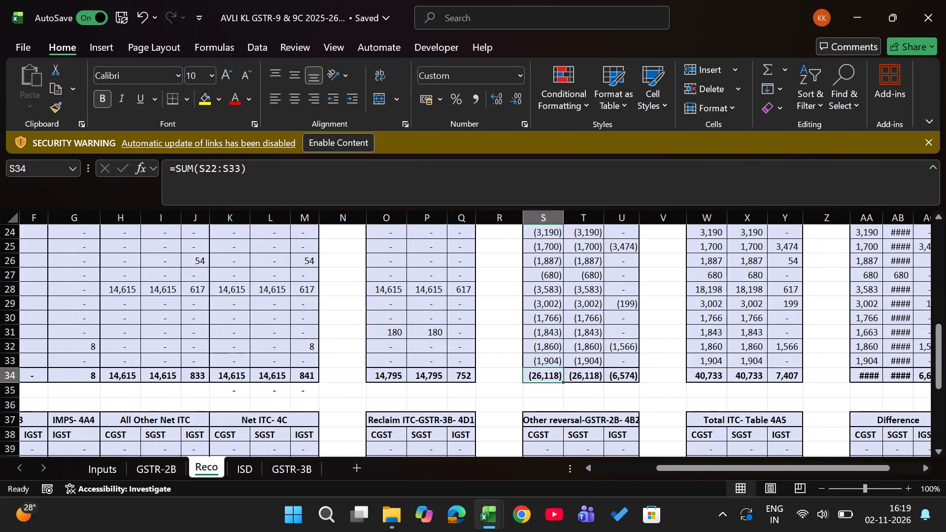
key("ctrl+Up")
key("ctrl+Up")
key("ctrl+Up")
key("ctrl+Up")
key("ctrl+Up")
key("ctrl+Up")
key("ctrl+Up")
key("ctrl+Up")
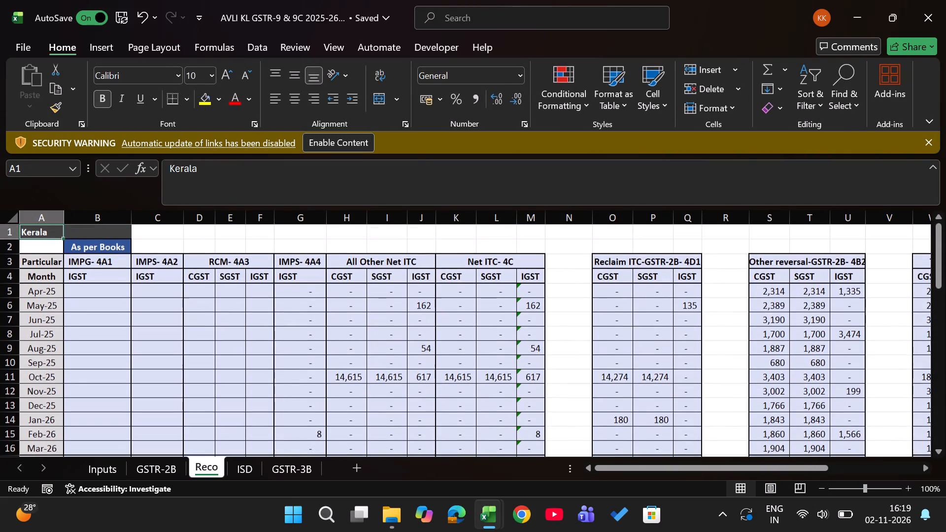
key("ctrl+shift+Down")
key("ctrl+shift+Down")
key("ctrl+shift+Down")
key("ctrl+shift+Down")
key("ctrl+shift+Down")
key("ctrl+shift+Down")
key("ctrl+shift+Down")
key("ctrl+shift+Down")
key("ctrl+shift+Down")
key("ctrl+shift+Down")
key("ctrl+shift+Down")
key("ctrl+shift+Down")
key("ctrl+shift+Down")
key("ctrl+shift+Down")
key("ctrl+shift+Down")
key("ctrl+shift+Down")
key("ctrl+shift+Down")
key("ctrl+shift+Down")
key("ctrl+shift+Down")
key("ctrl+shift+Down")
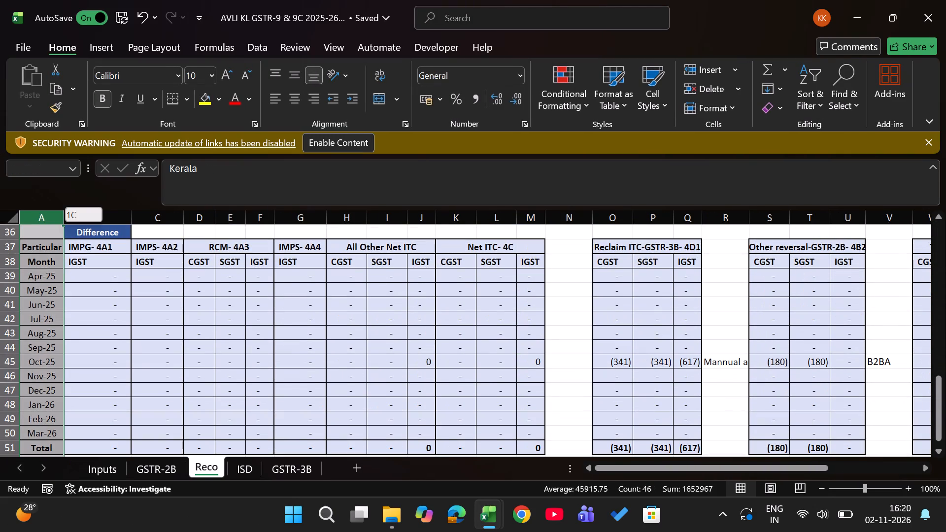
key("ctrl+shift+Up")
key("shift+Down")
key("shift+Down")
key("shift+Up")
key("shift+Up")
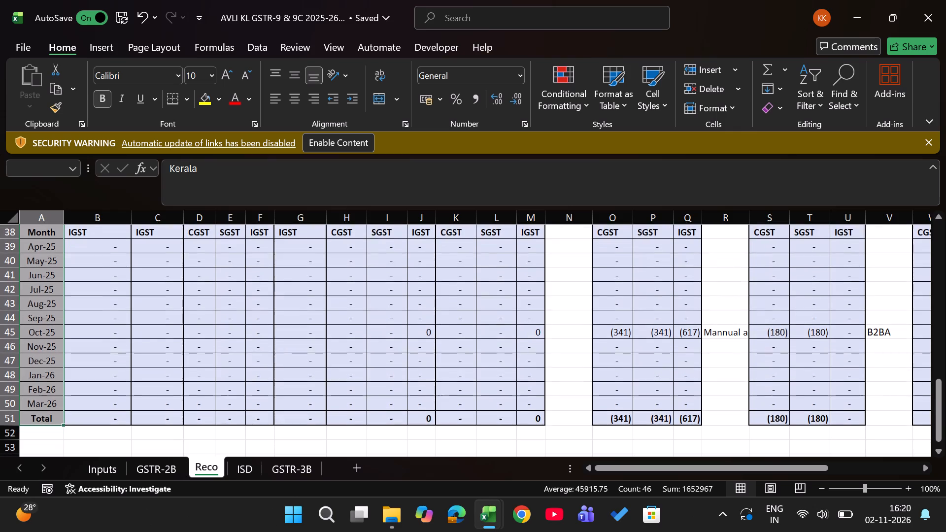
key("ctrl+shift+Right")
key("ctrl+shift+Left")
key("shift+Right")
key("shift+Right")
key("shift+Right")
key("shift+Right")
key("shift+Right")
key("shift+Right")
key("shift+Right")
key("shift+Right")
key("shift+Right")
key("shift+Right")
key("shift+Right")
key("shift+Right")
key("shift+Right")
key("shift+Right")
key("shift+Right")
key("shift+Right")
key("shift+Right")
key("shift+Right")
key("shift+Right")
key("shift+Right")
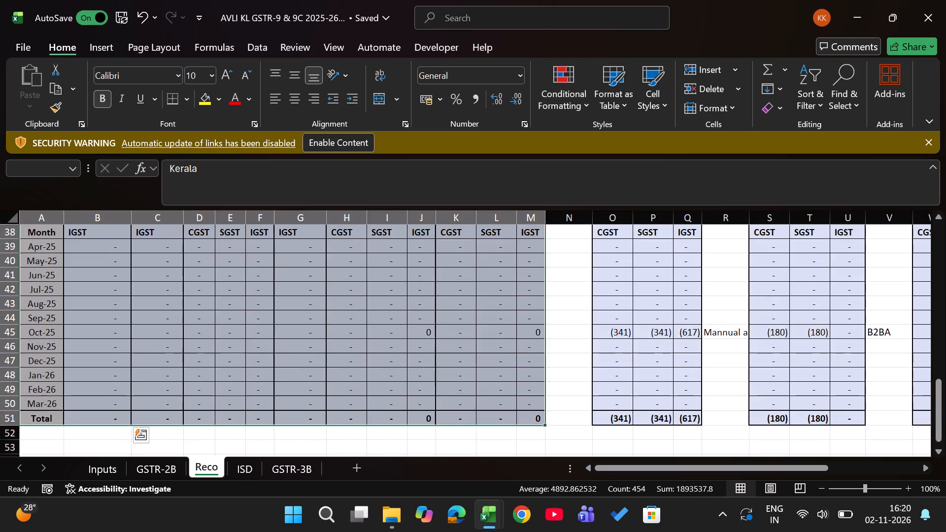
key("shift+Left")
key("shift+Left")
key("shift+Left")
key("shift+Left")
key("shift+Left")
key("shift+Left")
key("shift+Left")
key("shift+Left")
key("shift+Left")
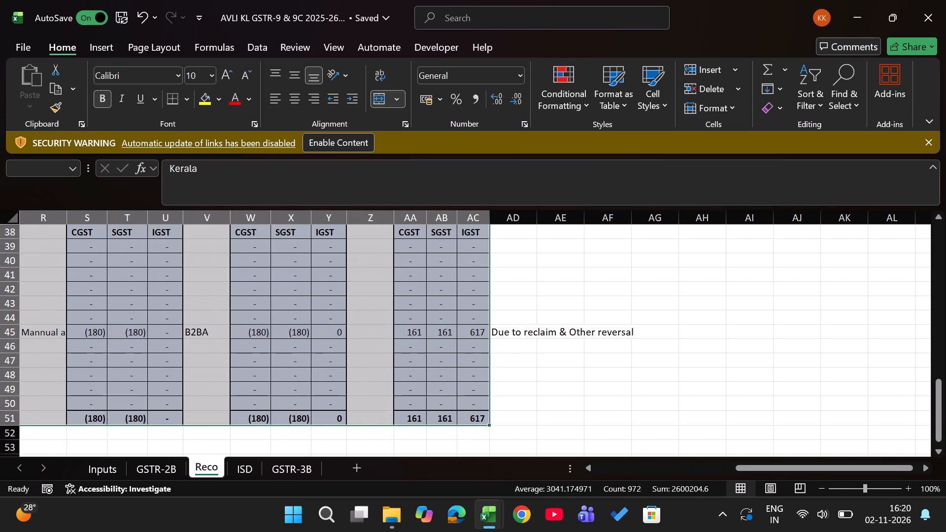
key("shift+Left")
key("shift+Right")
key("ctrl+c")
Switch to the AVLI KT GSTR-9 & 9C workbook and add a new sheet after Inputs.
key("alt+Tab")
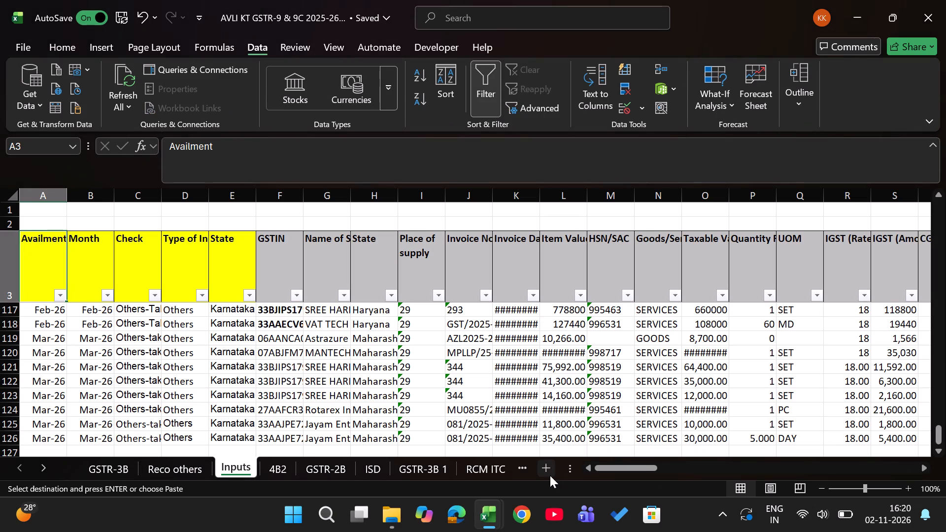
left_click(550, 474)
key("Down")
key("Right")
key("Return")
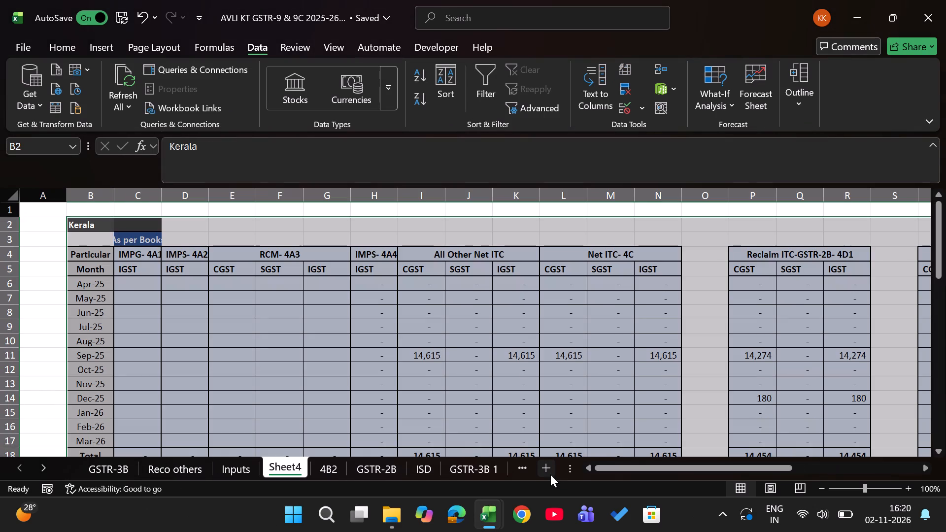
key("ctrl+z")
Paste the copied Kerala reconciliation layout into the new sheet starting at cell A1.
key("Left")
key("Up")
key("Return")
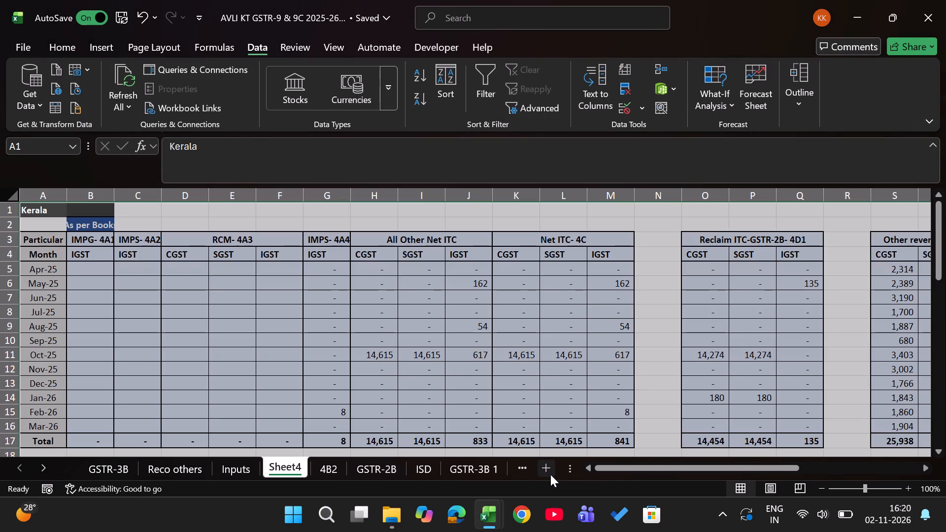
Rename the new sheet as Reco.
double_click(278, 459)
type("Reco")
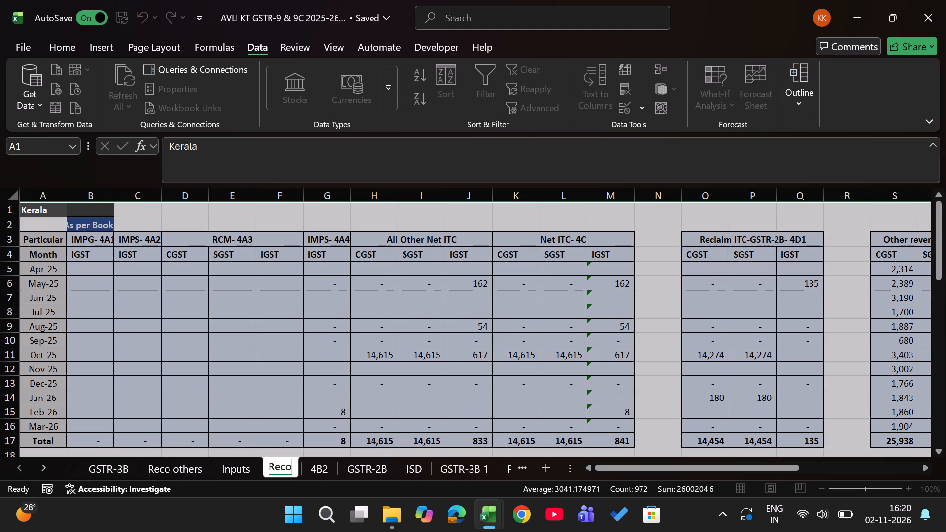
key("Return")
Clear the Apr-25 to Mar-26 formulas under IMPS- 4A4 and All Other Net ITC (G5:J16) in the As per Books block.
key("Down")
key("Right")
key("Right")
key("Right")
key("Down")
key("Down")
key("Down")
key("Down")
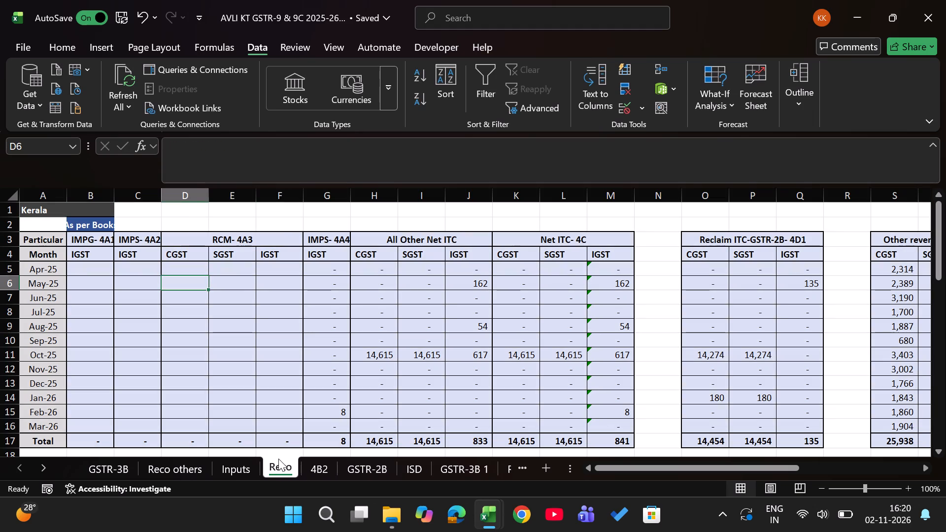
key("Right")
key("Right")
key("Right")
key("Up")
key("shift+Right")
key("shift+Right")
key("shift+Right")
key("shift+Right")
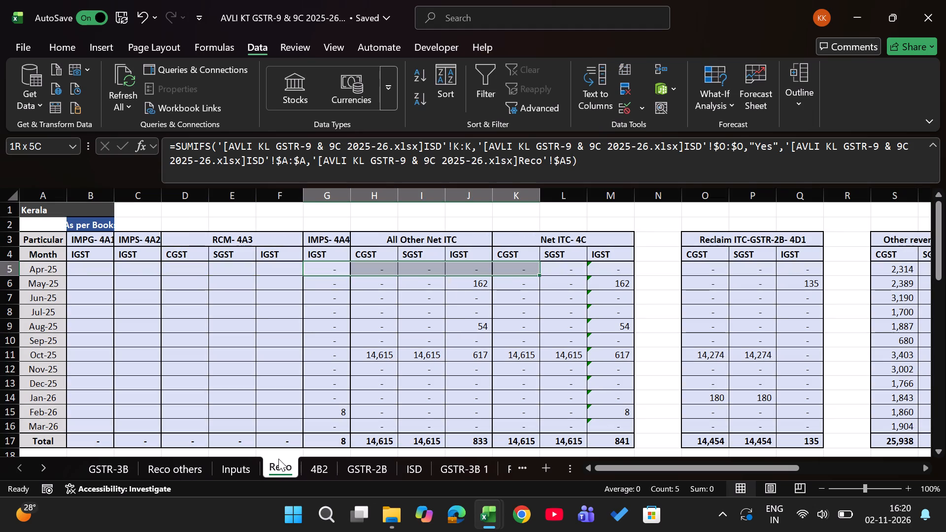
key("shift+Left")
key("ctrl+shift+Down")
key("shift+Up")
key("Delete")
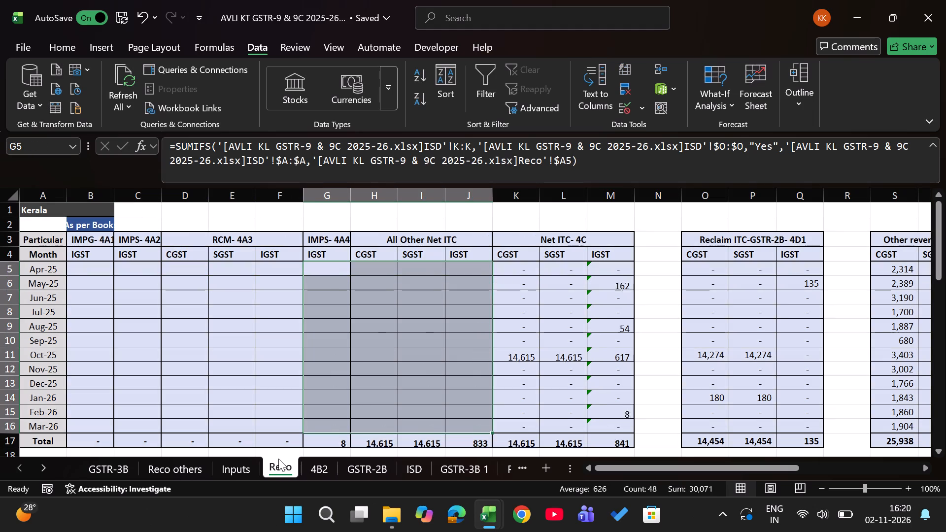
Clear the Apr-25 to Mar-26 formulas under Reclaim ITC-GSTR-2B- 4D1 (O5:Q16), keeping the Net ITC- 4C formulas and the Total row.
key("Right")
key("Right")
key("Right")
key("Right")
key("Right")
key("Right")
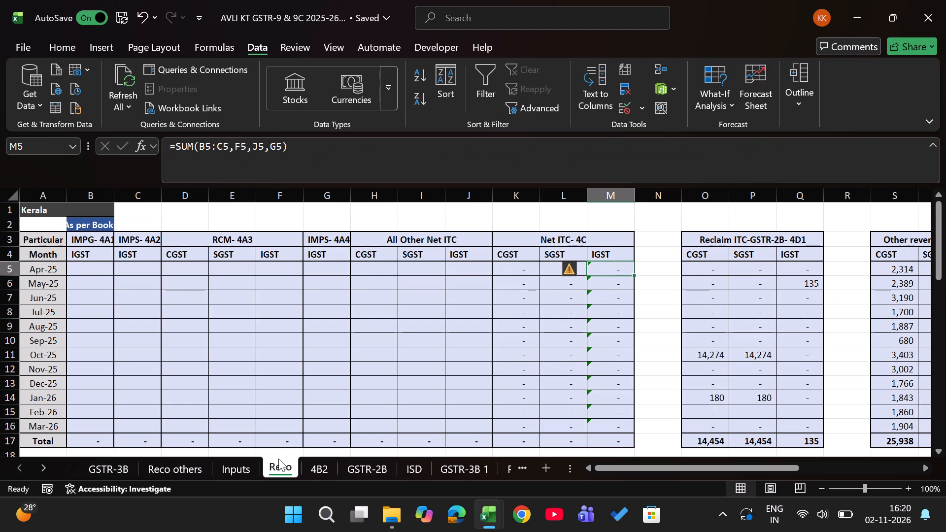
key("Right")
key("Right")
key("Left")
key("Left")
key("Right")
key("Right")
key("Right")
key("Left")
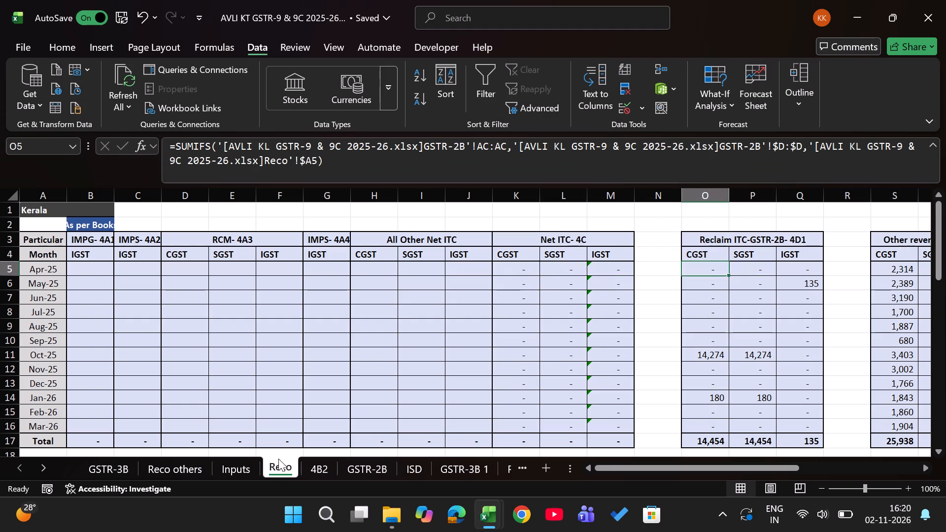
key("shift+Right")
key("shift+Right")
key("ctrl+shift+Down")
key("shift+Up")
key("Delete")
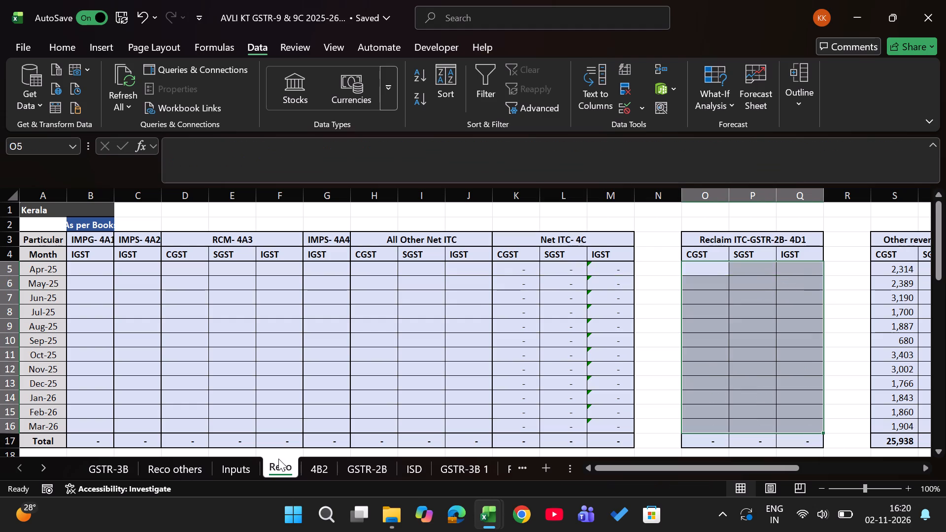
Clear the Apr-25 to Mar-26 formulas under Other reversal-GSTR-2B- 4B2 (S5:U16) in the As per Books block, keeping the Total row.
key("Right")
key("Right")
key("Right")
key("Right")
key("shift+Right")
key("shift+Right")
key("shift+Right")
key("shift+Left")
key("ctrl+shift+Down")
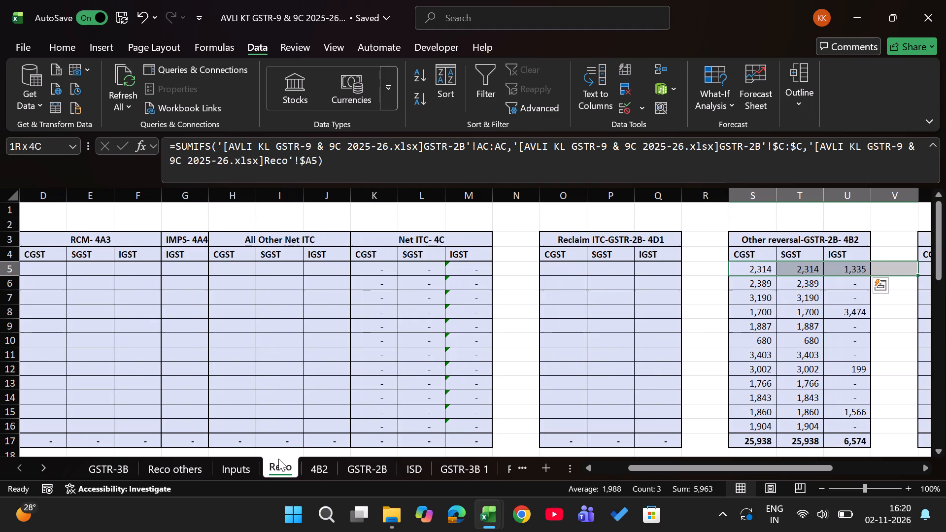
key("shift+Up")
key("Delete")
Examine the Apr-25 formulas under Total ITC- Table 4A5 and Total ITC- Table 4A(5)-4D(1)= 2B for links to the Kerala workbook.
key("Right")
key("Right")
key("Right")
key("Right")
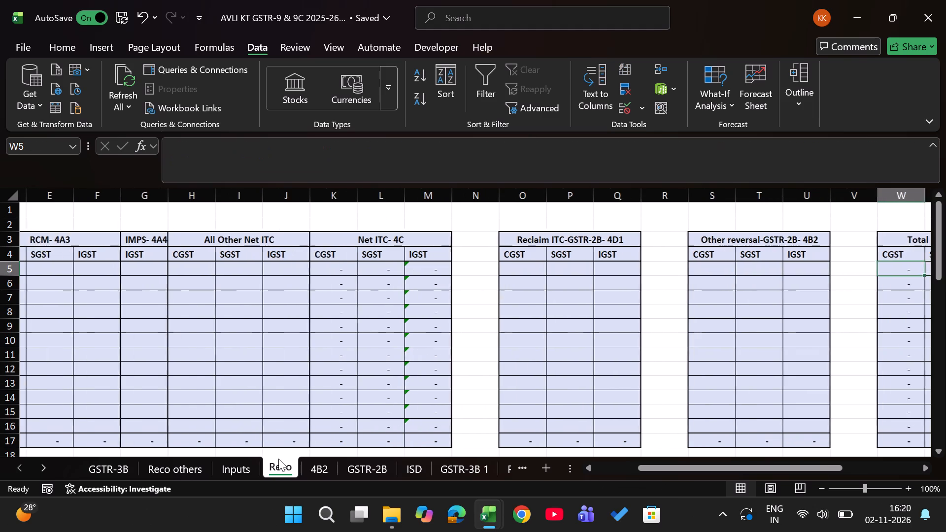
key("Right")
key("Right")
key("Right")
key("Left")
key("Right")
key("Right")
key("Right")
key("Right")
key("Right")
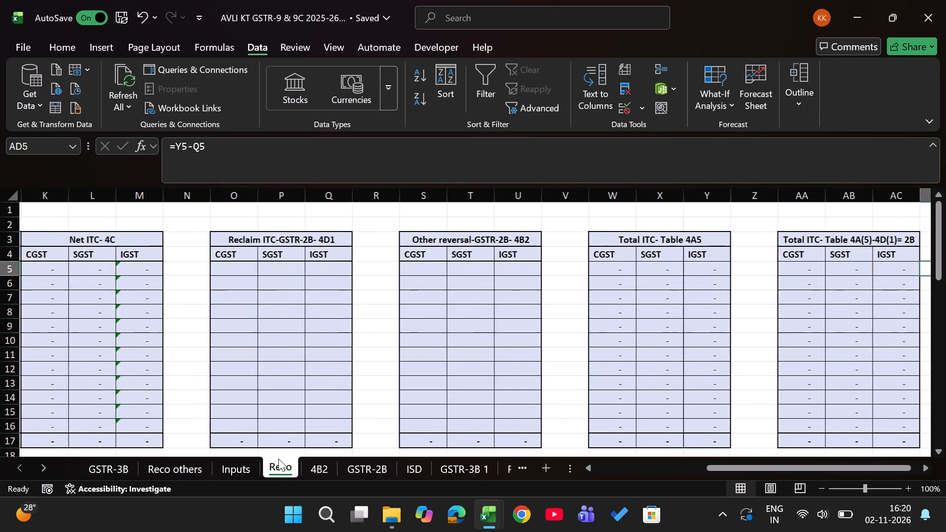
key("Left")
key("Left")
key("Left")
key("Up")
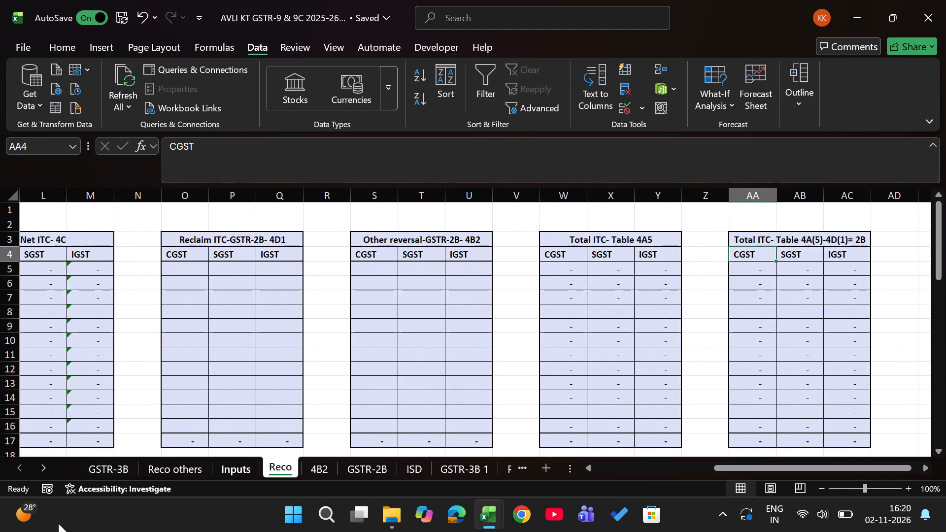
Clear the Apr-25 to Mar-26 formulas under IMPS- 4A4 and All Other Net ITC (G22:J33) in the As per GSTR-3B block.
scroll(421, 431, "right", 1)
scroll(421, 431, "down", 3)
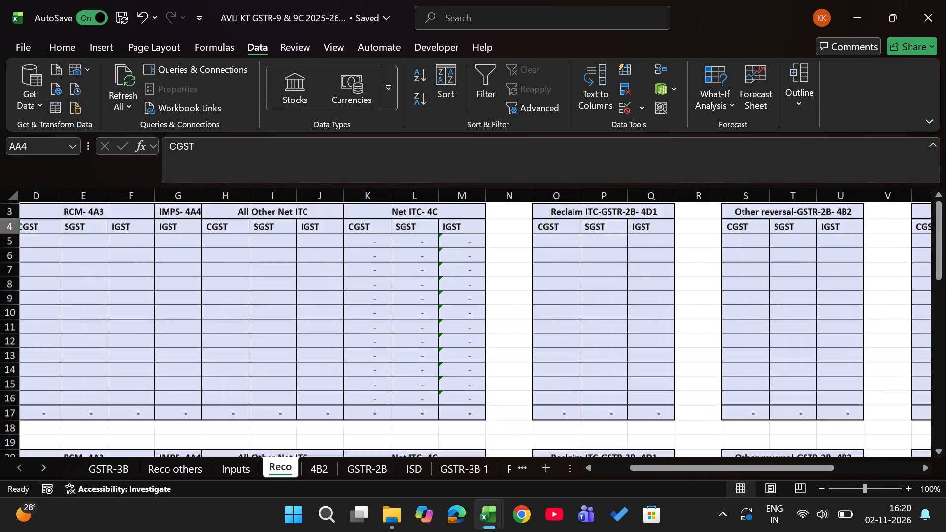
scroll(421, 431, "down", 3)
left_click(326, 330)
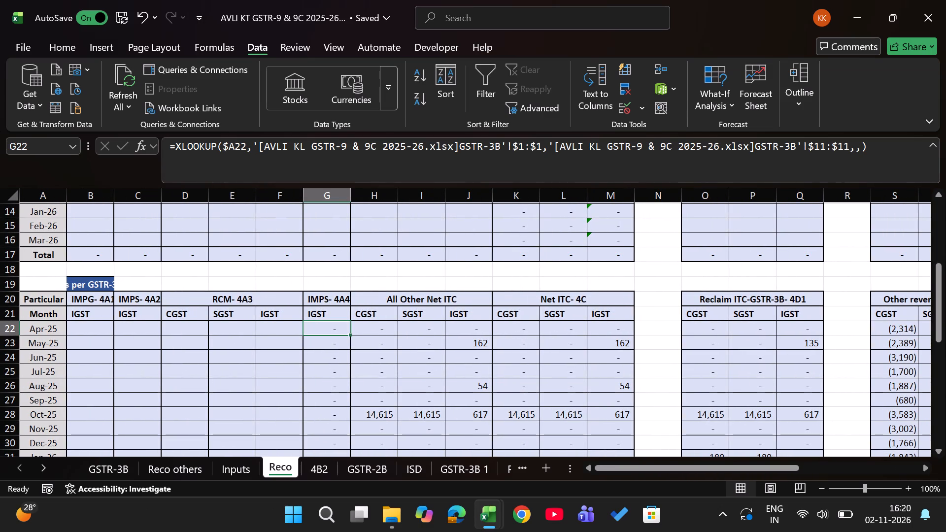
key("ctrl+shift+Down")
key("shift+Down")
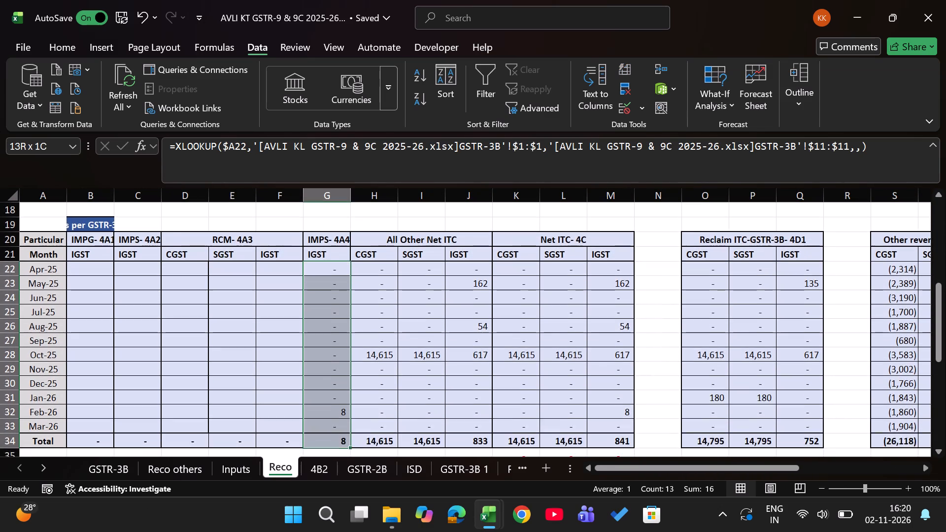
key("shift+Up")
key("shift+Up")
key("shift+Right")
key("shift+Right")
key("shift+Right")
key("Delete")
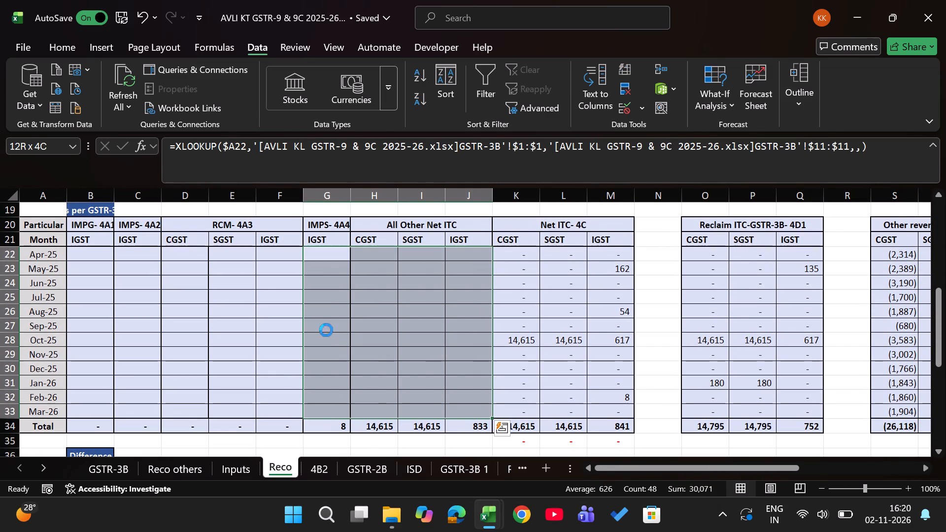
Clear the Net ITC- 4C formulas in the As per GSTR-3B block, including the Total row (K22:M34).
key("Right")
key("Right")
key("Right")
key("shift+Right")
key("shift+Right")
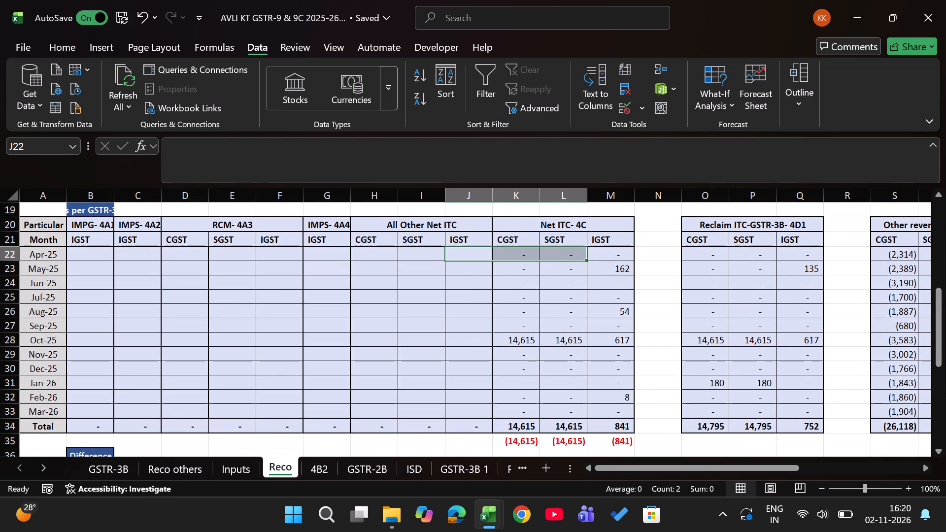
key("Right")
key("shift+Right")
key("shift+Right")
key("ctrl+shift+Down")
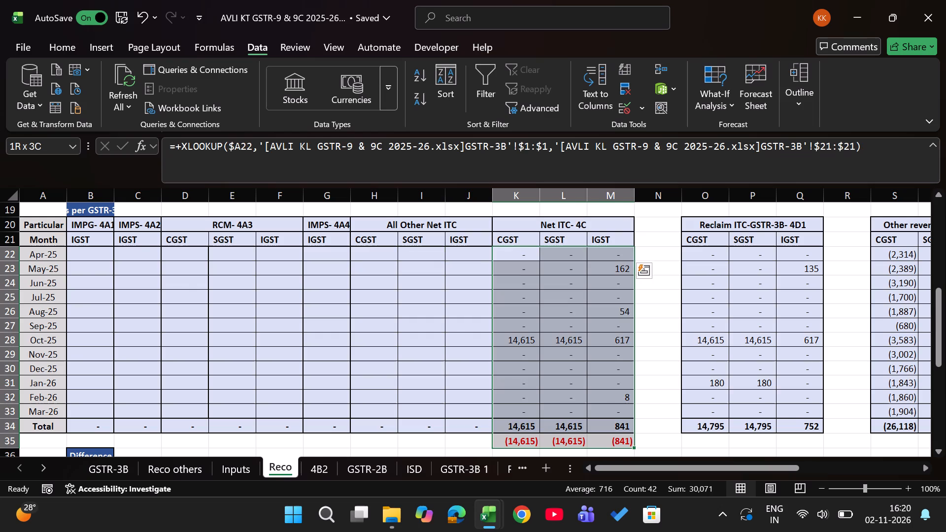
key("shift+Up")
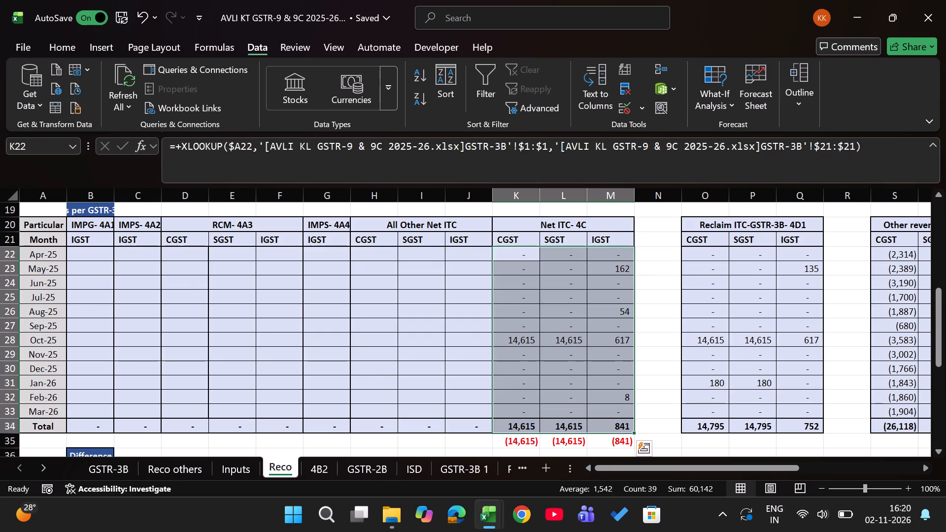
key("Delete")
Clear the Apr-25 to Mar-26 formulas under Reclaim ITC-GSTR-3B- 4D1 (O22:Q33), keeping the Total row.
key("Right")
key("Right")
key("Right")
key("Right")
key("shift+Right")
key("shift+Right")
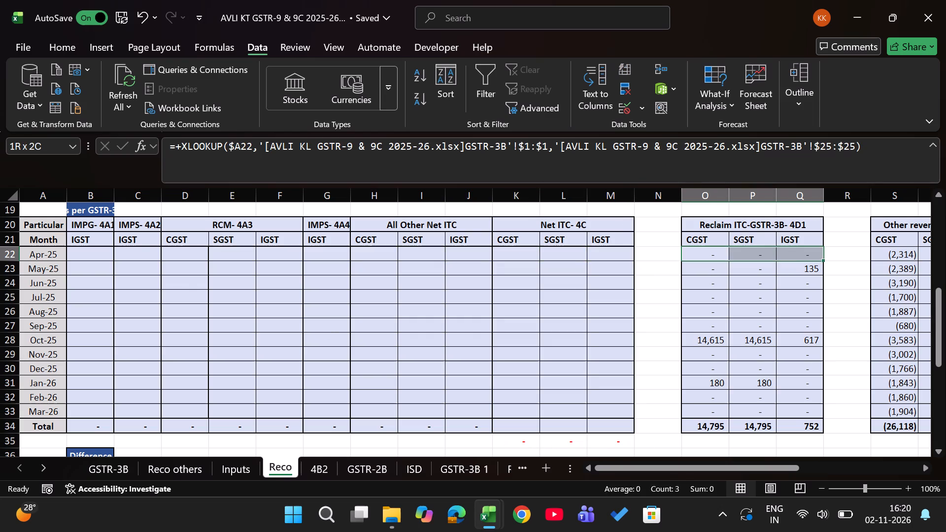
key("ctrl+shift+Down")
key("shift+Up")
key("Delete")
Clear the Apr-25 to Mar-26 formulas under Other reversal-GSTR-2B- 4B2 (S22:U33) in the As per GSTR-3B block, keeping the Total row.
key("Right")
key("Right")
key("Right")
key("Right")
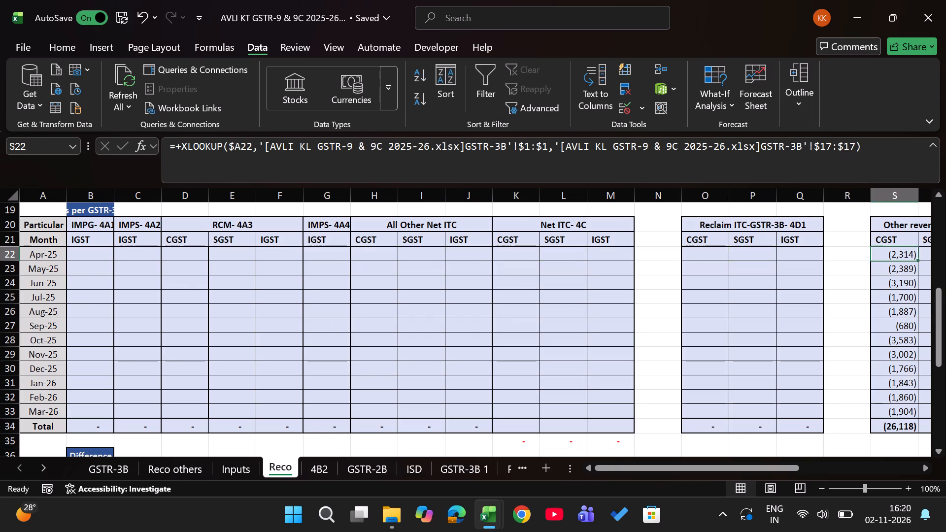
key("shift+Right")
key("shift+Right")
key("shift+Right")
key("shift+Left")
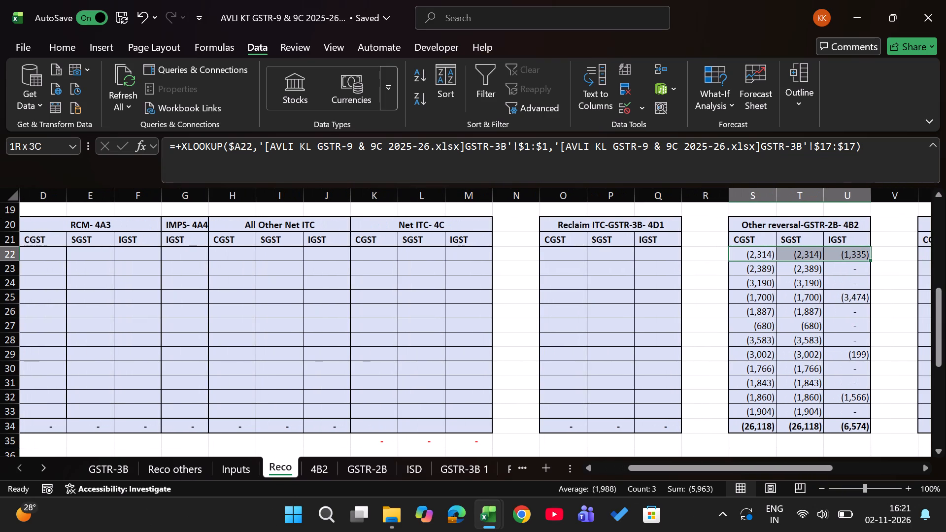
key("ctrl+shift+Down")
key("shift+Up")
key("Delete")
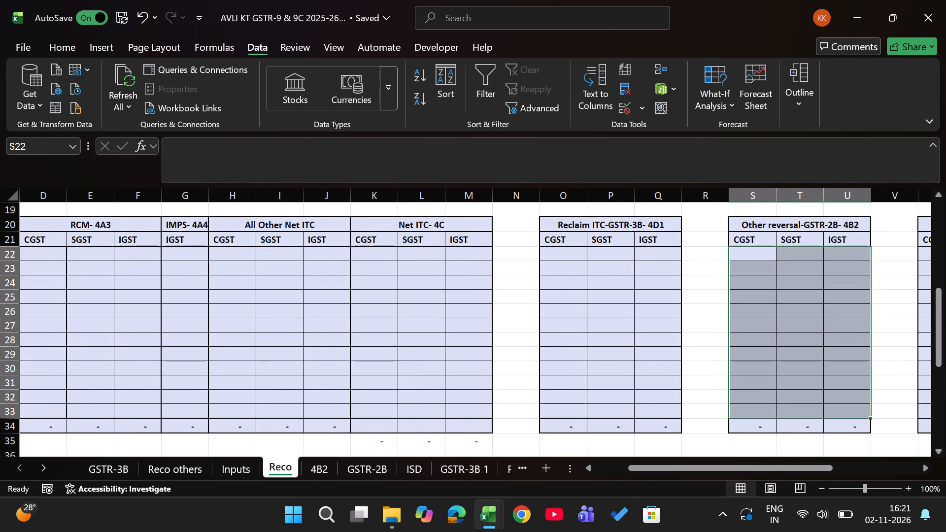
Clear the Apr-25 to Mar-26 formulas under Total ITC- Table 4A5 (W22:Y33) in the As per GSTR-3B block, keeping the Total row.
key("Right")
key("Right")
key("Right")
key("Right")
key("Right")
key("Right")
key("Right")
key("Left")
key("Left")
key("Left")
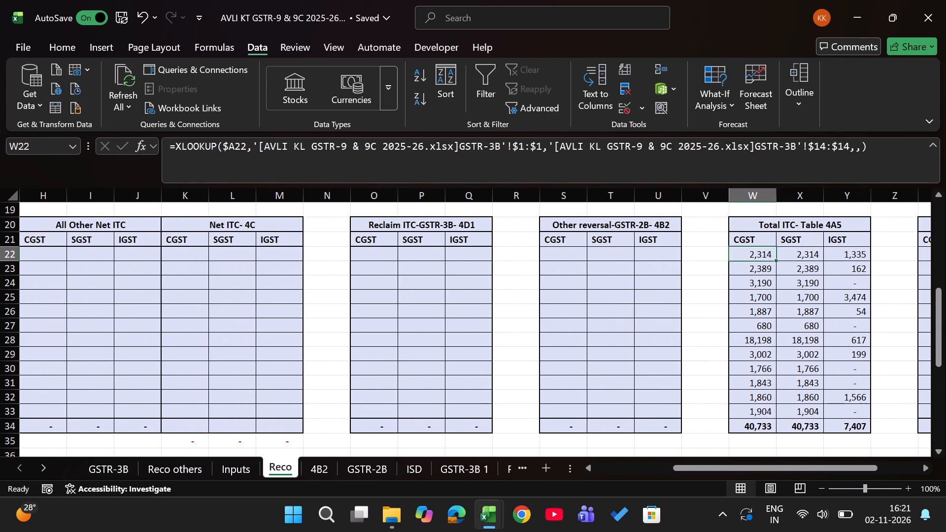
key("shift+Right")
key("ctrl+shift+Right")
key("ctrl+shift+Down")
key("shift+Up")
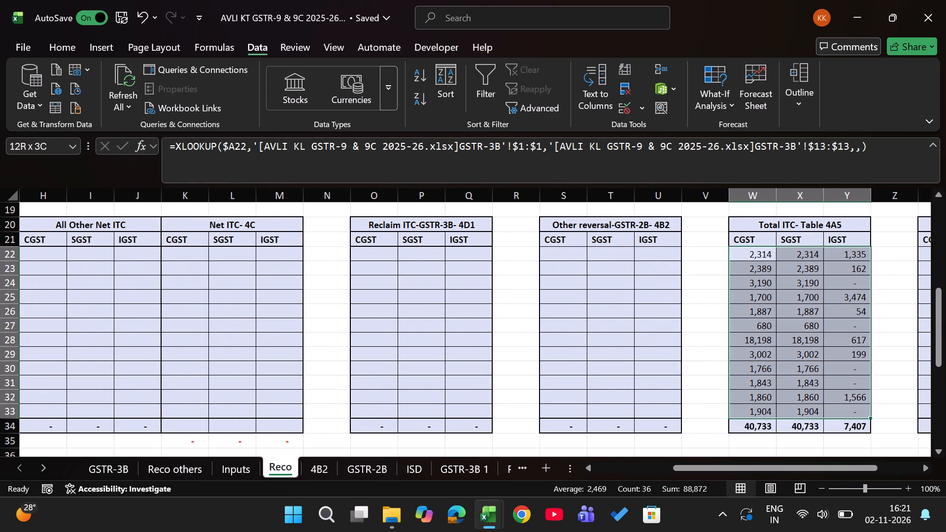
key("Delete")
Clear the Apr-25 to Mar-26 formulas under GSTR-2B (AA22:AC33), keeping the Total row.
key("Right")
key("Right")
key("Right")
key("Right")
key("Right")
key("Right")
key("Left")
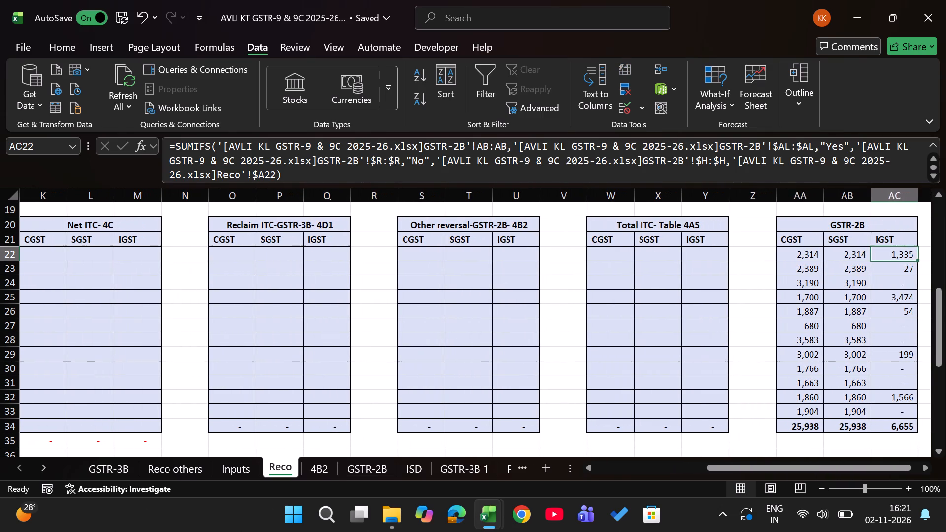
key("Left")
key("shift+Right")
key("shift+Right")
key("ctrl+shift+Down")
key("ctrl+shift+Up")
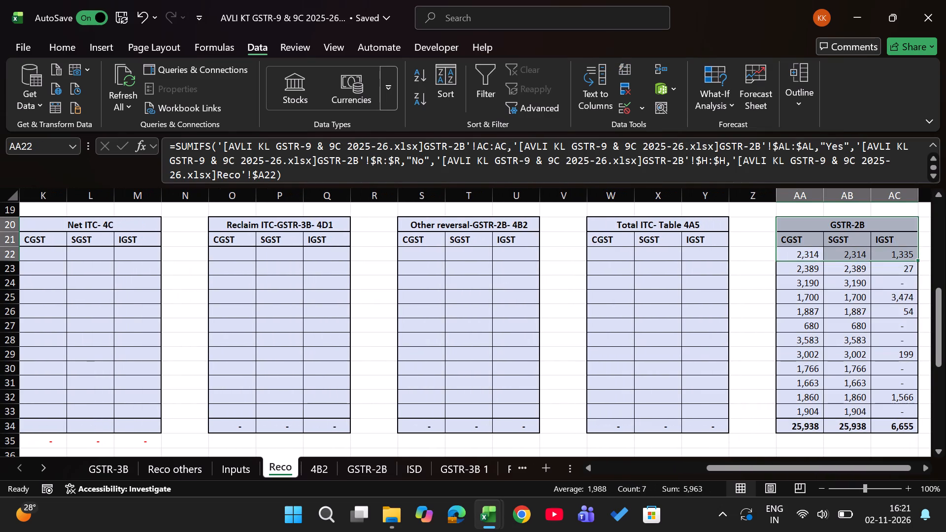
key("shift+Down")
key("Down")
key("Up")
key("shift+Right")
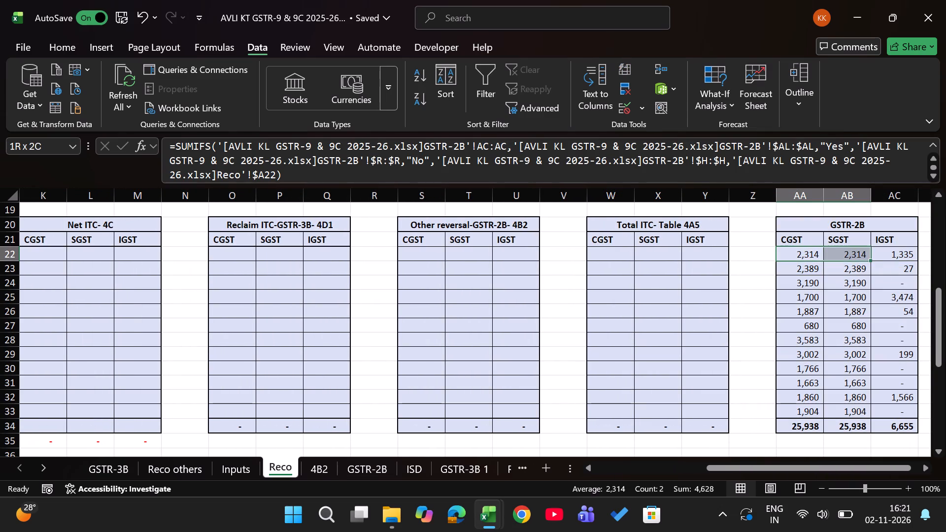
key("shift+Right")
key("ctrl+shift+Down")
key("shift+Up")
key("Delete")
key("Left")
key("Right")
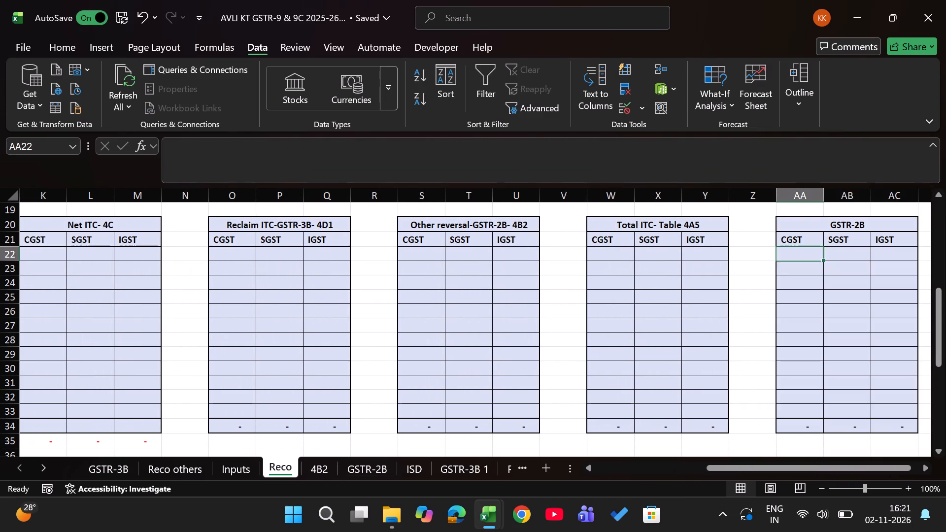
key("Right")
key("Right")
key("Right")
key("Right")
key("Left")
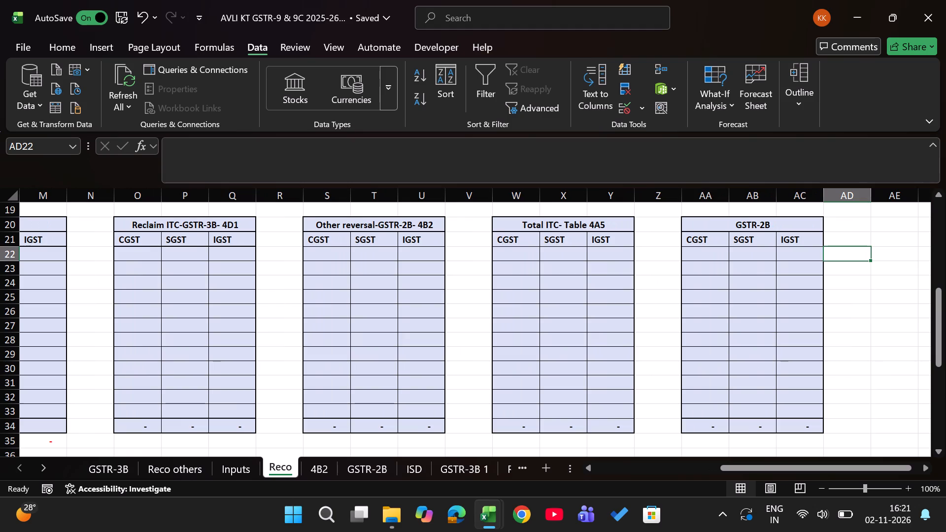
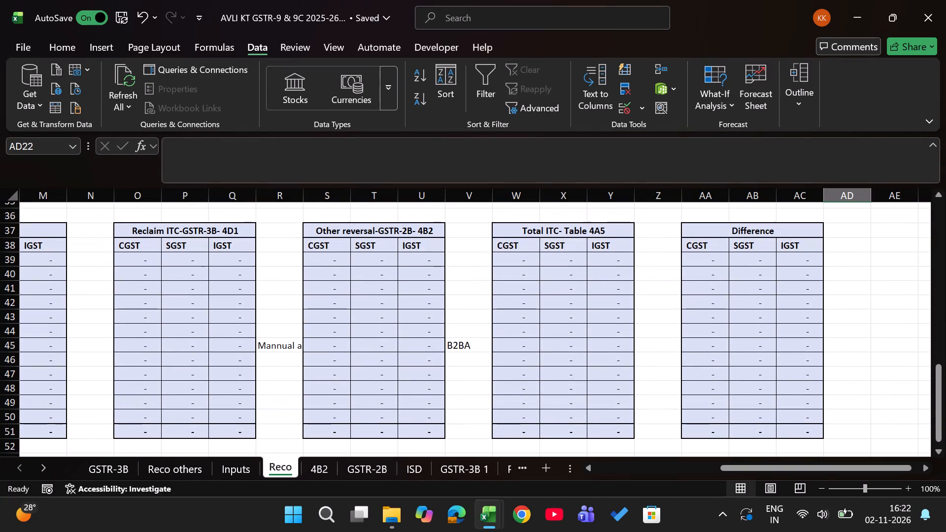
Delete the stray notes beside the Difference block on Reco, in R45 and V45 (B2BA).
left_click(283, 346)
key("Delete")
key("Right")
key("Right")
key("Right")
key("Right")
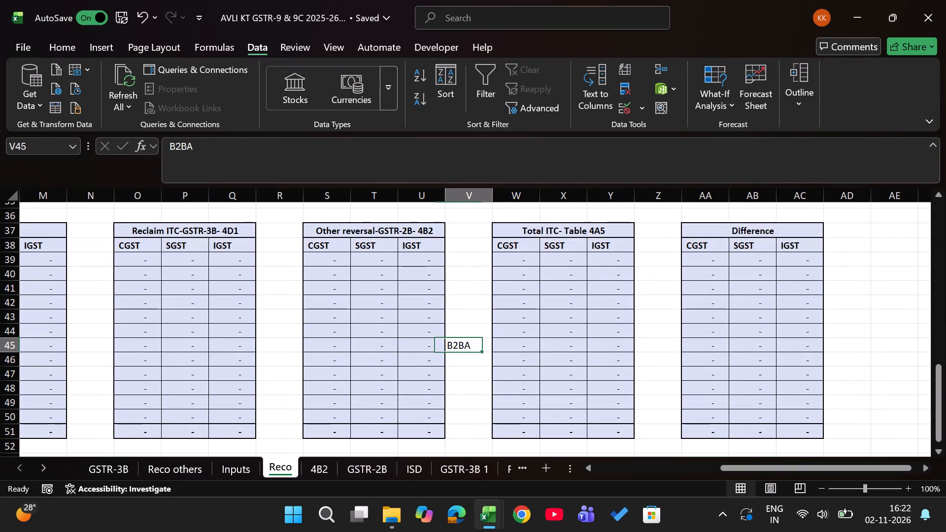
key("Delete")
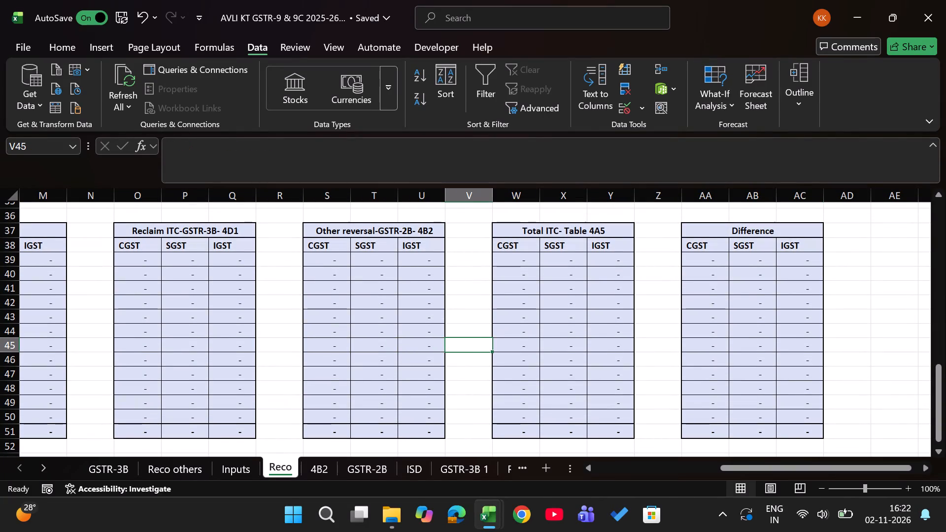
Review the top of Reco's As per Books block and the source sheets from 4B2 through RCM ITC.
key("ctrl+Up")
key("ctrl+Up")
key("ctrl+Up")
key("Left")
key("Left")
key("Left")
key("Left")
key("Left")
key("Left")
key("Left")
key("Left")
key("Left")
key("Left")
key("Left")
key("Left")
key("Left")
key("Left")
key("Left")
key("Left")
key("Left")
key("Left")
key("Left")
key("Left")
key("Left")
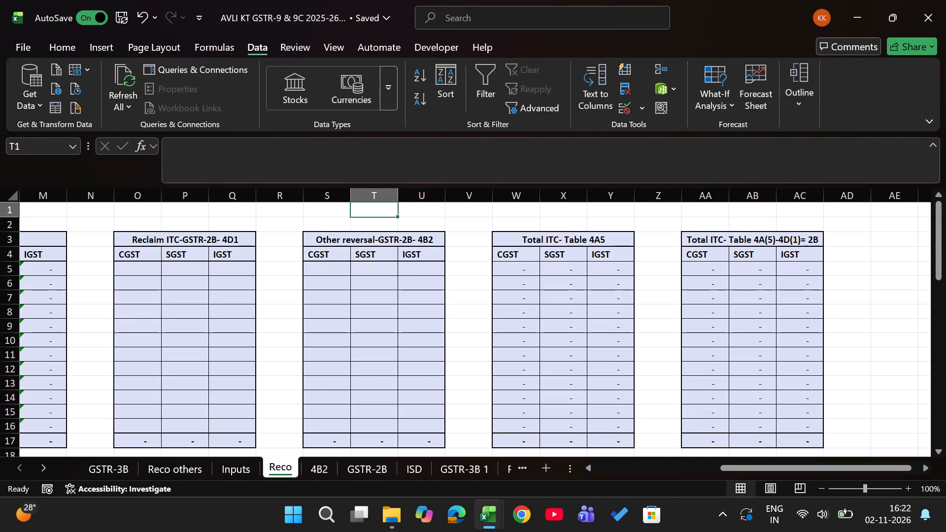
key("Down")
key("Down")
key("Down")
key("Down")
key("Right")
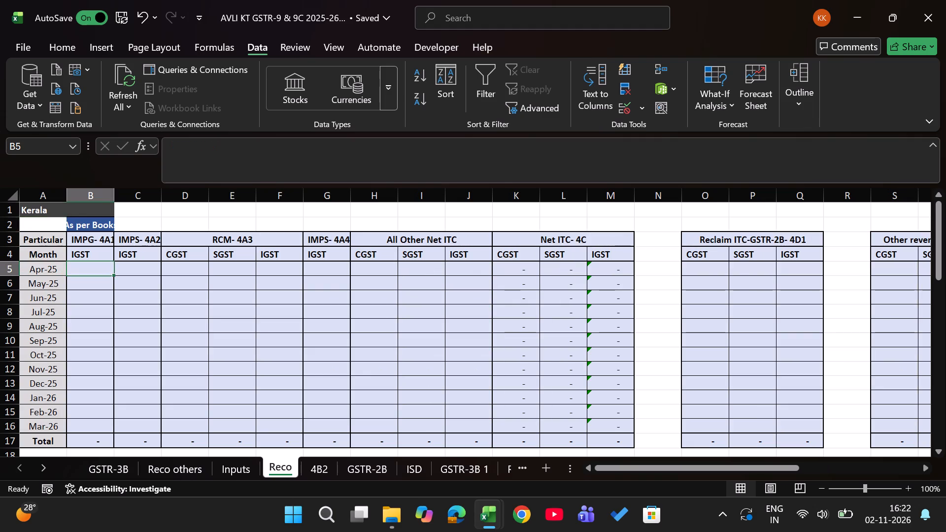
key("ctrl+Page_Down")
key("ctrl+Page_Down")
key("ctrl+Page_Down")
key("ctrl+Page_Down")
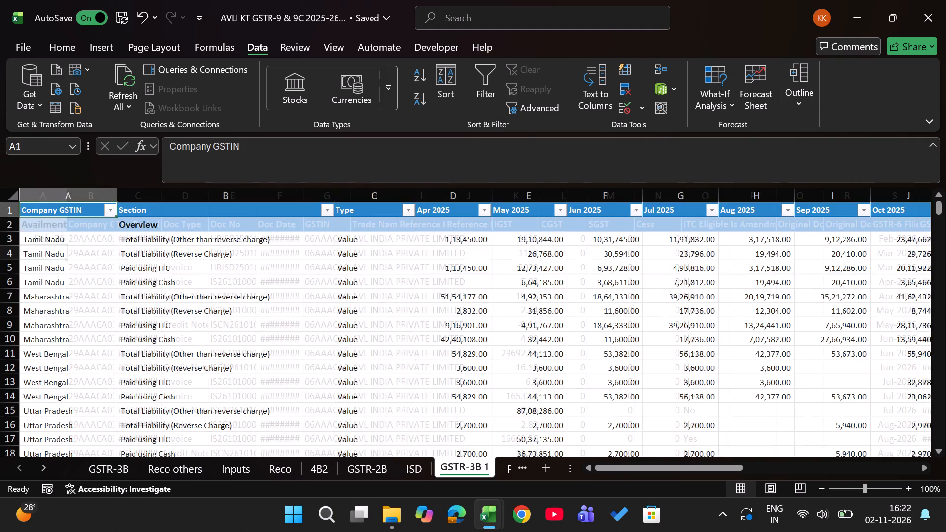
key("ctrl+Page_Down")
key("ctrl+Page_Up")
key("ctrl+Page_Up")
key("ctrl+Page_Up")
key("ctrl+Page_Up")
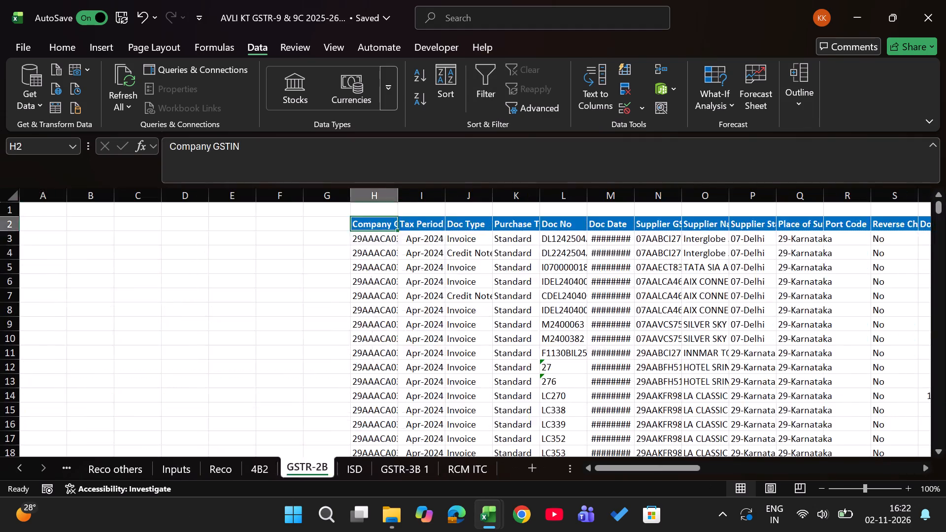
Move the GSTR-3B sheet so it sits between Reco and 4B2.
key("ctrl+Page_Up")
key("ctrl+Page_Up")
key("ctrl+Page_Up")
key("ctrl+Page_Up")
key("ctrl+Page_Up")
key("ctrl+Page_Up")
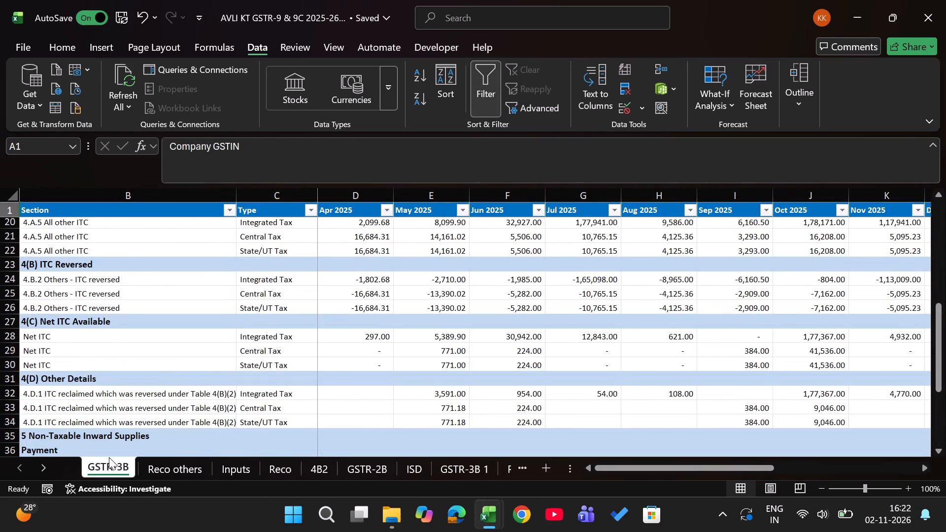
left_click_drag(110, 468, 411, 465)
left_click_drag(411, 465, 319, 464)
Examine the GSTR-3B sheet from its top rows, going back to it from Reco.
key("ctrl+Page_Up")
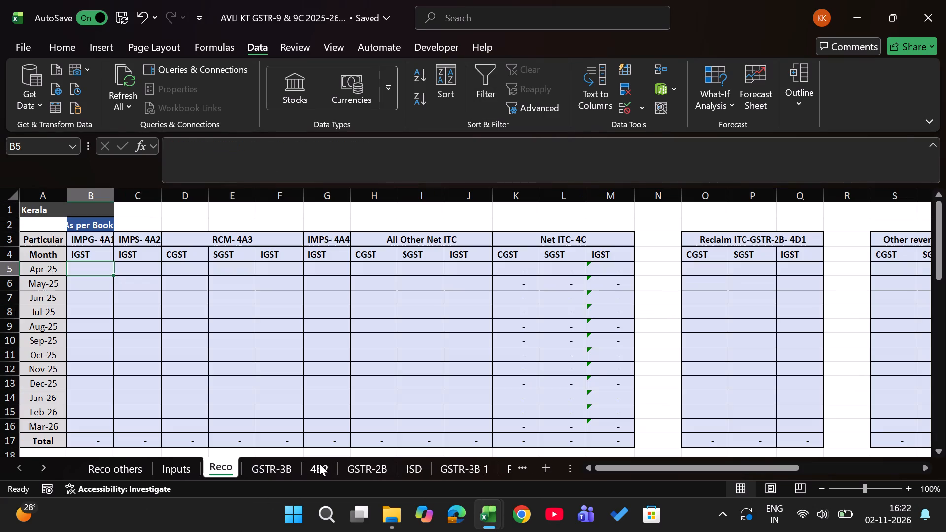
key("Right")
key("Right")
key("ctrl+Page_Down")
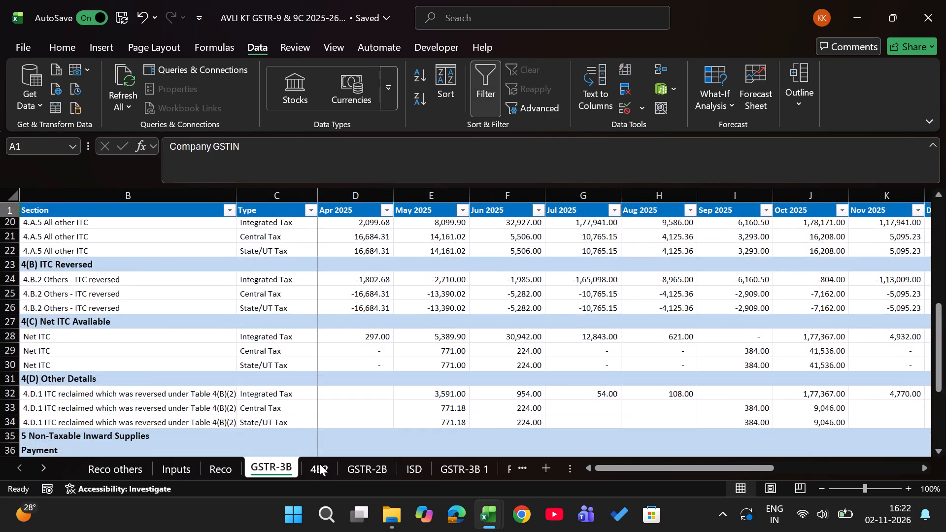
key("Down")
key("ctrl+Up")
key("ctrl+Up")
key("ctrl+Up")
key("Left")
key("Left")
key("Left")
key("Left")
key("Left")
key("Left")
key("Left")
key("Left")
key("Left")
key("Left")
key("Left")
key("Left")
key("Left")
key("Left")
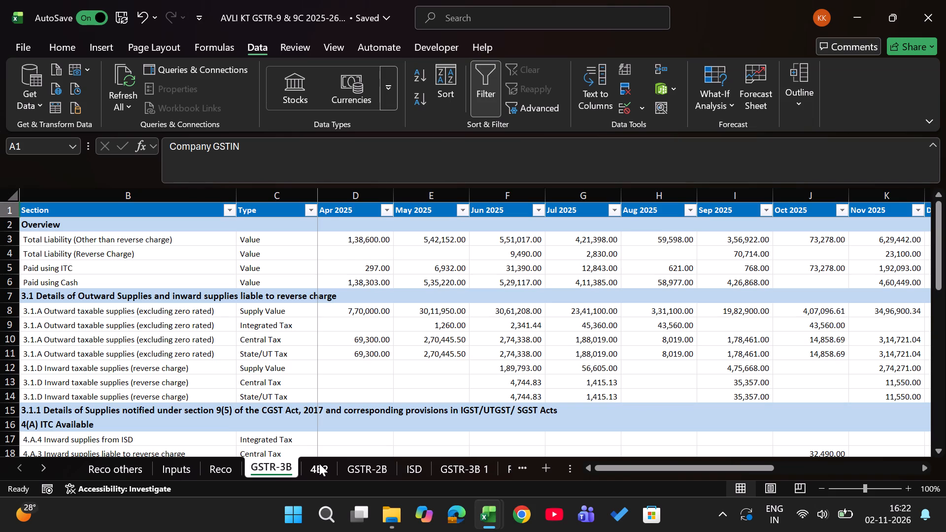
Go over the As per Books block on Reco, ending at Apr-25 in the IMPS- 4A4 IGST column (G5).
key("ctrl+Page_Up")
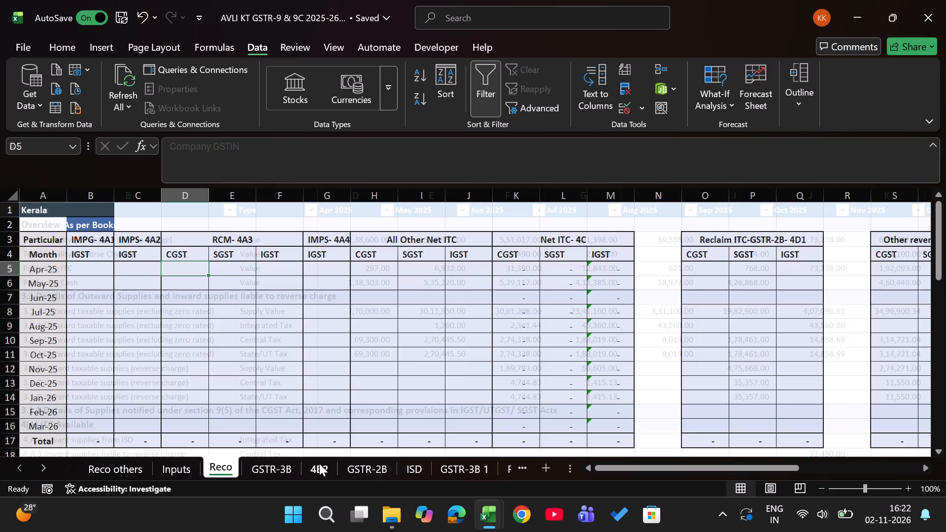
key("Left")
key("Right")
key("Right")
key("Right")
key("Right")
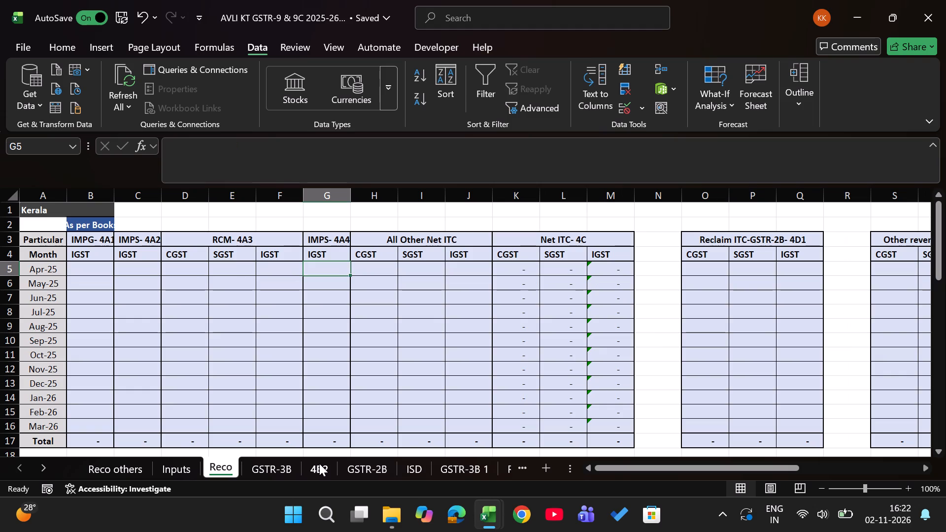
key("Down")
key("Down")
key("Down")
key("Down")
key("Down")
key("Down")
key("Down")
key("Down")
key("Down")
key("Up")
key("Up")
key("Up")
key("Up")
key("Up")
key("Up")
key("Up")
key("Up")
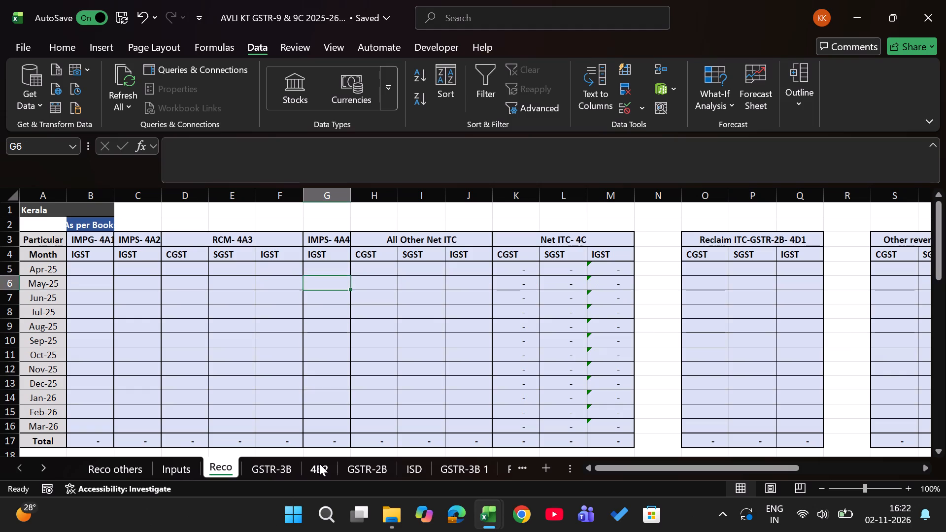
key("Up")
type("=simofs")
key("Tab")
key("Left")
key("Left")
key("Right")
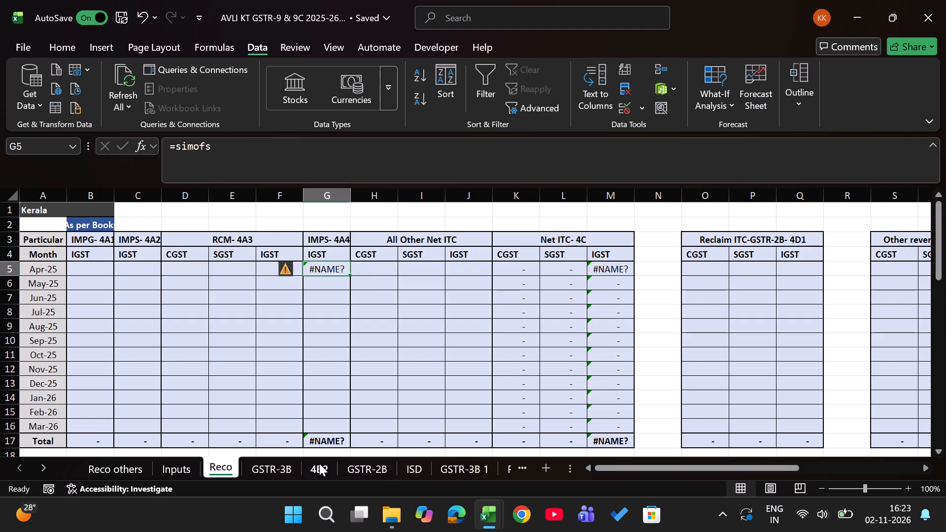
In Reco G5 (IMPS- 4A4 IGST, Apr-25), enter =SUMIFS(ISD!K:K,ISD!$A:$A,Reco!$A5,ISD!$O:$O,"Yes") to total eligible ISD IGST by availment month.
type("=sumifs")
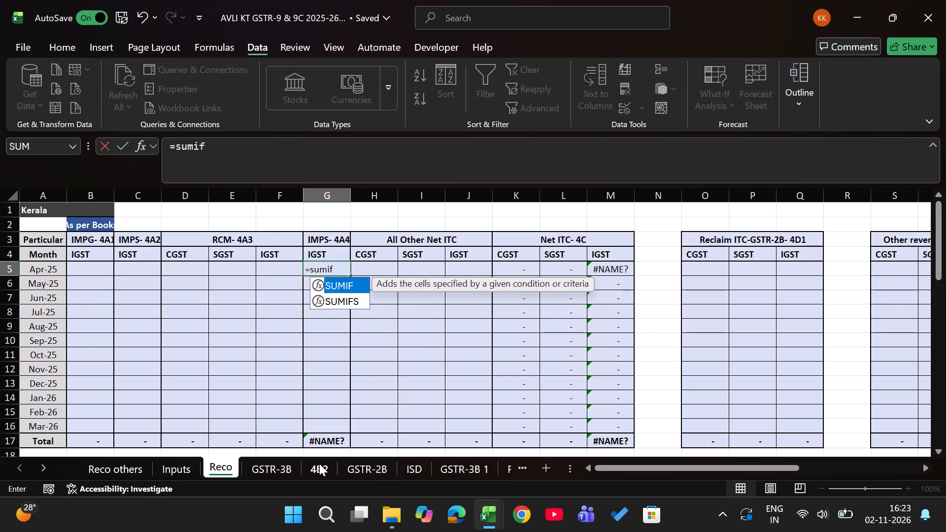
key("Tab")
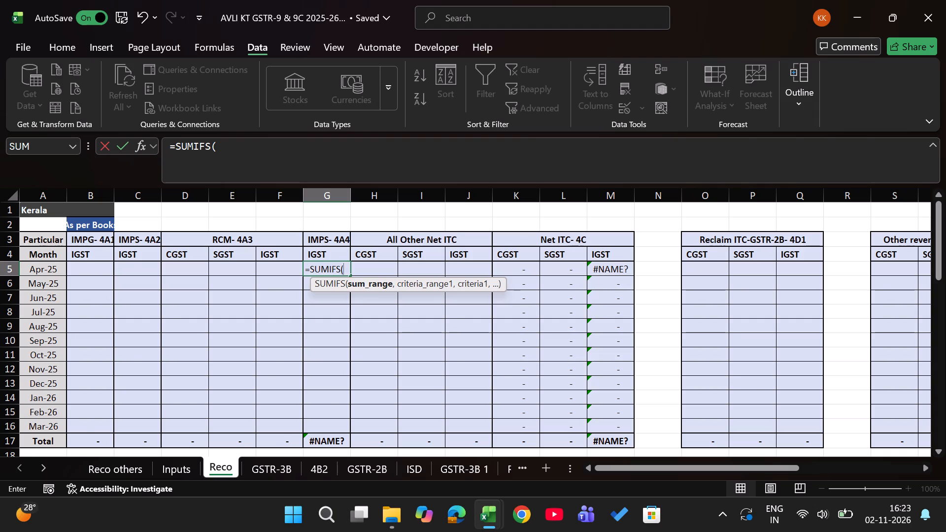
key("ctrl+Page_Down")
key("ctrl+Page_Down")
key("ctrl+Page_Down")
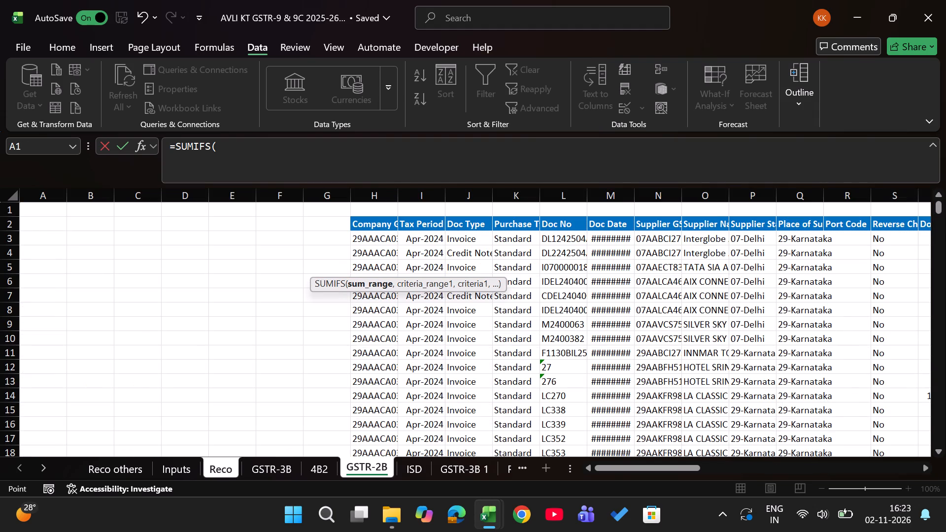
key("ctrl+Page_Down")
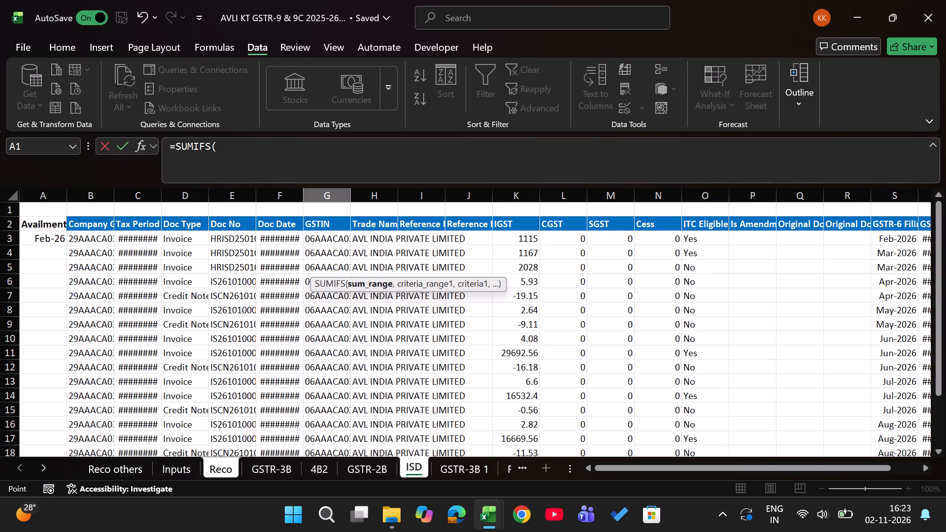
left_click(529, 197)
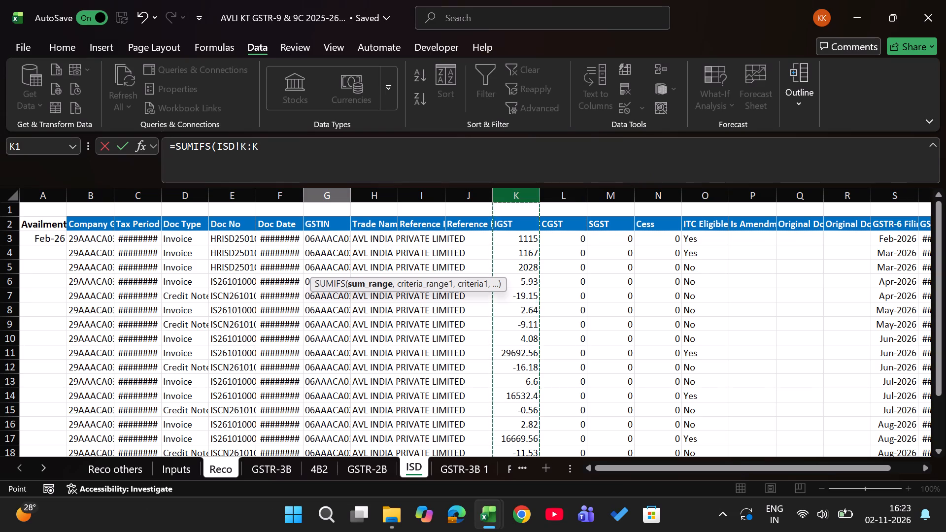
key("comma")
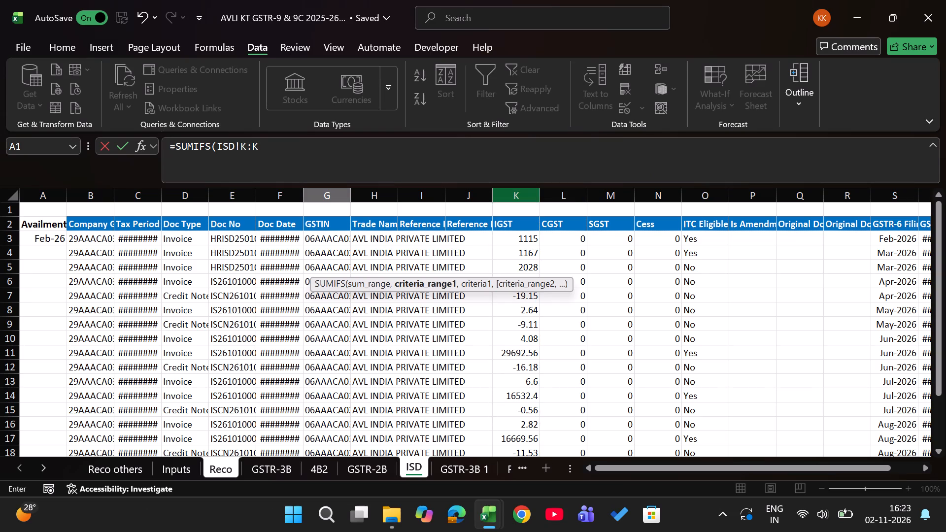
left_click(39, 194)
key("F4")
key("comma")
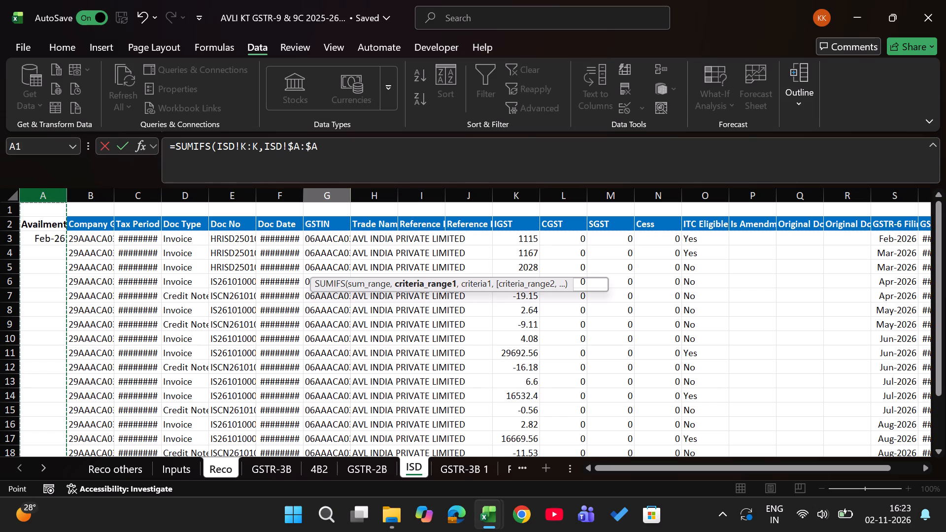
left_click(213, 470)
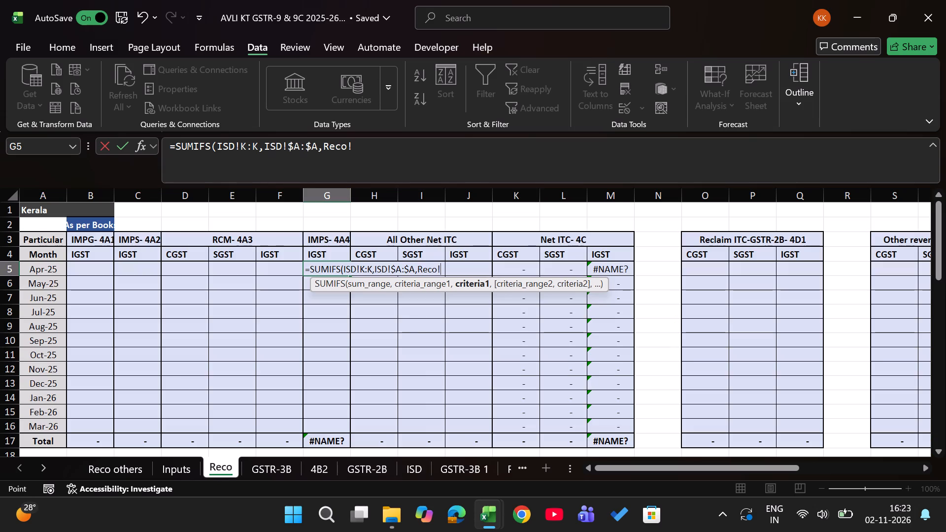
left_click(43, 266)
key("F4")
key("F4")
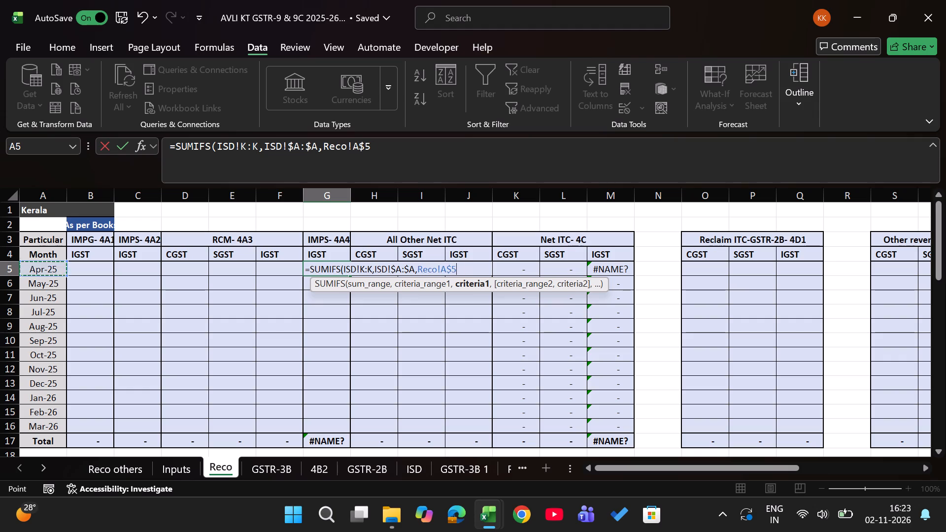
key("F4")
key("comma")
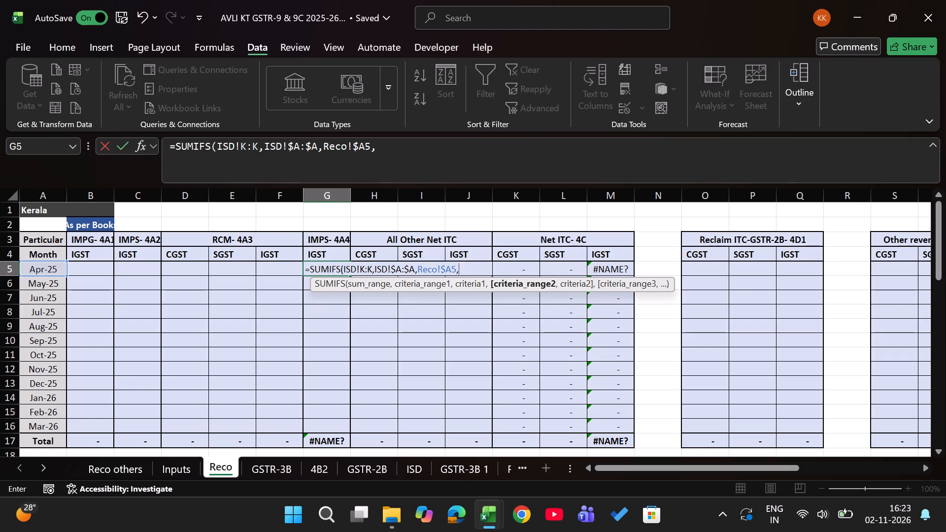
left_click(419, 470)
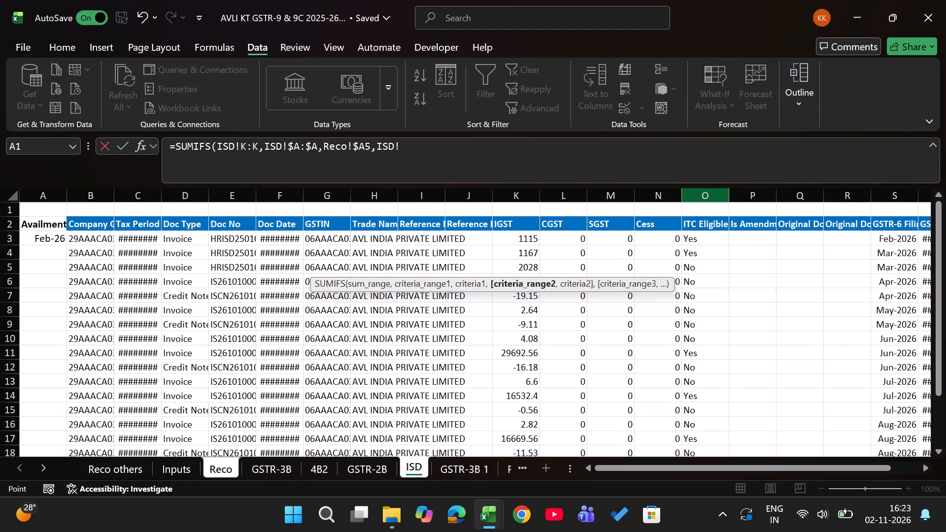
left_click(703, 196)
key("F4")
key("comma")
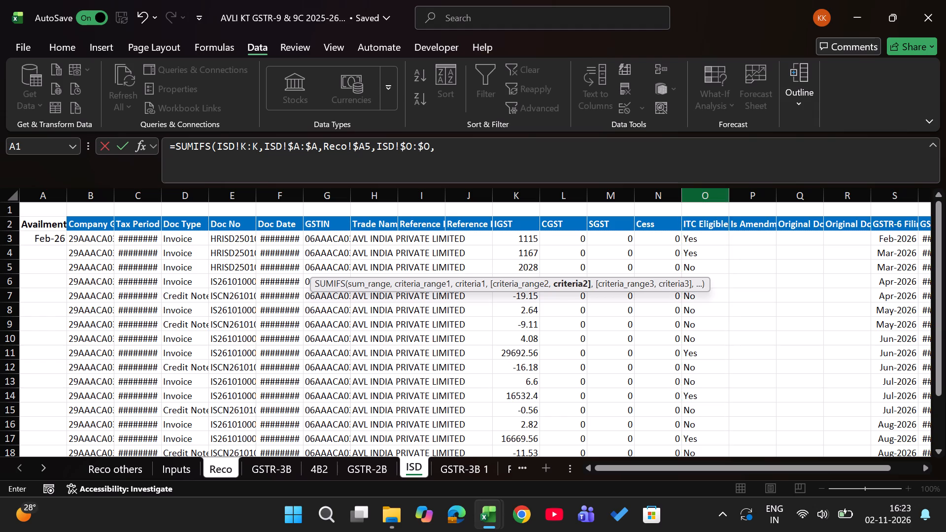
key("shift+quotedbl")
type("Yes")
key("shift+quotedbl")
key("Return")
Fill the IMPS- 4A4 IGST formula from Apr-25 down to Mar-26 (G5:G16), keeping the Total row.
key("Up")
key("ctrl+shift+Down")
key("shift+Up")
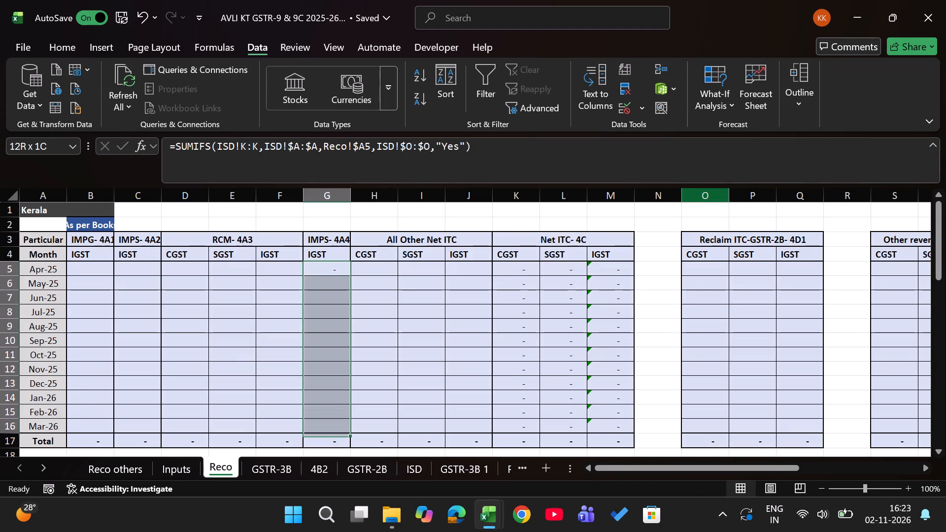
key("ctrl+d")
key("Down")
key("Down")
key("Down")
key("Down")
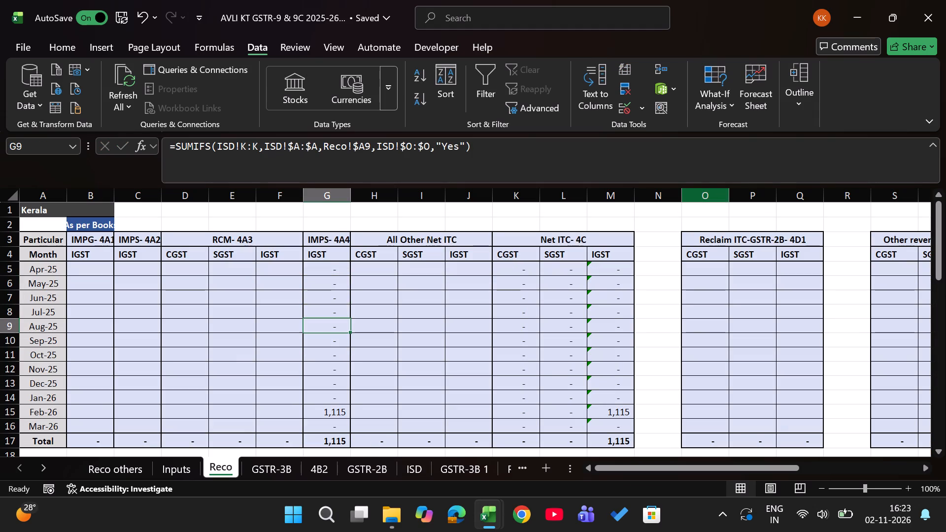
Check the availment month and ITC eligibility entries on the ISD sheet, and return to Reco.
key("ctrl+Page_Down")
key("ctrl+Page_Down")
key("ctrl+Page_Down")
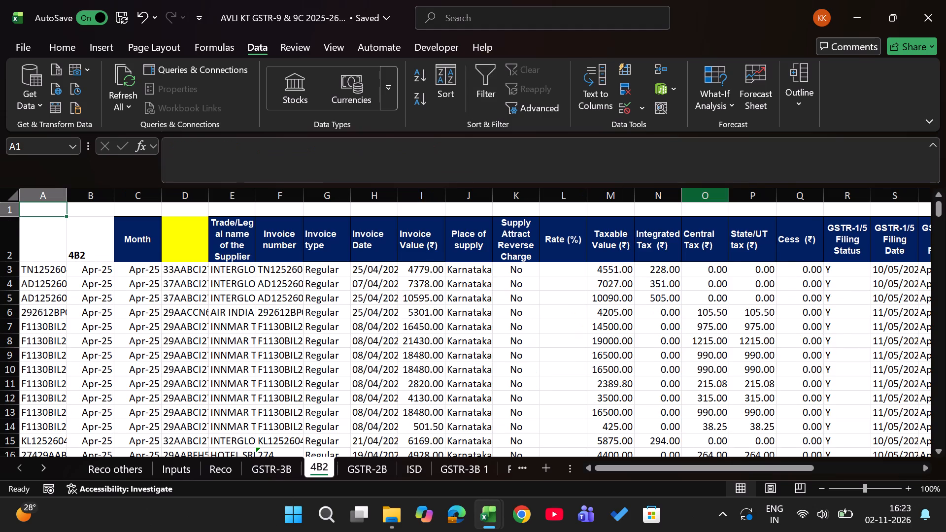
key("ctrl+Page_Down")
key("Up")
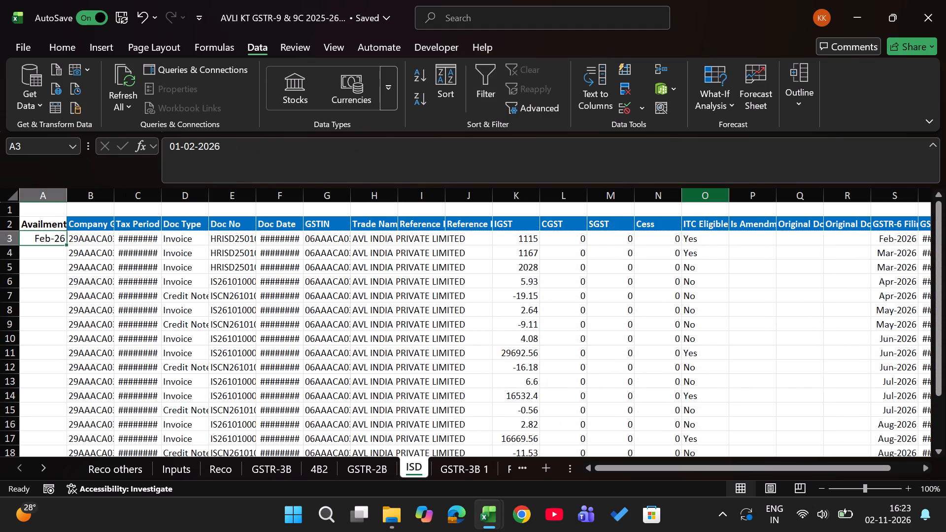
key("ctrl+Page_Up")
key("ctrl+Page_Up")
key("ctrl+Page_Up")
key("ctrl+Page_Up")
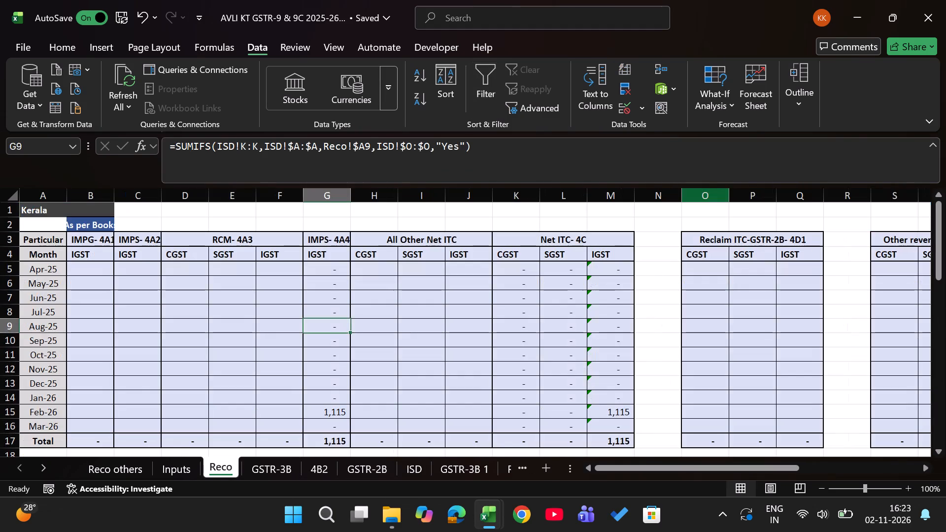
Go over the As per Books and As per GSTR-3B blocks on Reco, ending at Apr-25 in the second block's IMPS- 4A4 IGST column (G22).
key("Up")
key("Up")
key("Up")
key("Up")
key("Up")
key("Up")
key("Up")
key("Up")
key("Up")
key("Up")
key("Up")
key("Up")
key("Up")
key("Up")
key("Up")
key("Up")
key("Up")
key("Up")
key("Up")
key("Up")
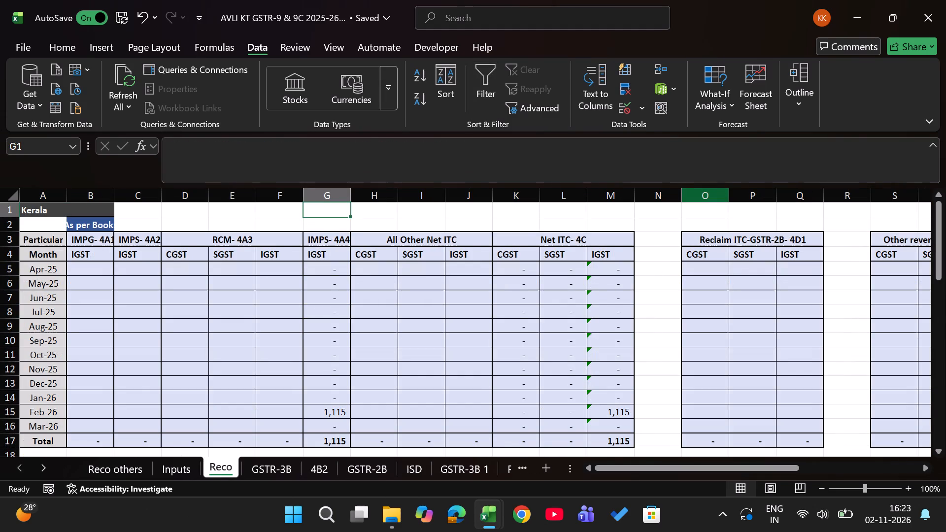
key("Down")
key("Down")
key("Down")
key("Down")
key("Down")
key("Down")
key("Down")
key("Down")
key("Down")
key("Down")
key("Down")
key("Down")
key("Down")
key("Down")
key("Down")
key("Down")
key("Down")
key("Down")
key("Down")
key("Down")
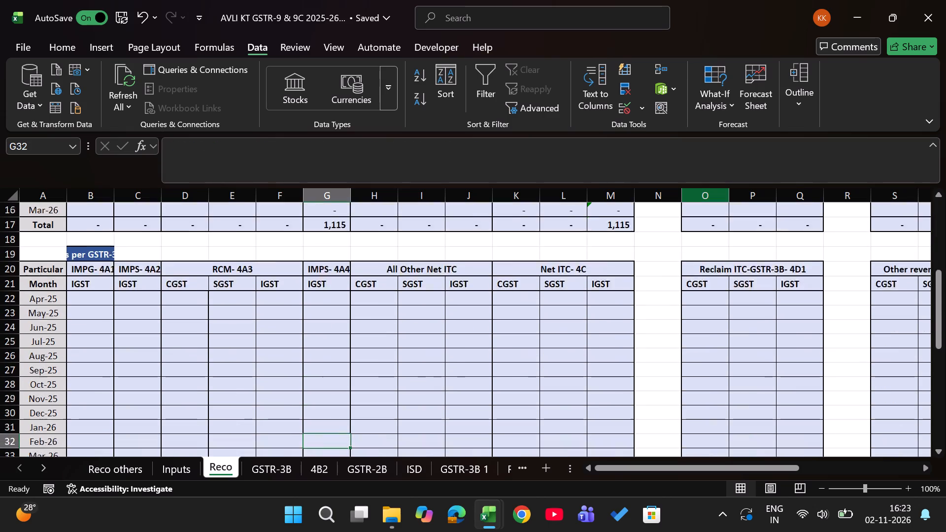
key("Up")
key("Up")
key("Up")
key("Up")
key("Up")
key("Up")
key("Up")
key("Up")
key("Up")
key("Up")
key("Up")
key("Up")
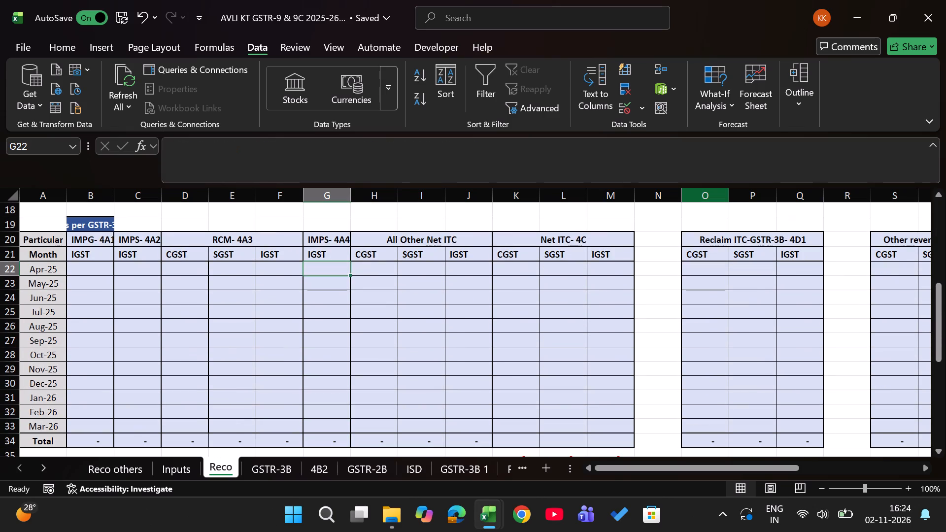
Examine the GSTR-3B sheet for the 4.A.4 Inward supplies from ISD row and its month columns, and return to Reco.
key("ctrl+Page_Down")
key("Left")
key("Left")
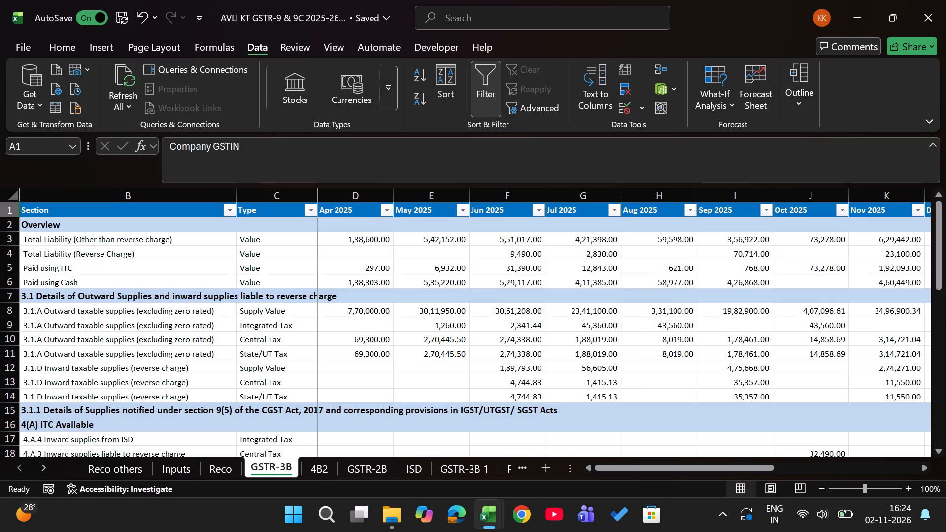
key("Down")
key("Down")
key("Down")
key("Down")
key("Down")
key("Down")
key("Down")
key("Down")
key("Down")
key("Down")
key("Down")
key("Down")
key("Down")
key("Down")
key("Down")
key("Down")
key("Down")
key("Down")
key("Down")
key("Down")
key("Up")
key("Up")
key("Up")
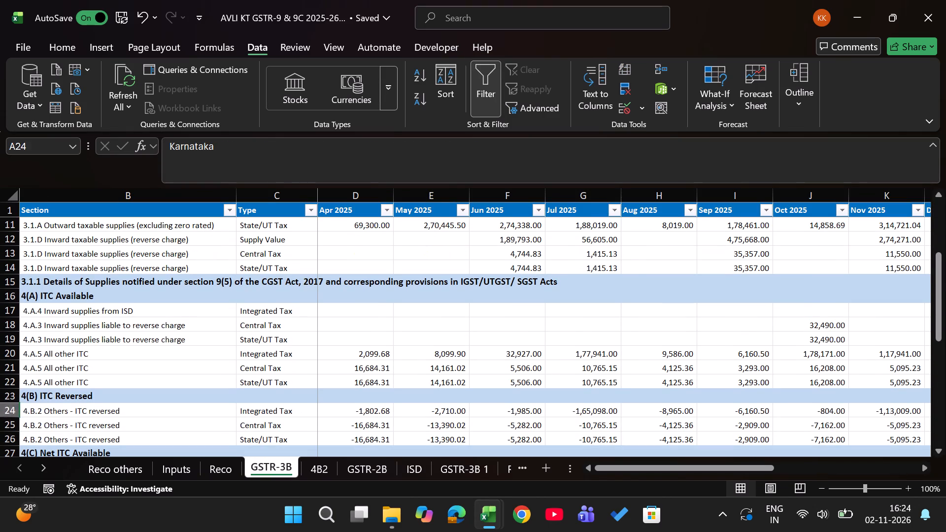
key("Up")
key("Up")
key("Up")
key("Up")
key("Up")
key("Up")
key("Up")
key("Right")
key("Right")
key("Down")
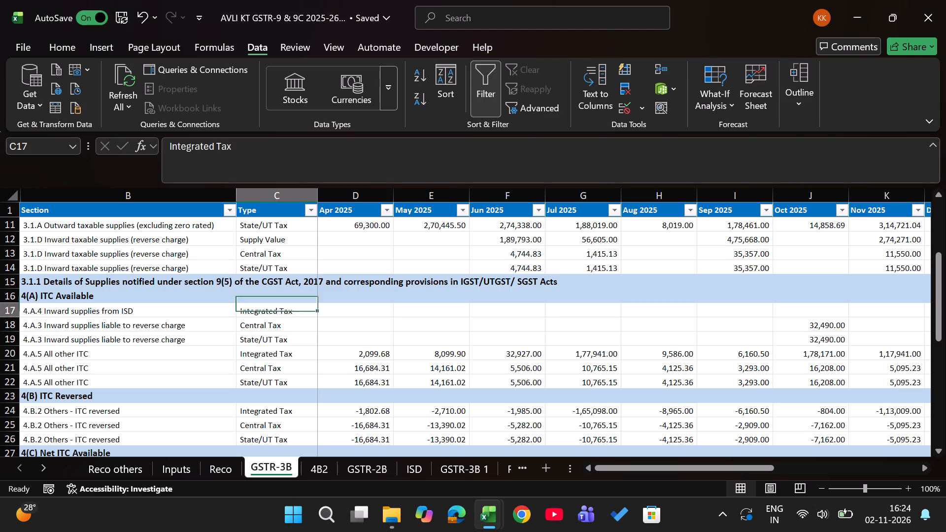
key("Right")
key("ctrl+Page_Up")
key("Left")
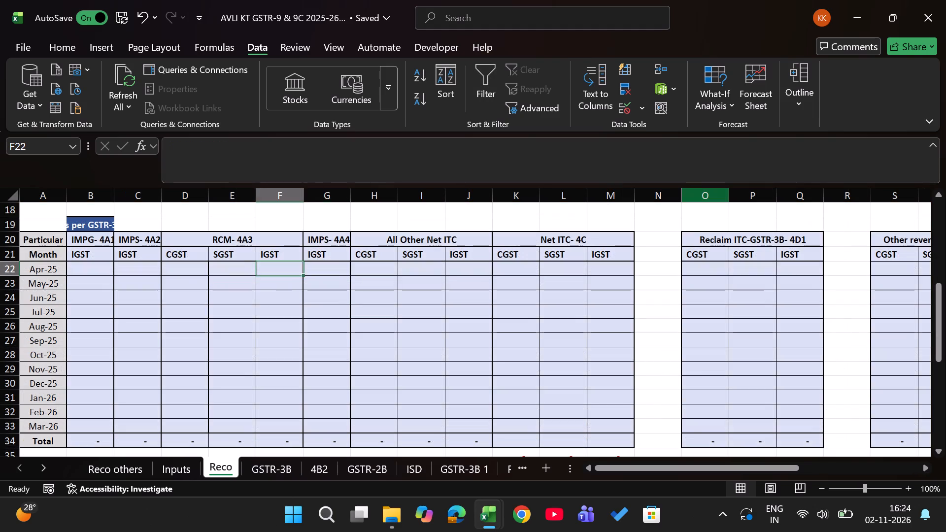
In Reco G22 (IMPS- 4A4 IGST, Apr-25), enter =XLOOKUP(A22,'GSTR-3B'!$1:$1,'GSTR-3B'!$17:$17,,) to pull the ISD IGST by month.
key("Right")
type("=xlo")
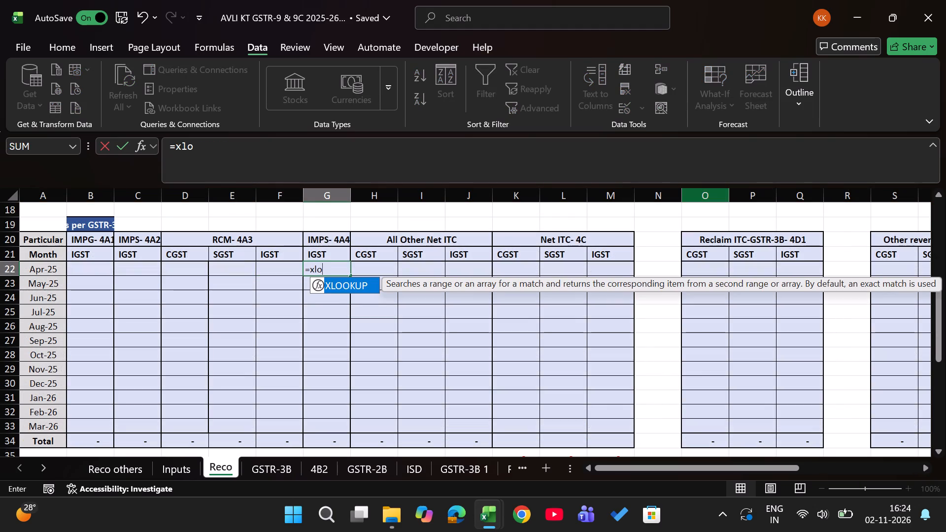
key("Tab")
key("Left")
key("Left")
key("Left")
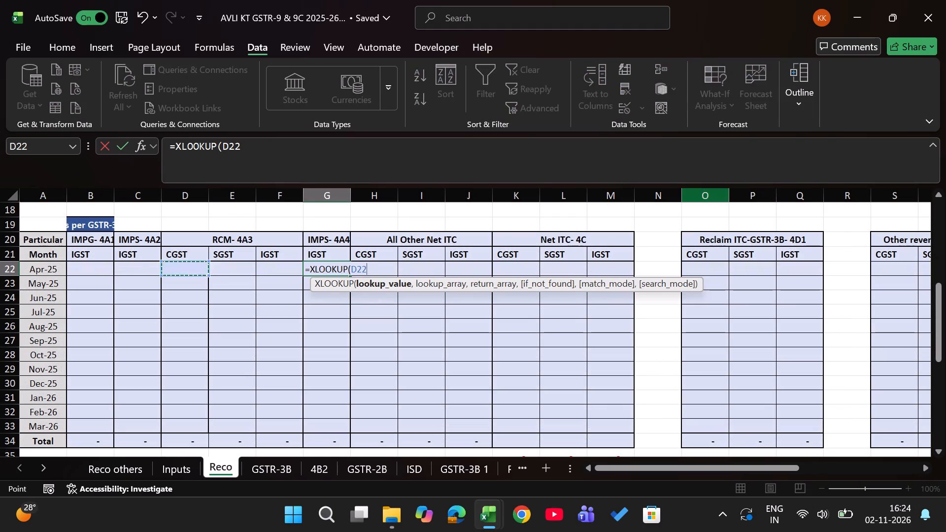
key("Left")
key("Left")
key("Left")
key("comma")
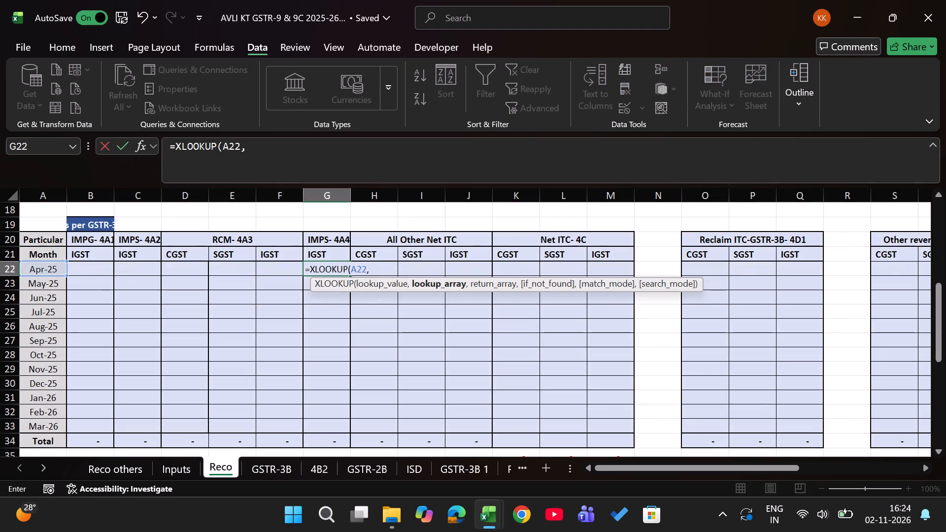
left_click(283, 460)
left_click(3, 208)
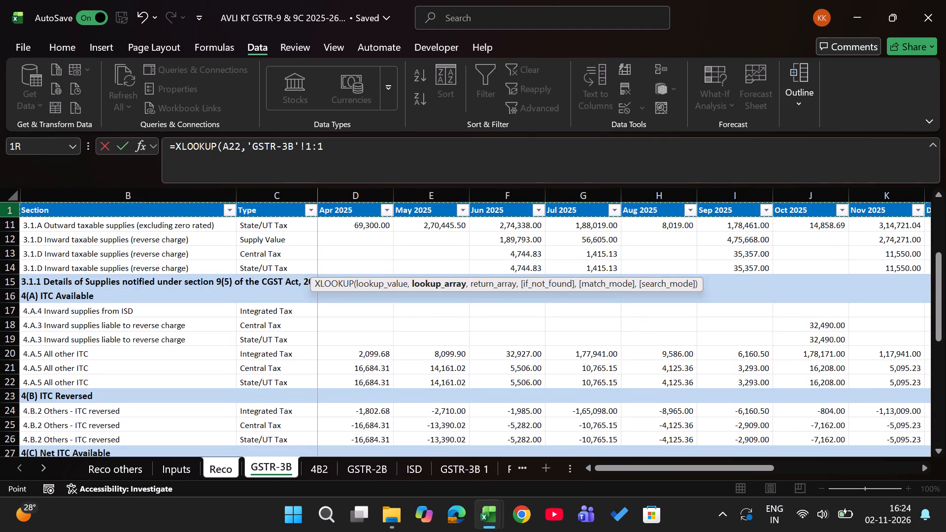
key("F4")
key("comma")
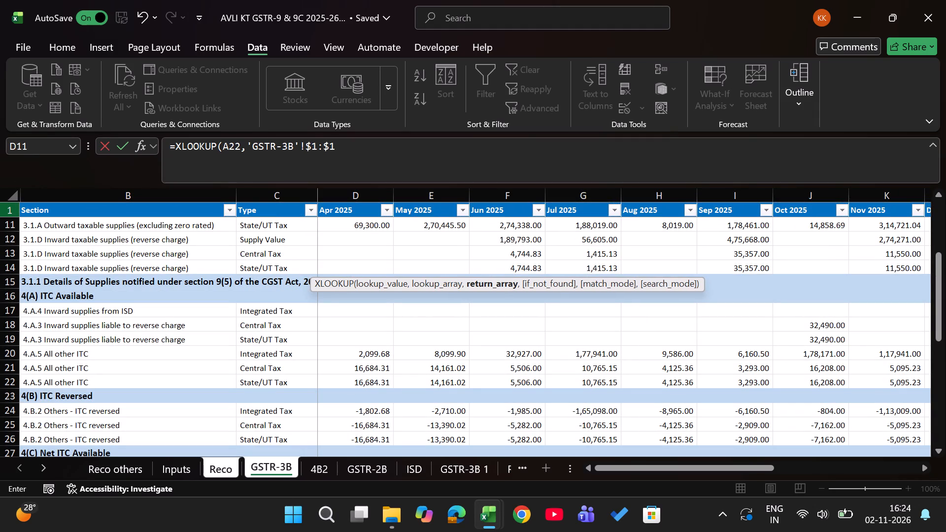
left_click(10, 314)
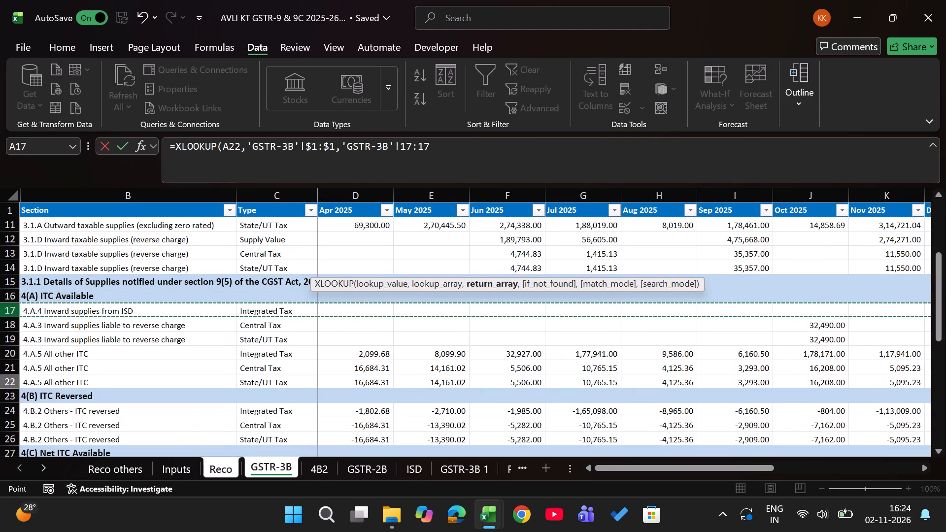
key("F4")
key("comma")
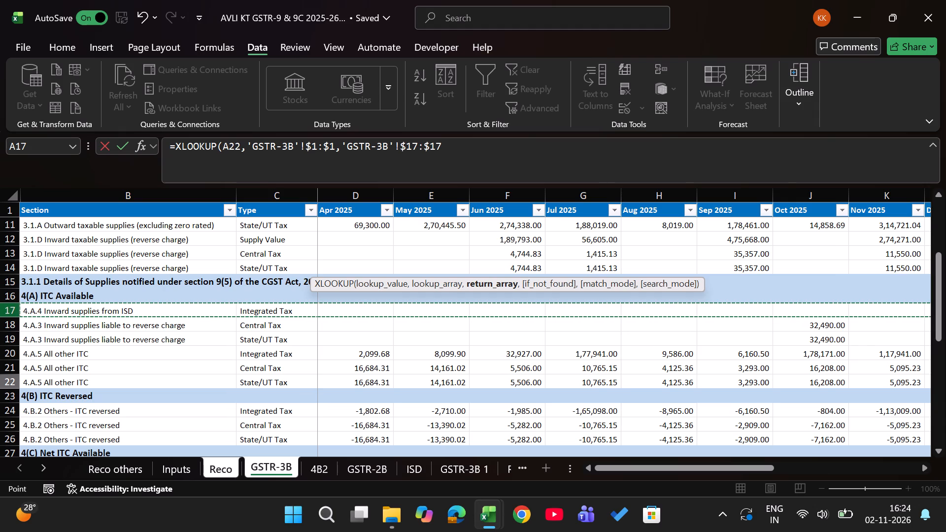
key("comma")
key("Return")
key("Up")
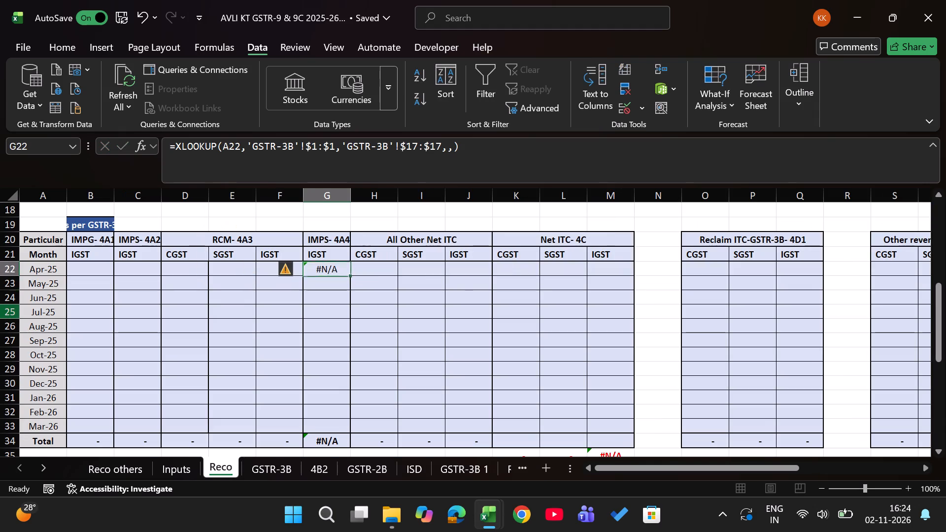
Fill the IMPS- 4A4 IGST lookup from Apr-25 down to Mar-26 (G22:G33), keeping the Total row.
key("ctrl+shift+Down")
key("shift+Up")
key("ctrl+d")
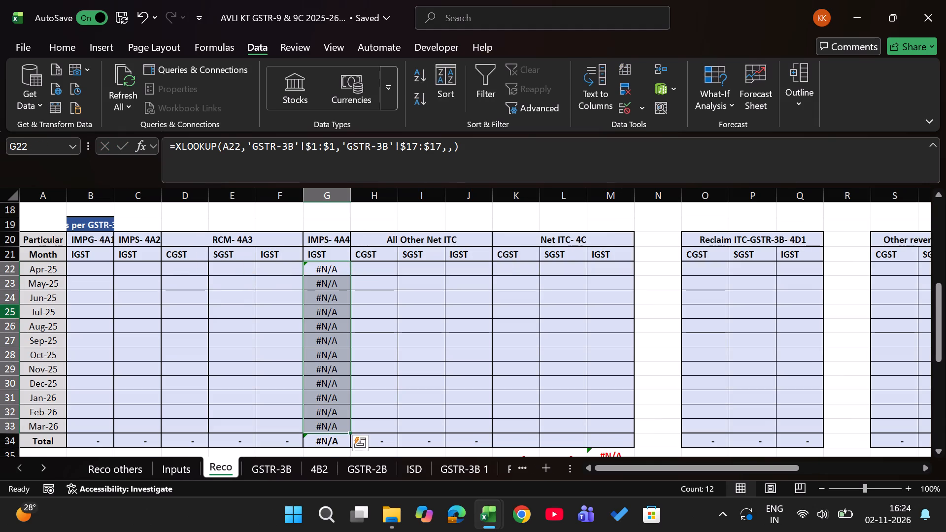
On the GSTR-3B sheet, replace the April month header in D1 with the date entry apr25.
key("ctrl+Page_Down")
key("Up")
key("ctrl+Up")
key("ctrl+Up")
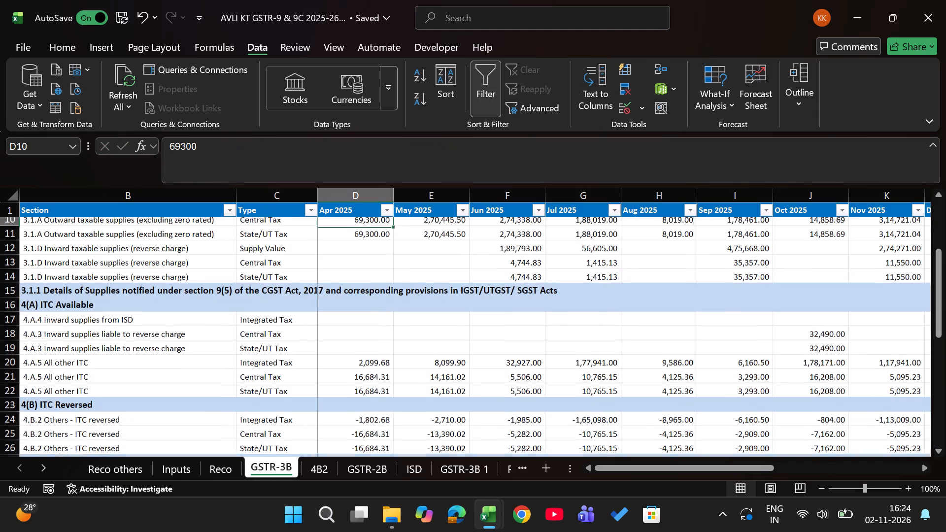
key("ctrl+Up")
key("ctrl+Up")
key("ctrl+Up")
key("ctrl+Up")
key("ctrl+Up")
key("ctrl+Up")
key("ctrl+Up")
key("ctrl+Up")
key("ctrl+Up")
key("ctrl+Up")
key("ctrl+Up")
key("ctrl+Up")
key("ctrl+Up")
key("ctrl+Up")
key("ctrl+Up")
key("ctrl+Up")
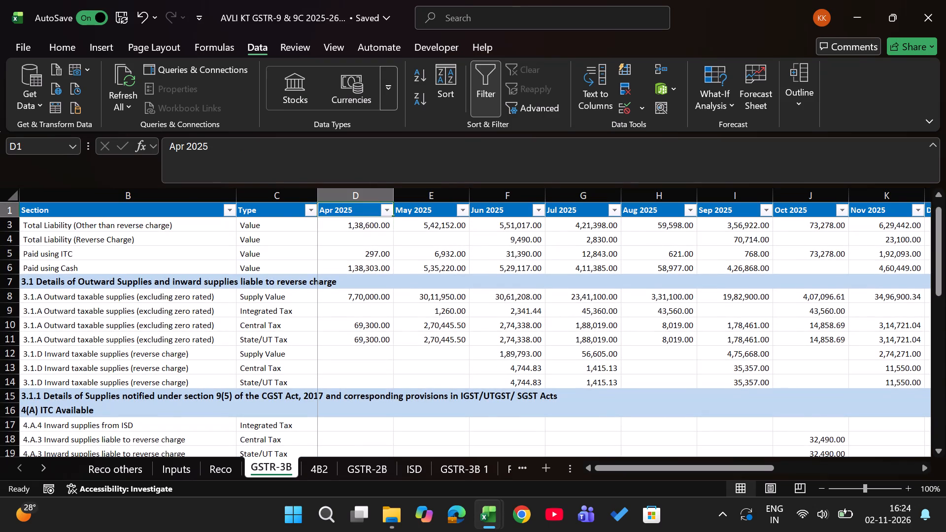
type("apr25'")
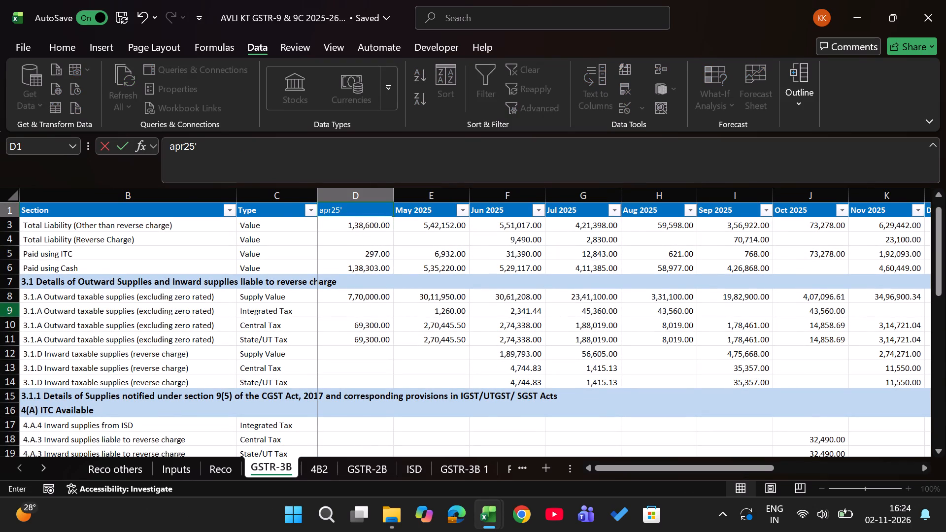
key("BackSpace")
key("Return")
key("Up")
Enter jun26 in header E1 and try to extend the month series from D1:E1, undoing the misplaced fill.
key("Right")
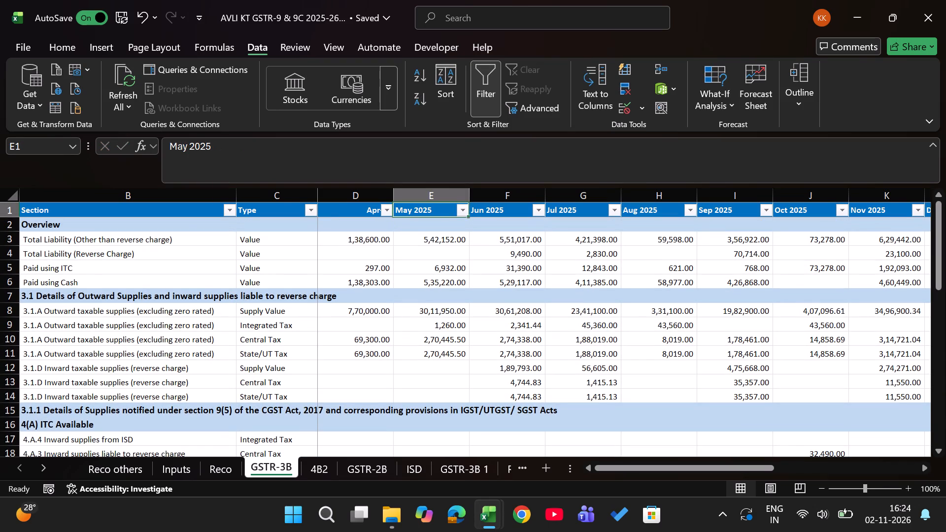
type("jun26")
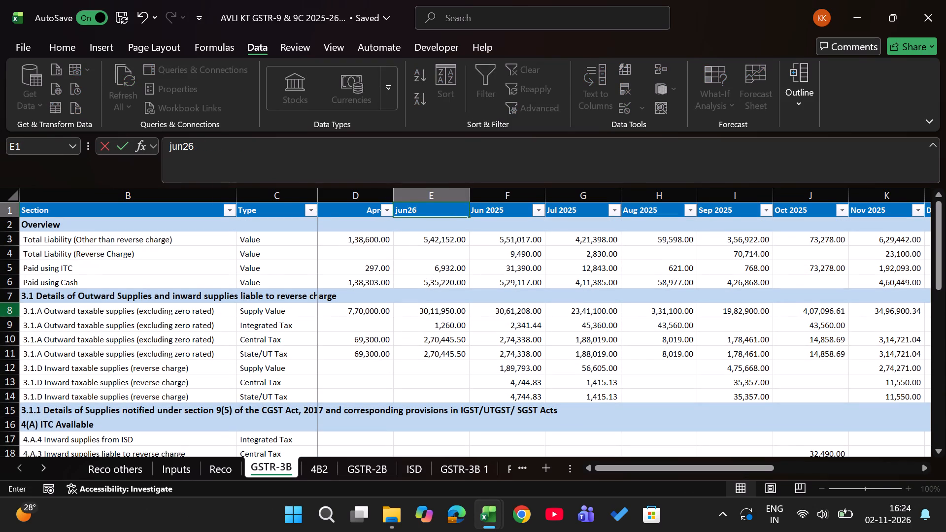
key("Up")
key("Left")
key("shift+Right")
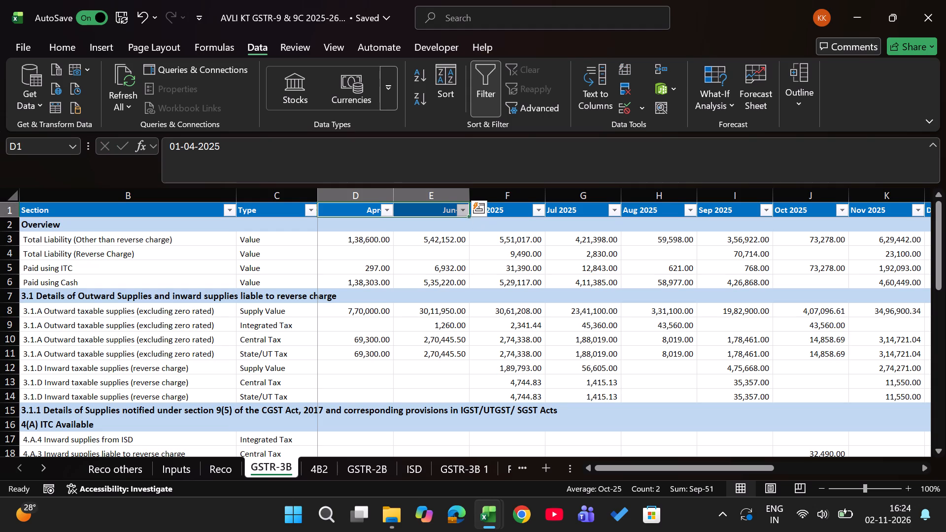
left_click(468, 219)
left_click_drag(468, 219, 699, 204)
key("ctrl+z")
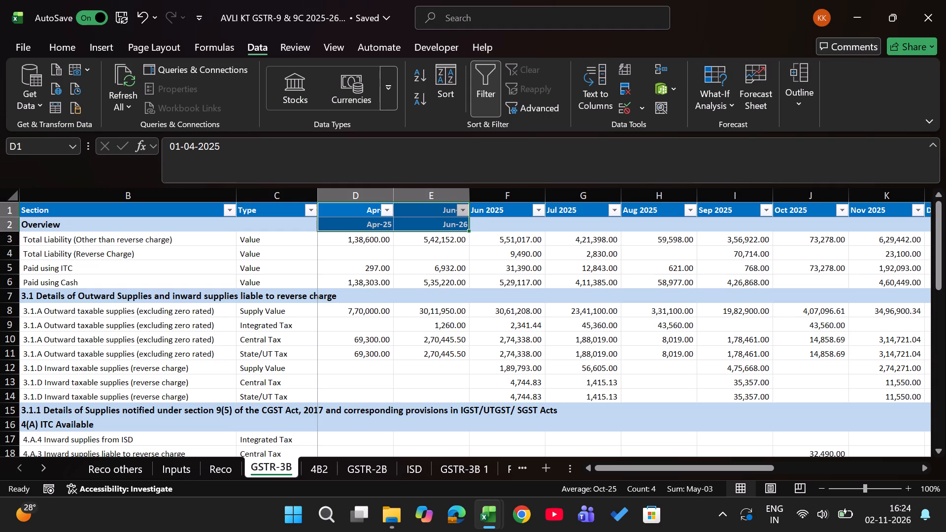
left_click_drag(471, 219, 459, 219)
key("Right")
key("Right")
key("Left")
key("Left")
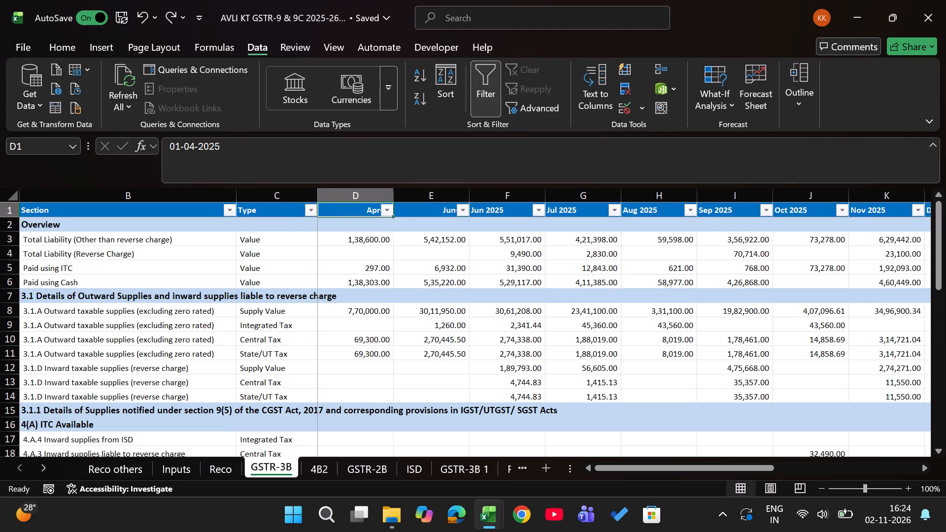
Set the second month header on GSTR-3B (E1) to may25.
key("Right")
type("mat")
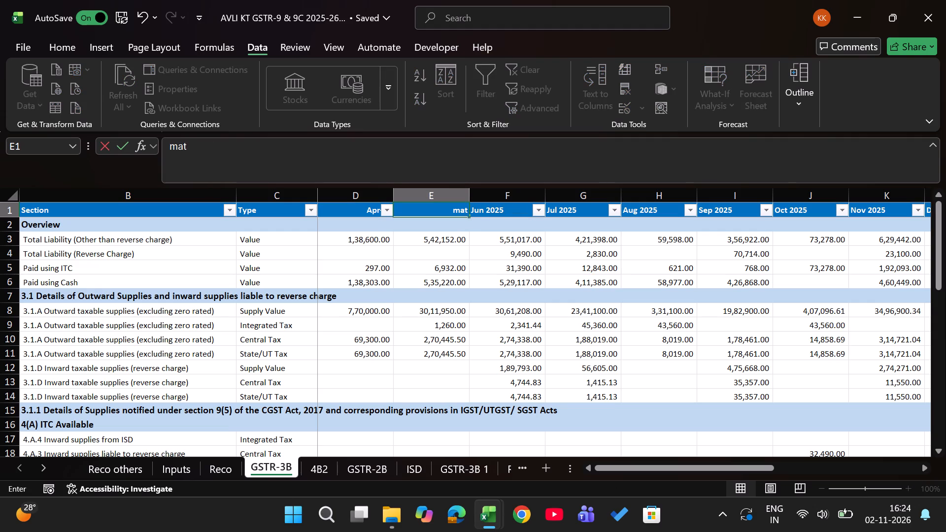
key("BackSpace")
type("y25")
key("Return")
key("Up")
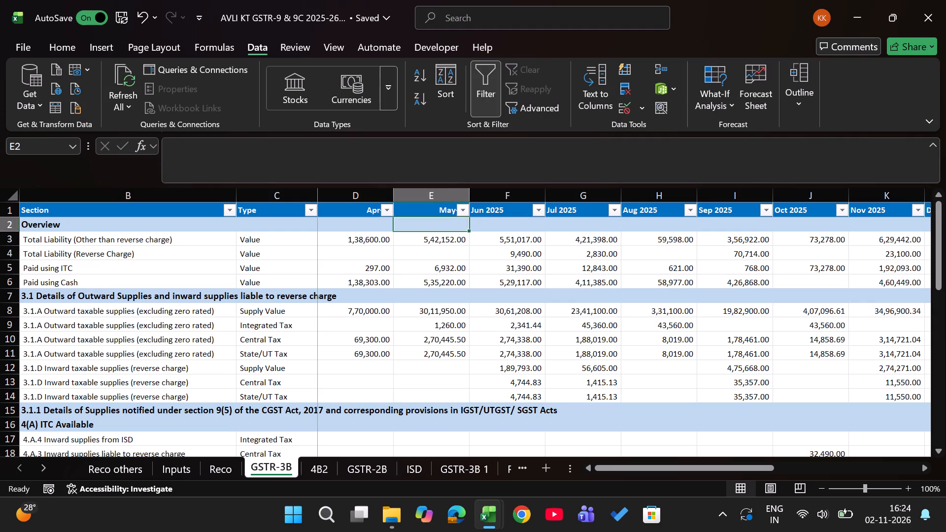
Extend the month series on GSTR-3B from the Apr and May headers (D1:E1) across row 1 through March.
key("Left")
key("shift+Right")
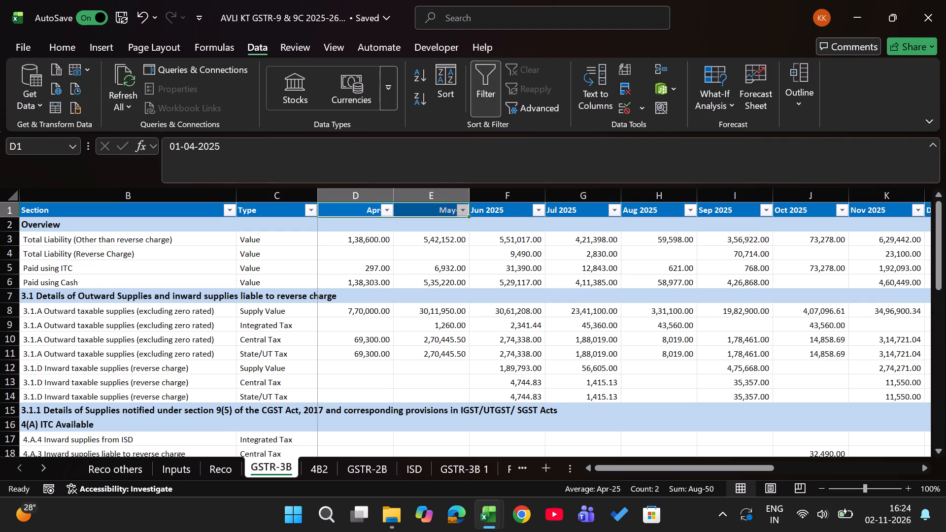
left_click_drag(471, 215, 930, 216)
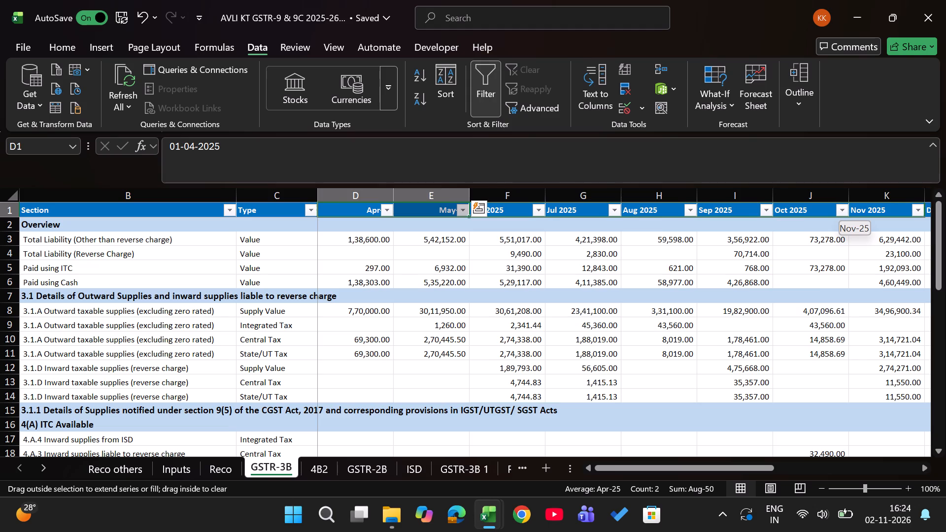
left_click_drag(930, 216, 782, 222)
On Reco, start an XLOOKUP in RCM- 4A3 CGST for Apr-25 (D22) with the month reference $A22 as lookup value.
key("ctrl+Page_Up")
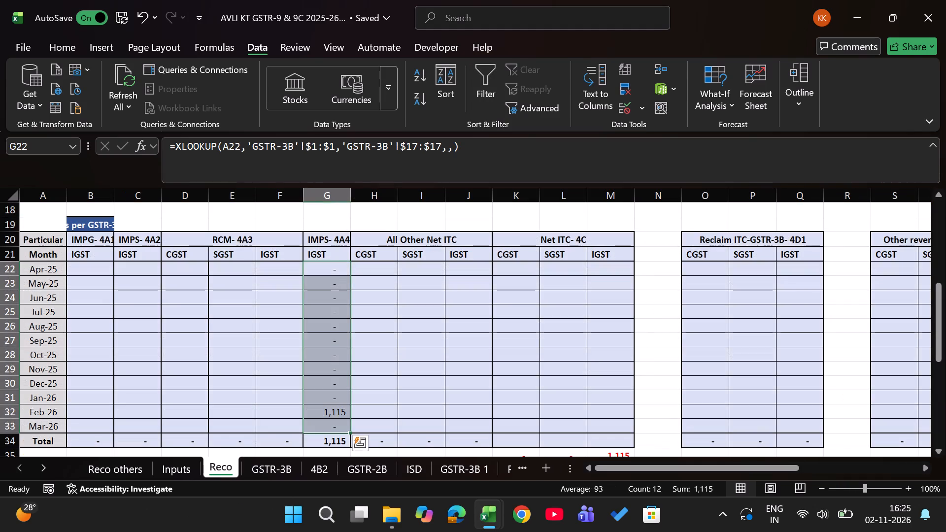
key("Right")
scroll(554, 331, "up", 1)
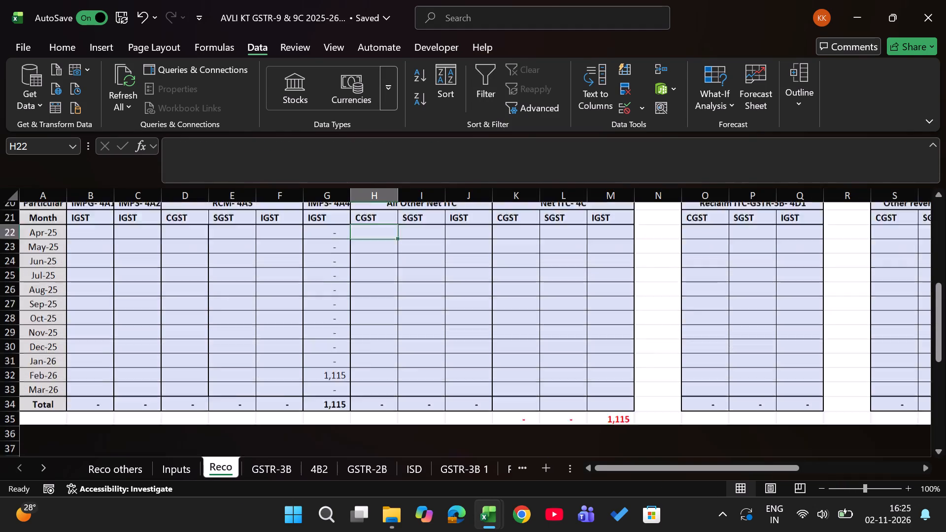
scroll(554, 331, "up", 1)
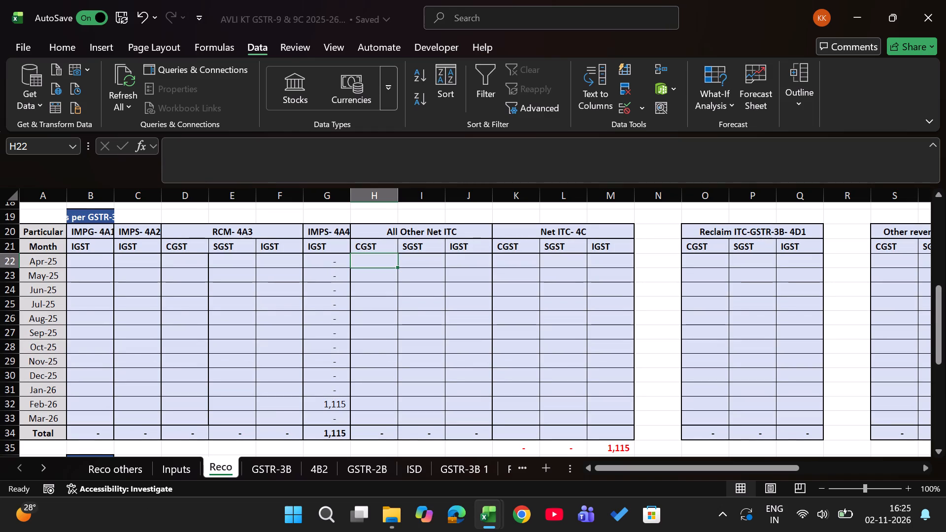
key("Left")
key("Left")
key("Left")
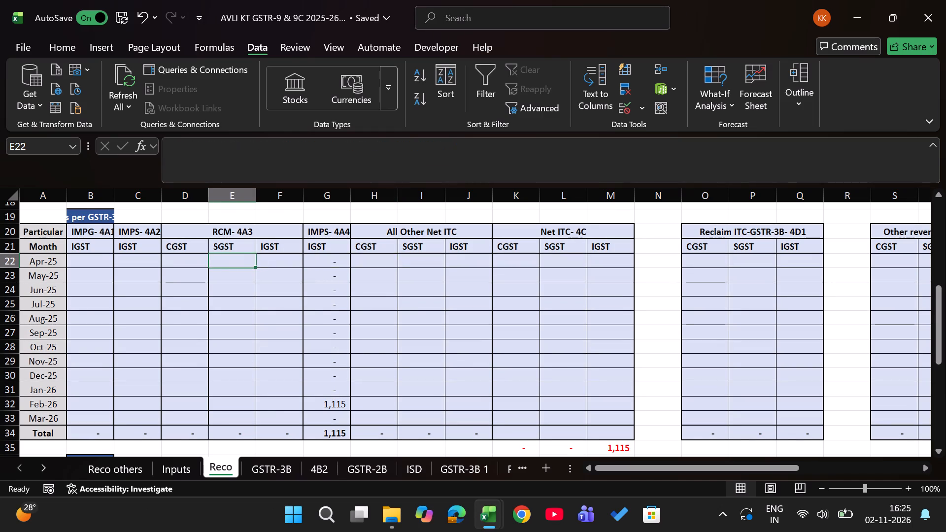
key("Left")
key("Left")
key("Right")
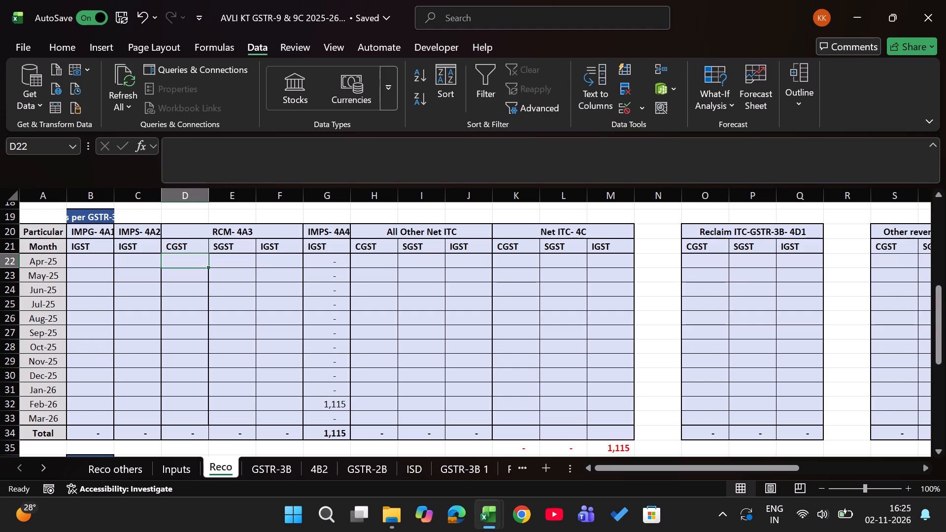
key("equal")
type("xlo")
key("Tab")
key("Left")
key("Left")
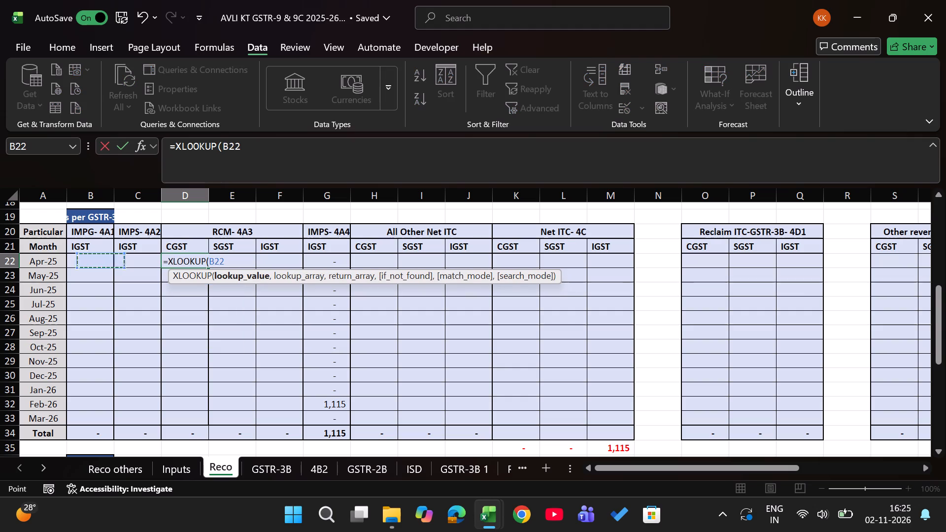
key("Left")
key("comma")
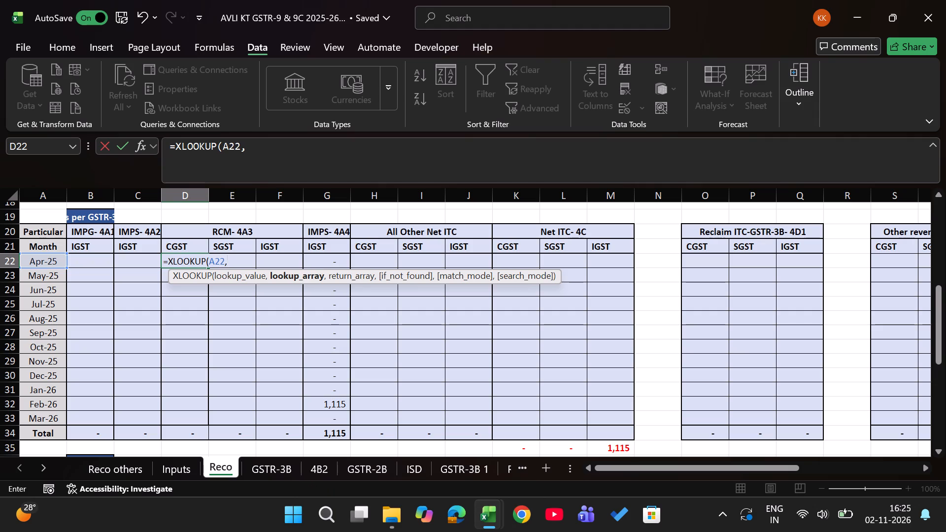
left_click(230, 150)
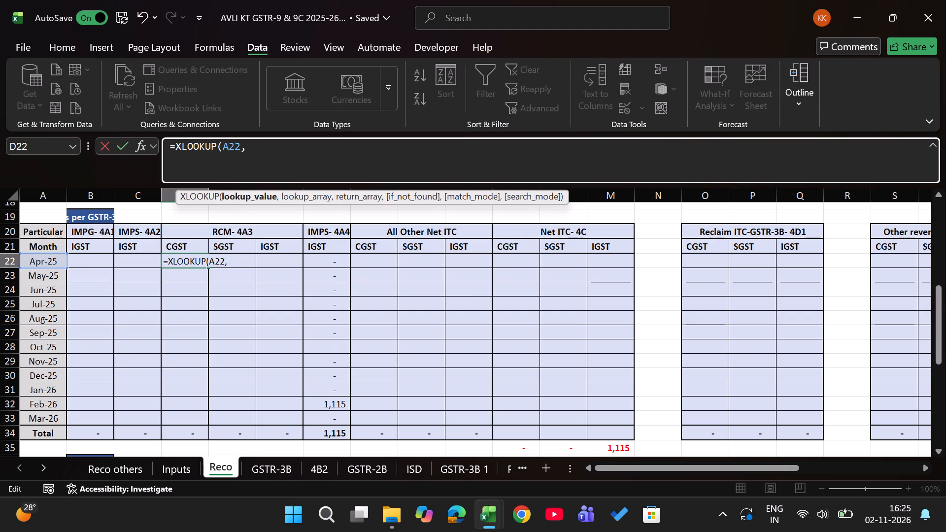
key("F4")
key("F4")
key("F4")
key("Right")
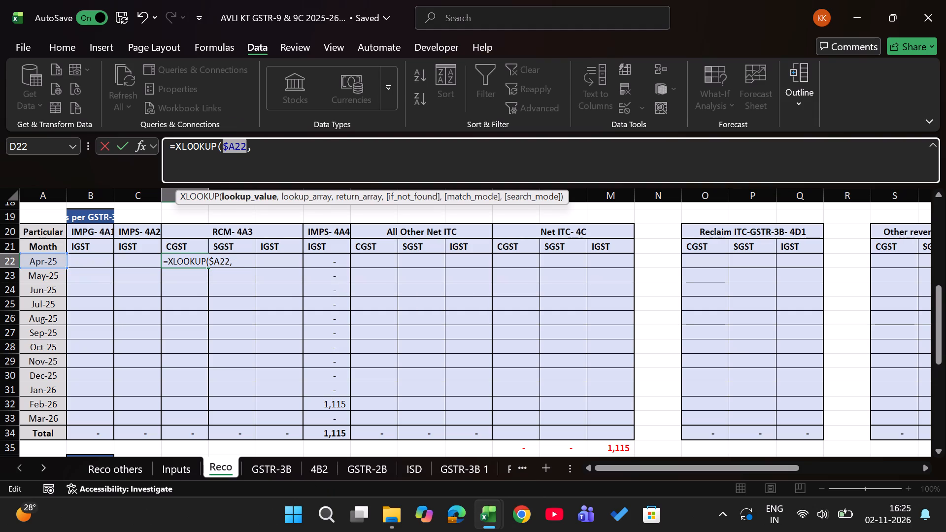
key("Right")
Complete the XLOOKUP with GSTR-3B row $1:$1 as lookup array and 4.A.3 Central Tax row $18:$18 as return array.
left_click(276, 463)
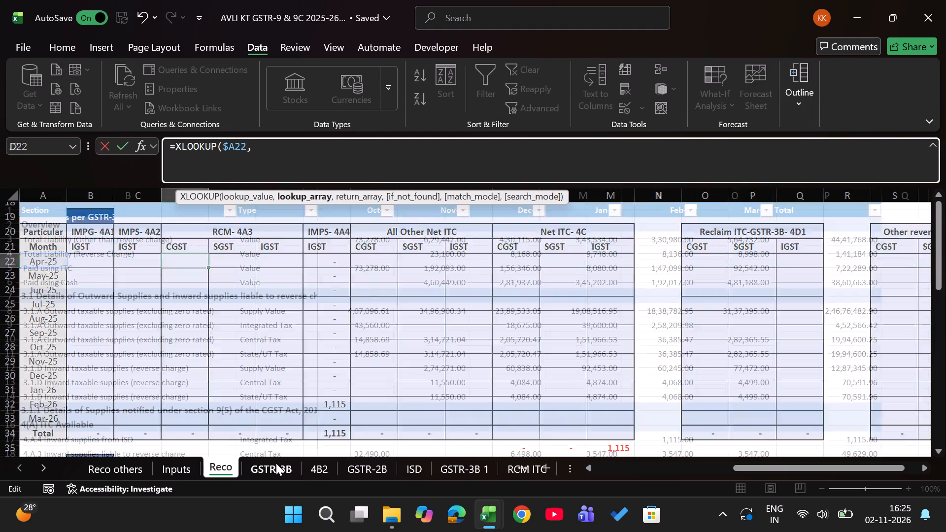
left_click(7, 210)
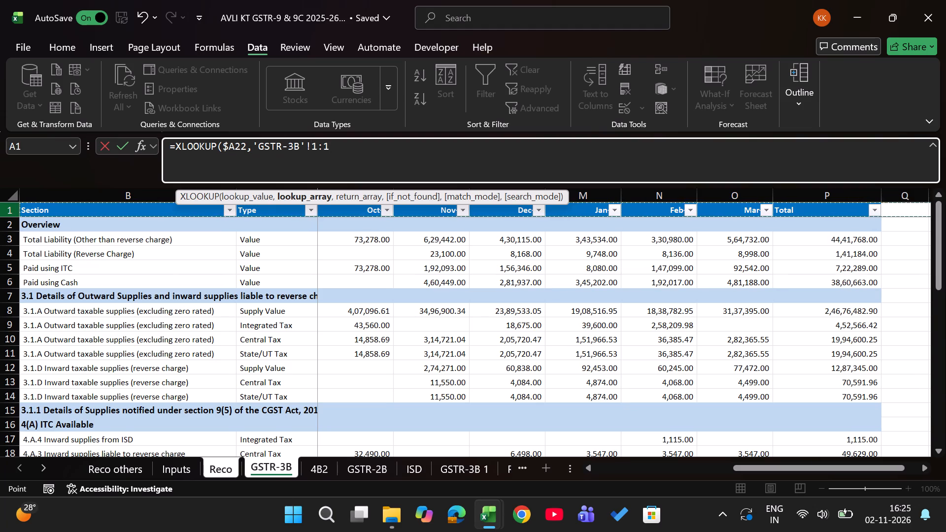
key("F4")
key("comma")
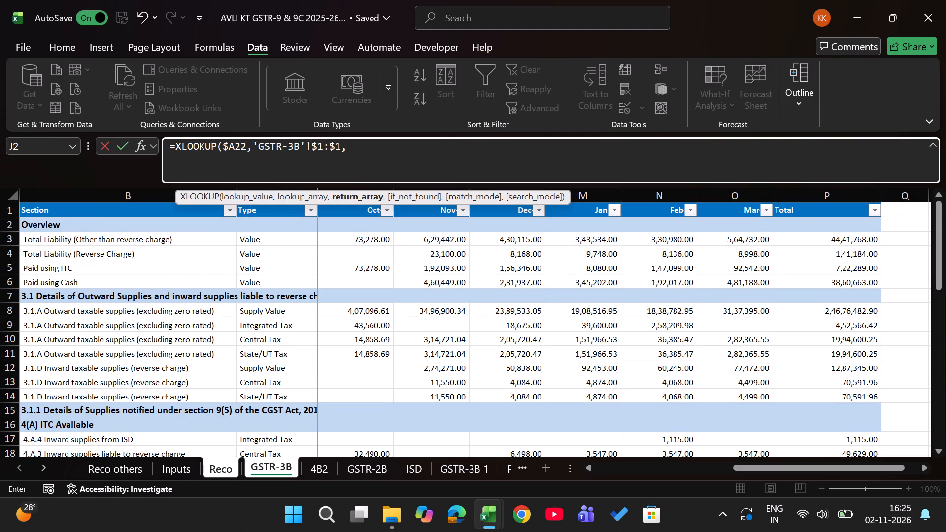
scroll(31, 442, "down", 1)
left_click(11, 428)
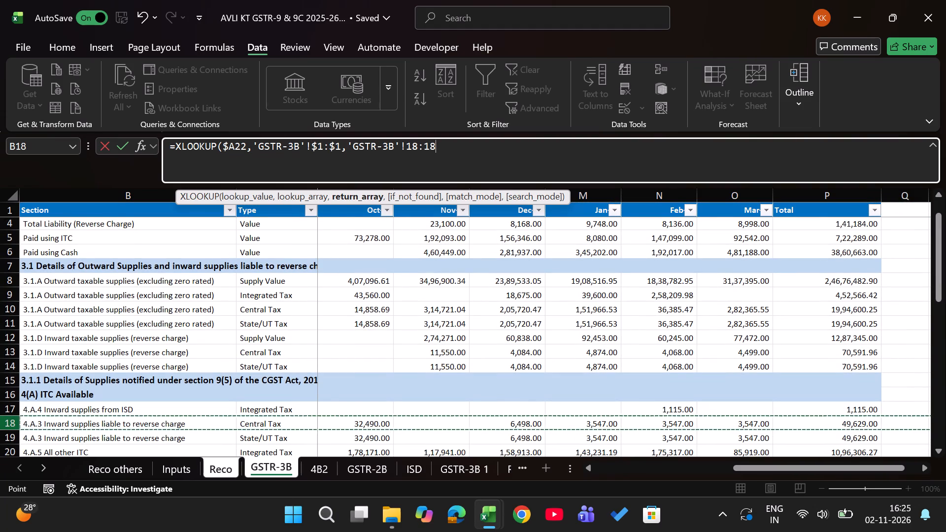
key("F4")
key("comma")
key("comma")
key("Return")
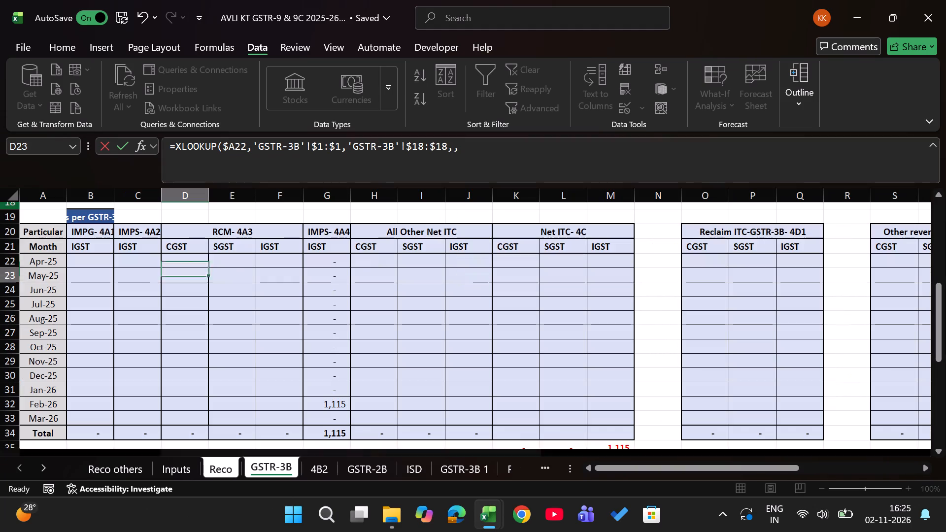
Fill the RCM- 4A3 CGST lookup into the SGST column and down from Apr-25 to Mar-26 (D22:E33).
key("Up")
key("shift+Down")
key("shift+Down")
key("shift+Down")
key("shift+Down")
key("shift+Down")
key("shift+Down")
key("shift+Down")
key("shift+Down")
key("shift+Down")
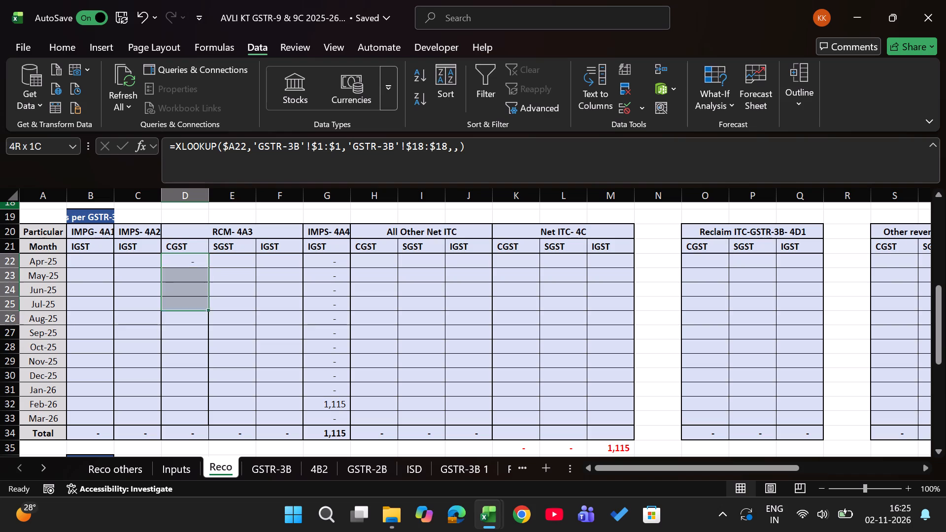
key("shift+Down")
key("shift+Down")
key("shift+Right")
key("ctrl+r")
key("ctrl+d")
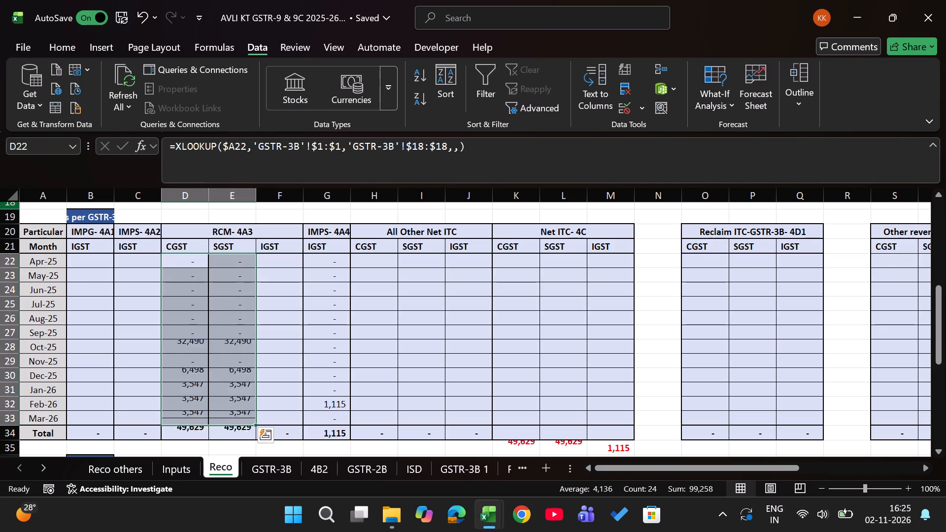
Check the 4(A) ITC Available rows on GSTR-3B against the RCM- 4A3 columns on Reco.
key("Down")
key("Right")
key("Right")
key("Right")
key("Up")
key("Left")
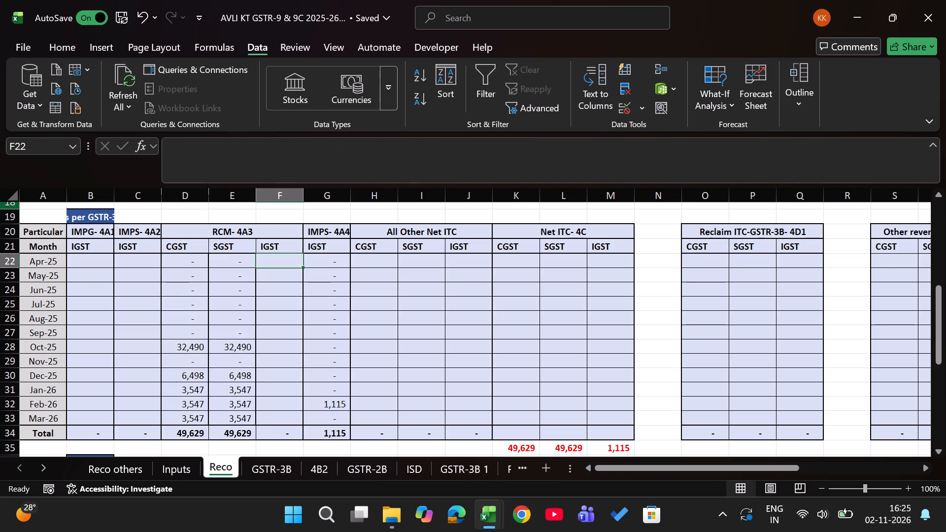
key("ctrl+Page_Down")
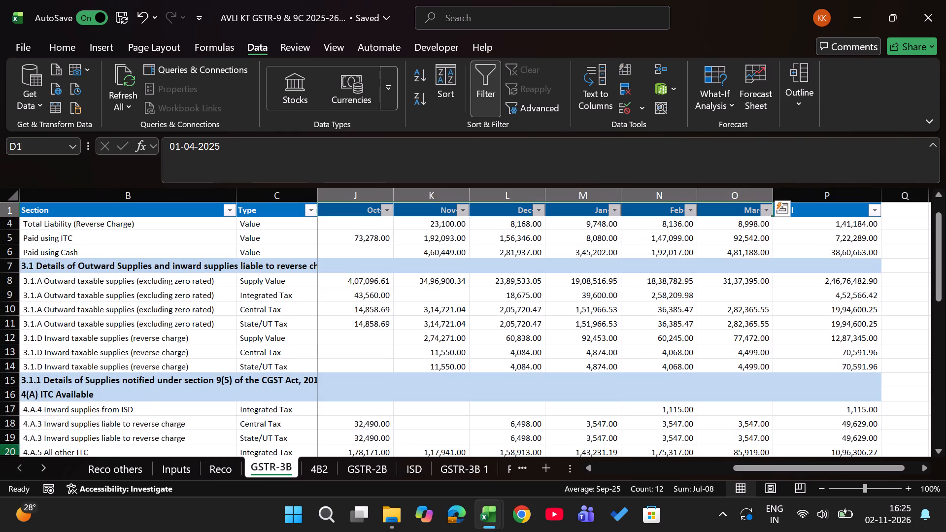
scroll(184, 402, "down", 2)
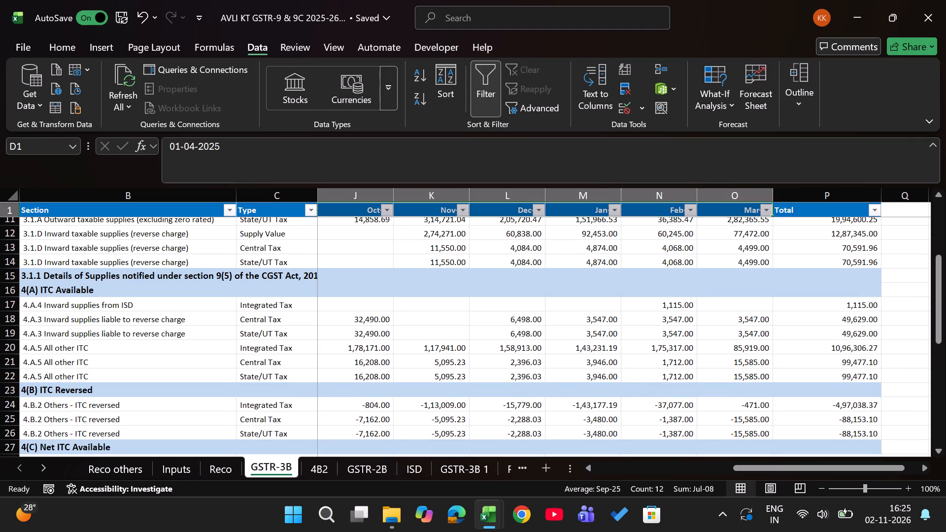
left_click(225, 474)
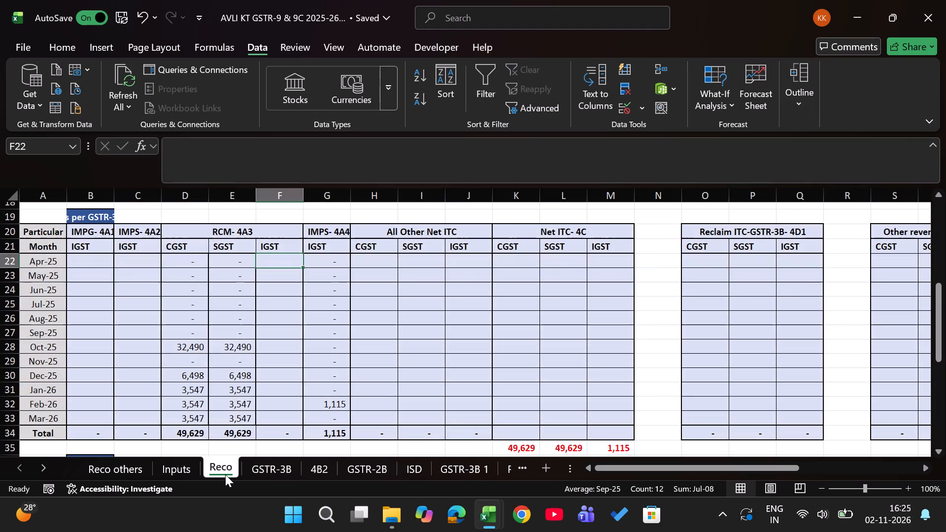
Compare the Oct-25 RCM- 4A3 CGST and SGST lookup formulas in D28 and E28.
key("Down")
key("Down")
key("Down")
key("Down")
key("Down")
key("Down")
key("Left")
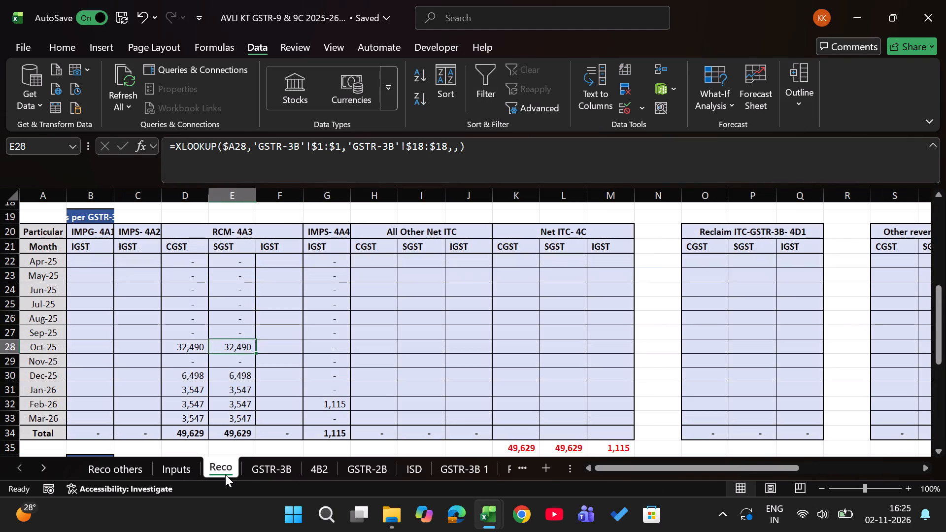
key("Left")
key("Right")
key("Left")
key("Right")
key("Left")
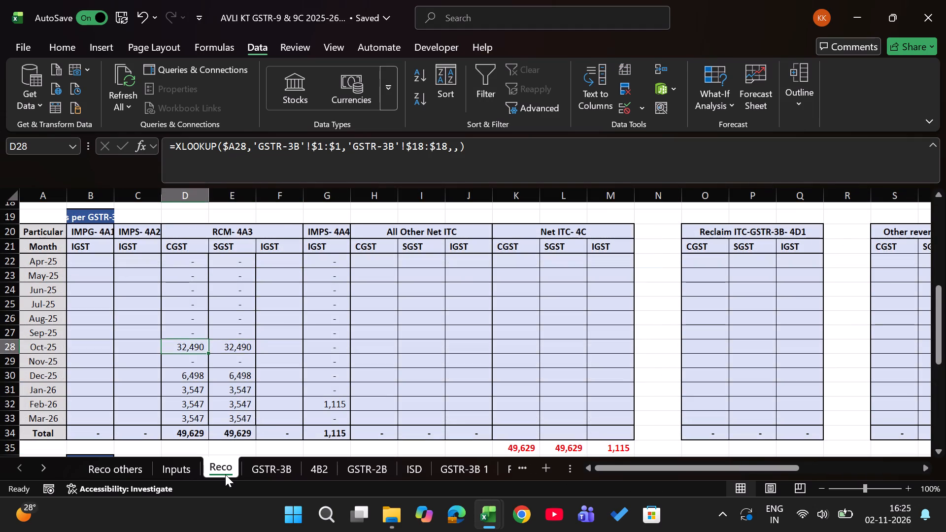
key("Right")
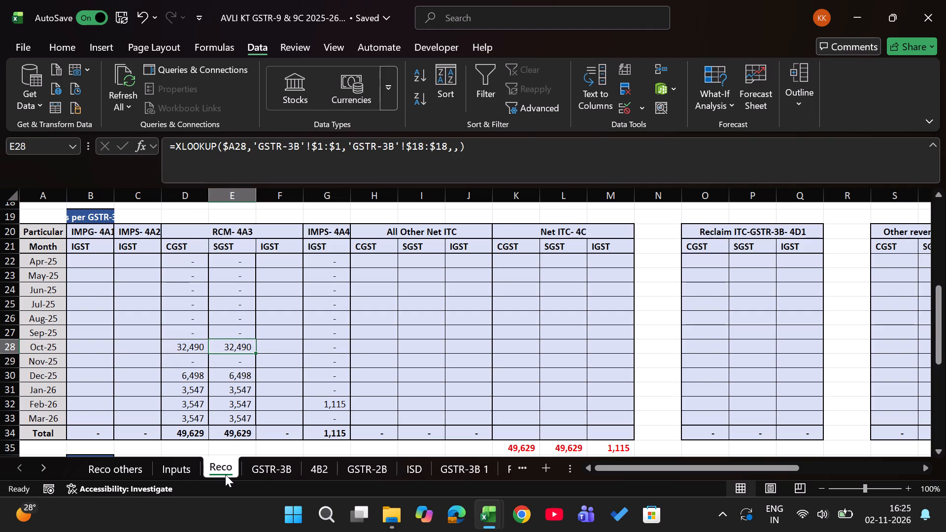
Change the return array of the Apr-25 RCM- 4A3 SGST lookup (E22) to GSTR-3B row $19:$19.
key("ctrl+Up")
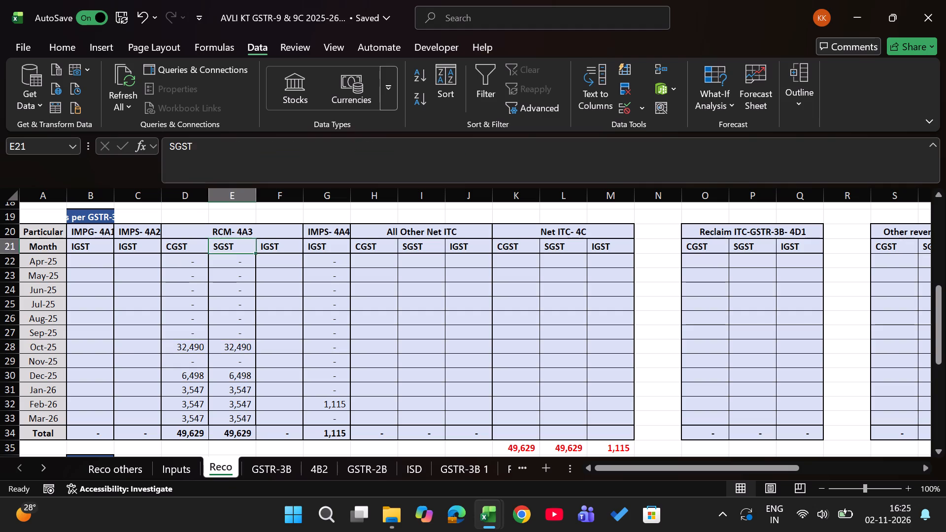
key("Down")
left_click(448, 144)
key("BackSpace")
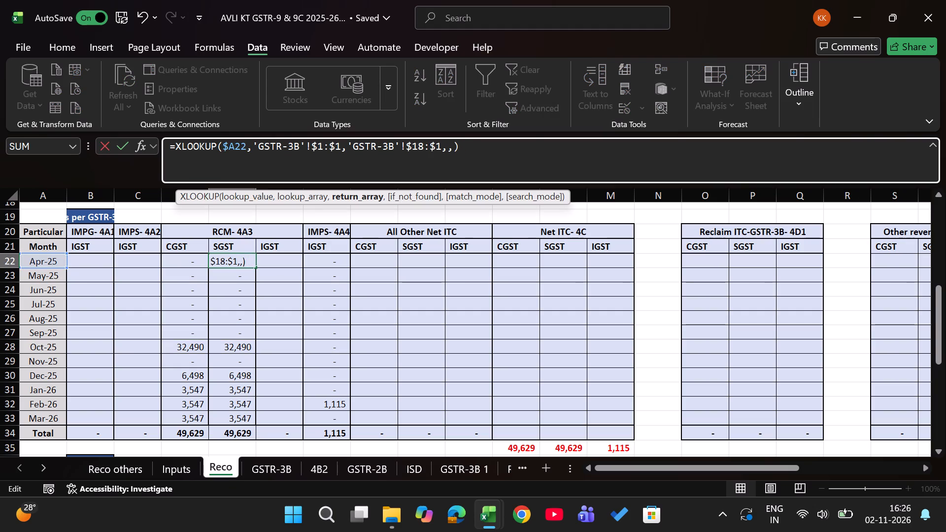
key("9")
key("Left")
key("Left")
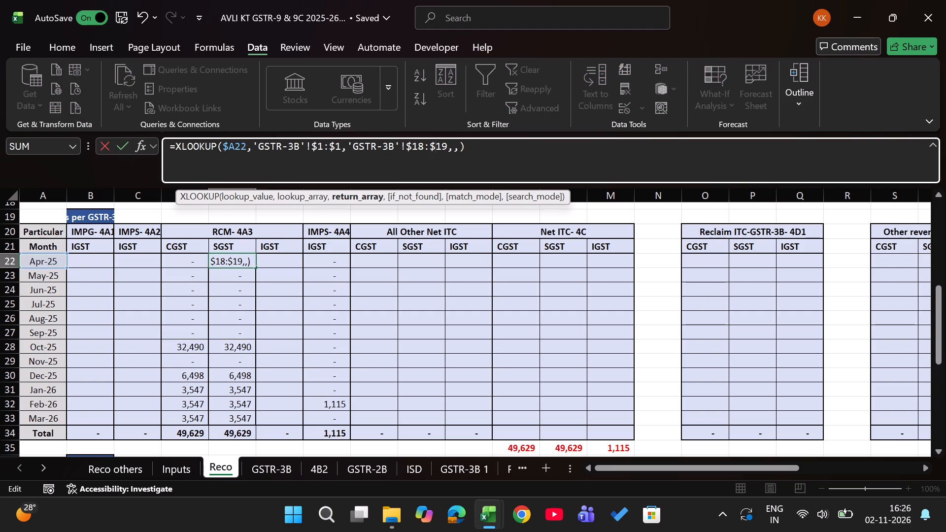
key("Left")
key("Left")
key("Left")
key("Right")
key("BackSpace")
key("9")
key("Return")
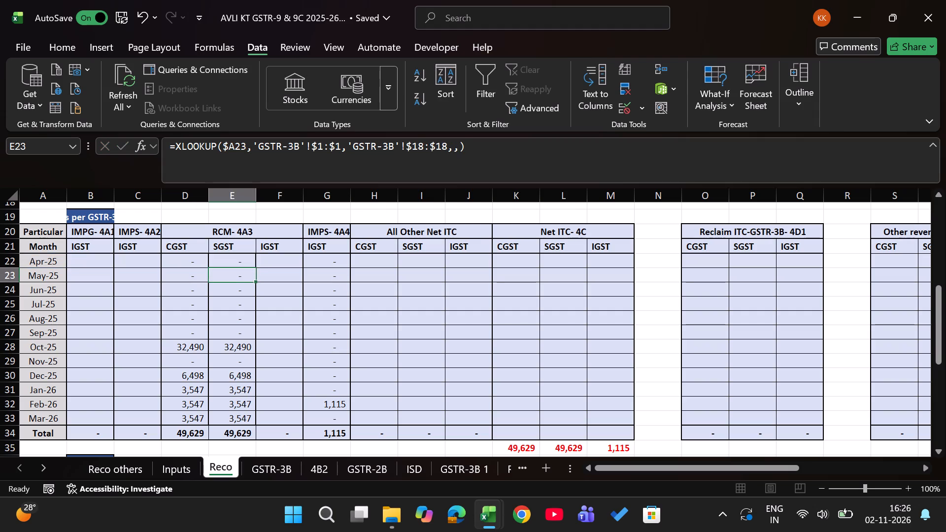
Fill the corrected RCM- 4A3 SGST lookup down from Apr-25 to Mar-26 (E22:E33), keeping the Total row.
key("Up")
key("ctrl+shift+Down")
key("shift+Up")
key("ctrl+d")
Look across the GSTR-3B blocks on Reco from RCM- 4A3 IGST through Other reversal-GSTR-2B- 4B2 along the Apr-25 row.
key("Right")
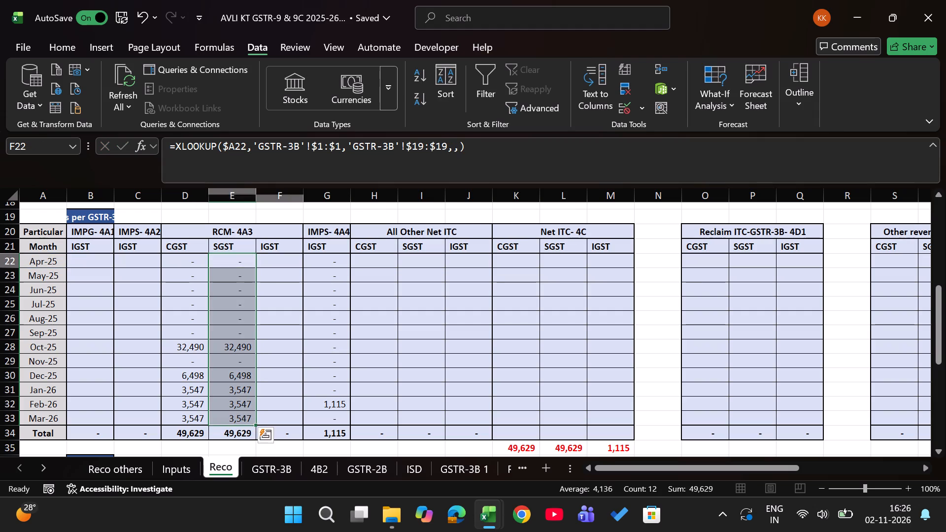
key("Right")
key("Right")
key("Right")
key("Left")
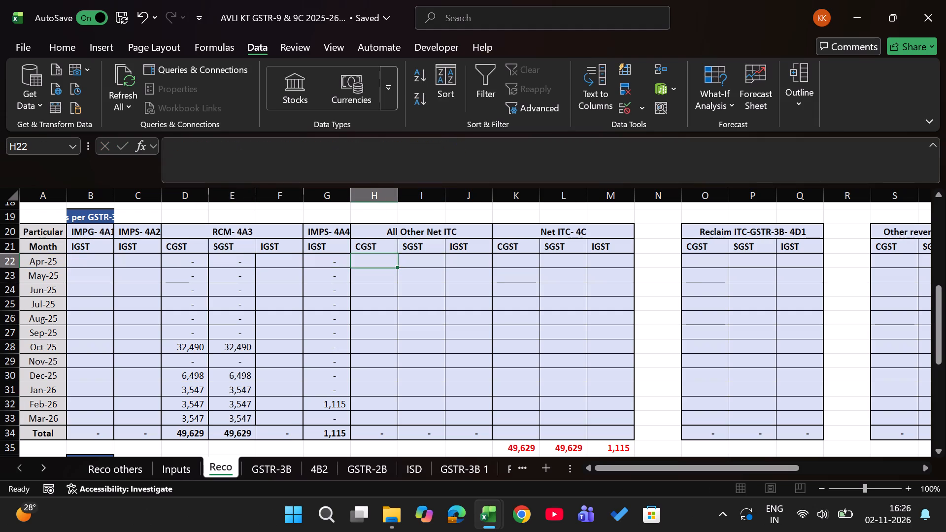
key("Right")
key("Right")
key("Right")
key("Right")
key("Right")
key("Right")
key("Right")
key("Right")
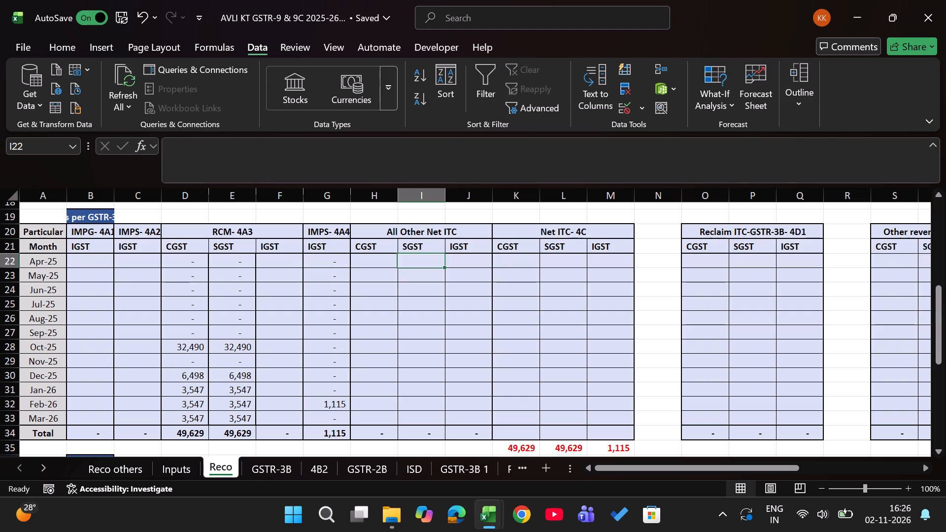
key("Right")
key("Right")
key("Right")
key("Right")
key("Right")
key("Right")
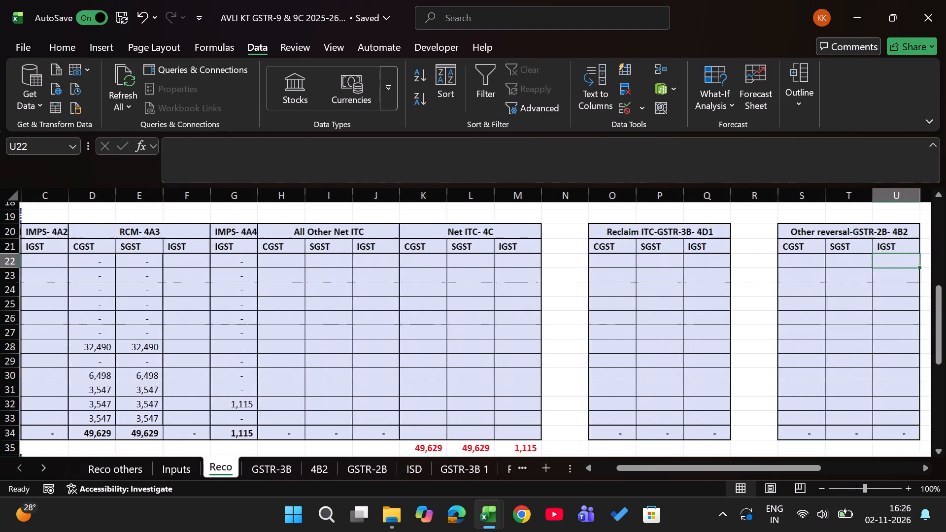
key("Right")
key("Right")
key("Left")
key("Left")
key("Left")
key("Left")
key("Left")
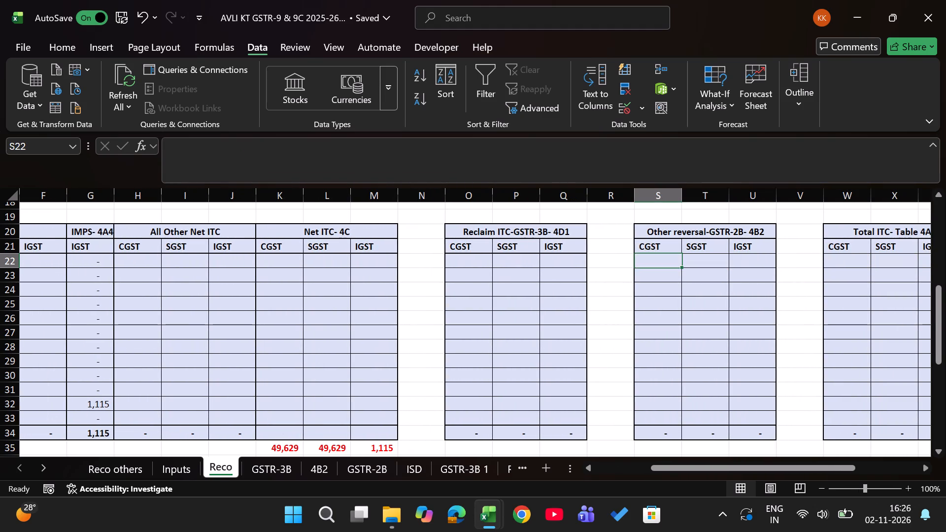
Enter an XLOOKUP in Apr-25 Other reversal-GSTR-2B- 4B2 CGST (S22) matching $A22 in GSTR-3B row $1:$1 and returning row $25:$25.
type("=xlo")
key("Tab")
key("Left")
key("Left")
key("Left")
key("Left")
key("Left")
key("Left")
key("Left")
key("Left")
key("Left")
key("Left")
key("Left")
key("Left")
key("Left")
key("Left")
key("Left")
key("Left")
key("Left")
key("Left")
key("Left")
key("Left")
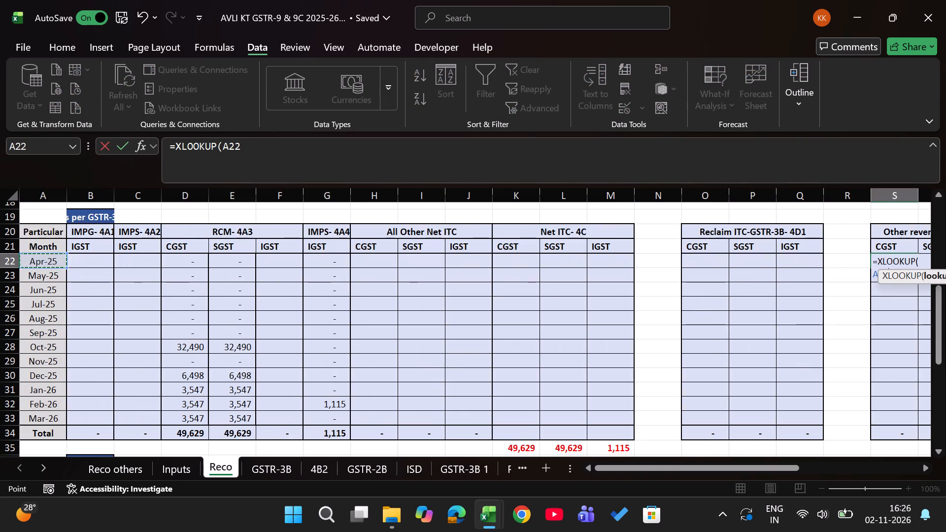
key("F4")
key("F4")
key("F4")
key("comma")
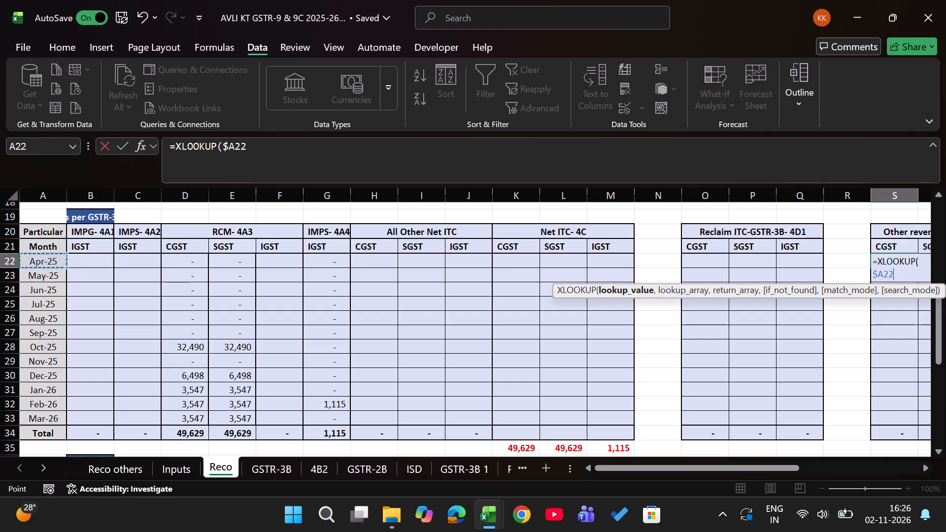
left_click(274, 468)
left_click(9, 208)
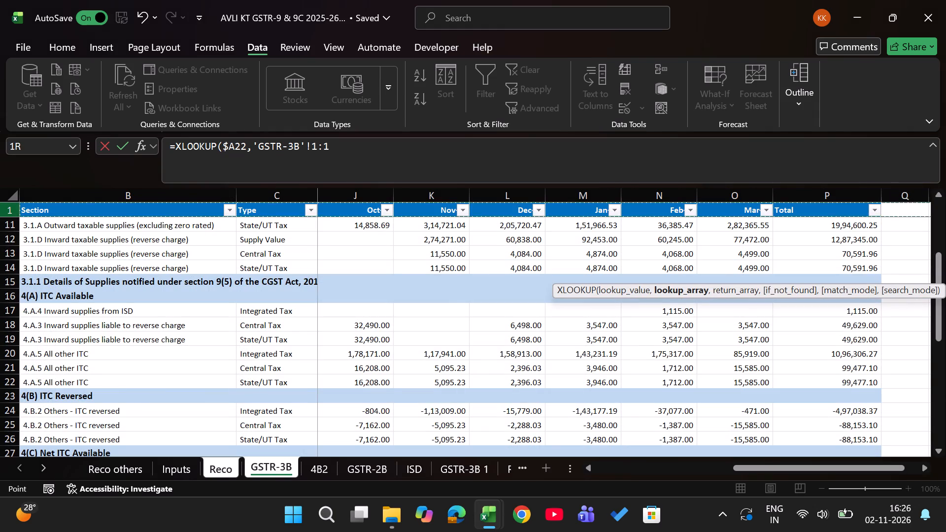
key("F4")
key("comma")
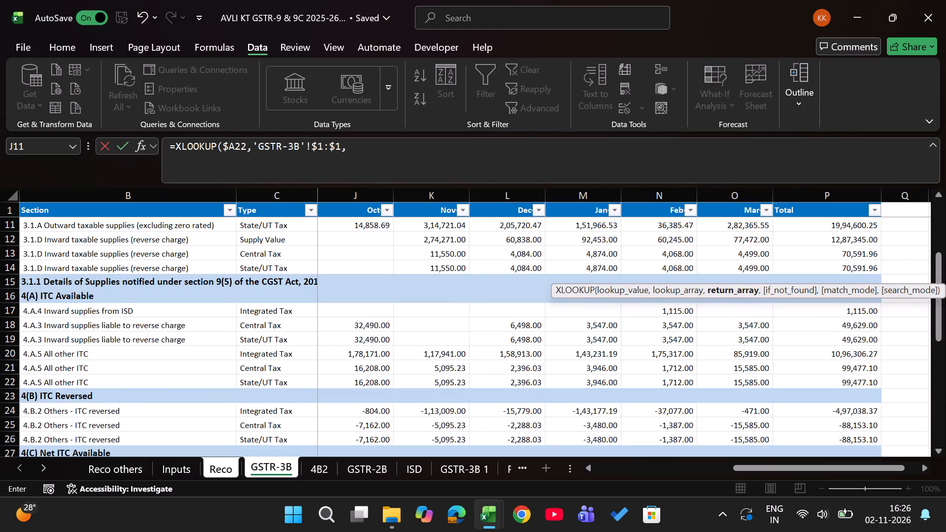
left_click(5, 427)
key("F4")
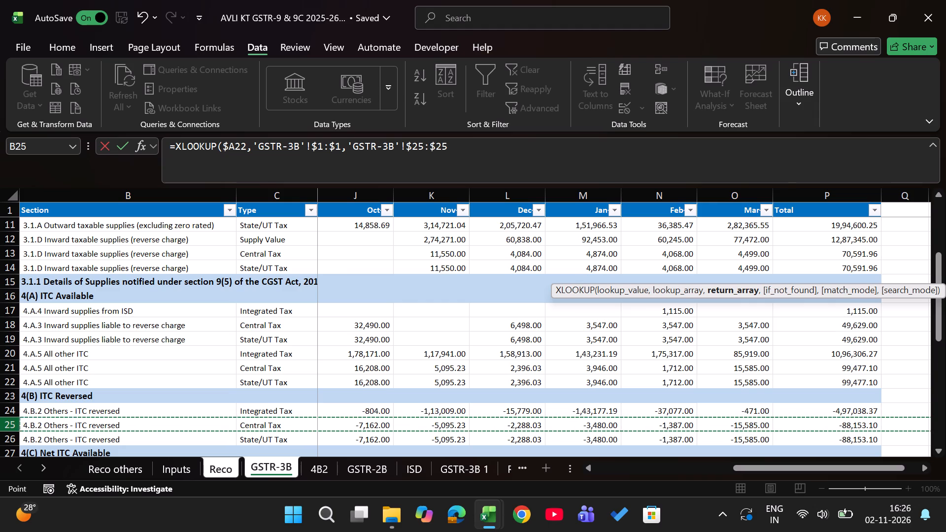
type(",,")
key("Return")
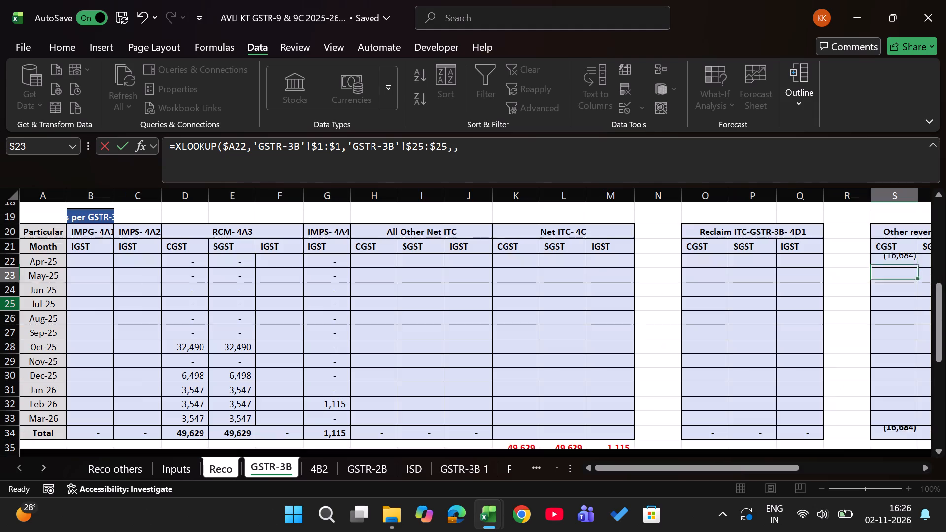
Copy the 4B2 CGST lookup to Apr-25 SGST (T22) and change its return array to GSTR-3B row $26:$26.
key("Up")
key("Right")
key("Left")
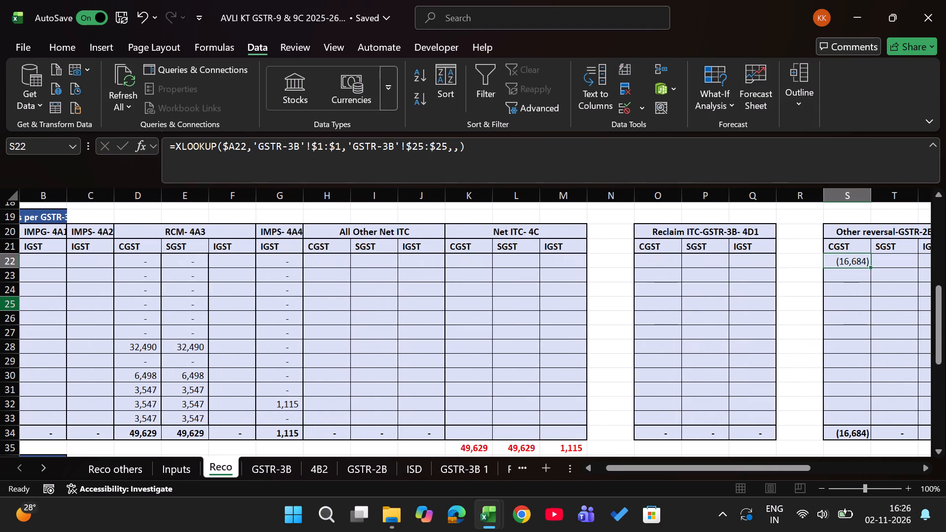
key("ctrl+c")
key("Right")
key("Return")
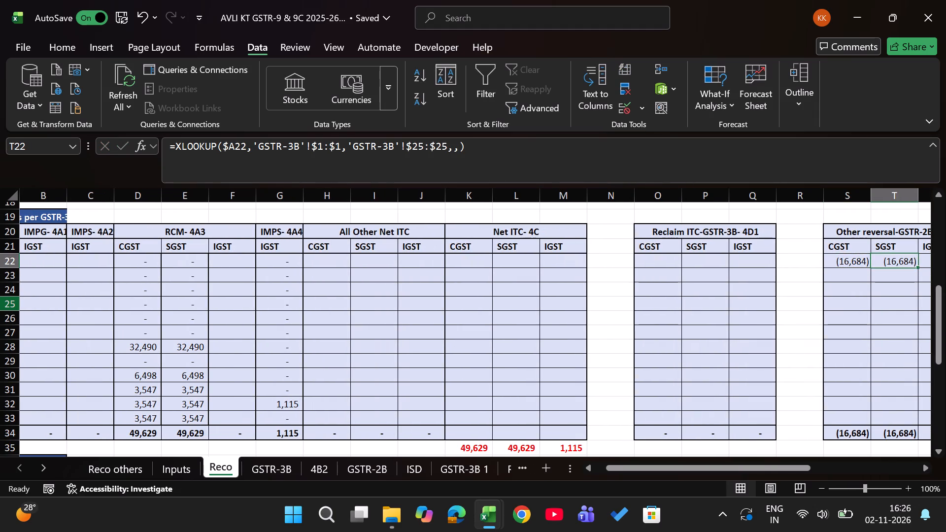
left_click(445, 146)
key("BackSpace")
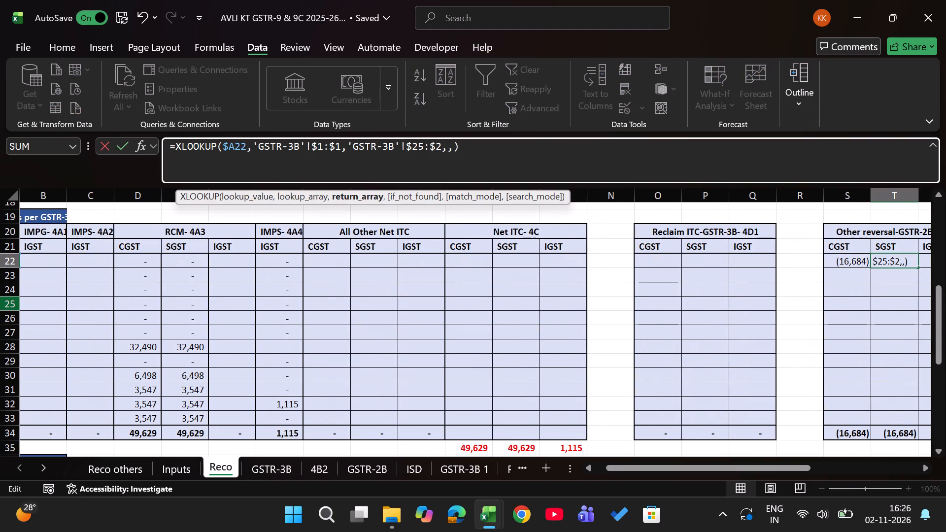
key("6")
key("Left")
key("Left")
key("Left")
key("Left")
key("BackSpace")
key("6")
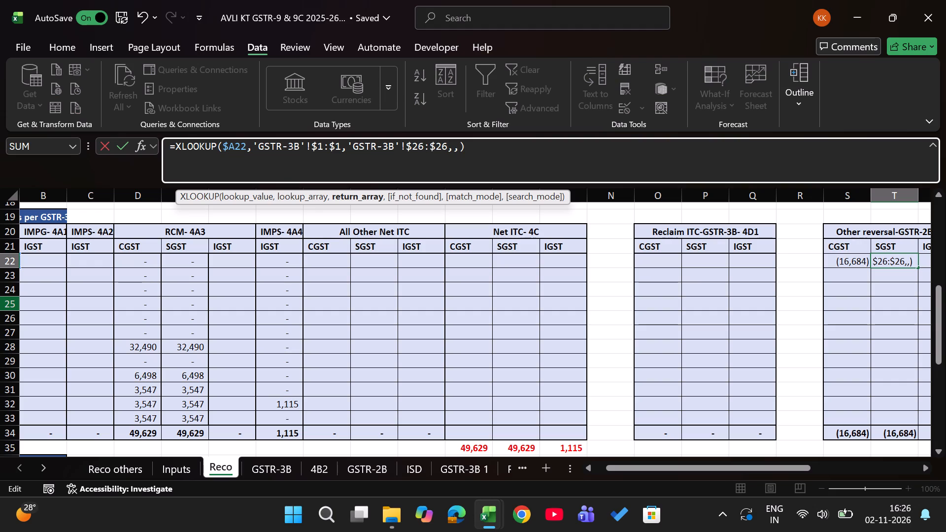
key("Return")
Copy the 4B2 SGST lookup to Apr-25 IGST (U22) and change its return array to GSTR-3B row $24:$24.
key("Up")
key("ctrl+c")
key("Right")
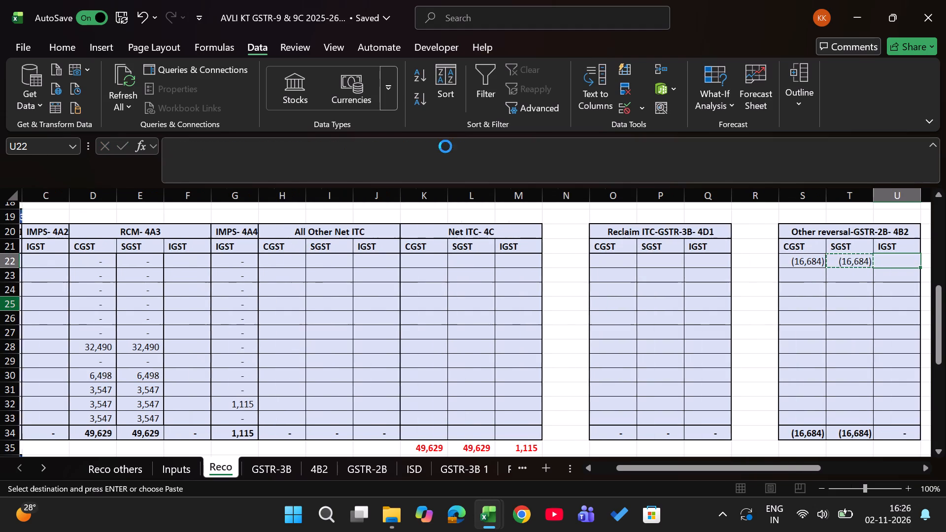
key("Return")
left_click(445, 146)
key("BackSpace")
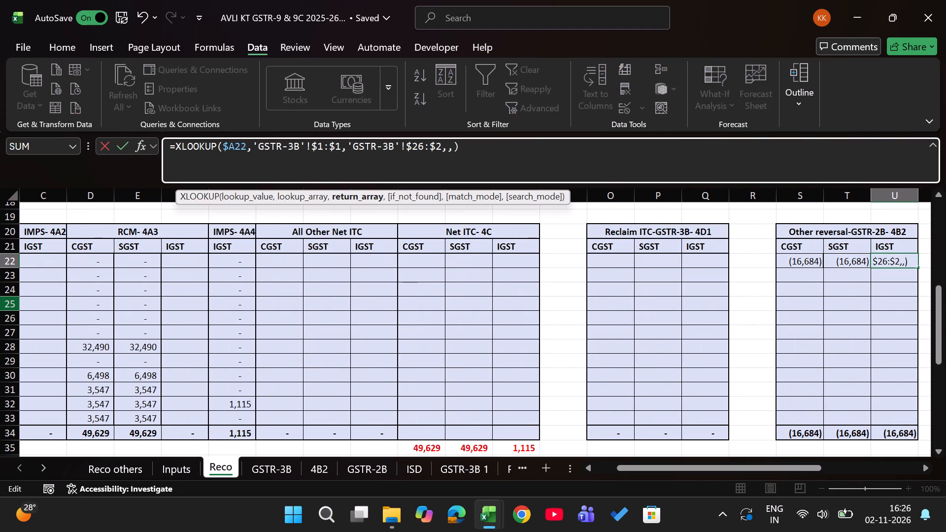
key("4")
key("Left")
key("Left")
key("Left")
key("Left")
key("BackSpace")
key("4")
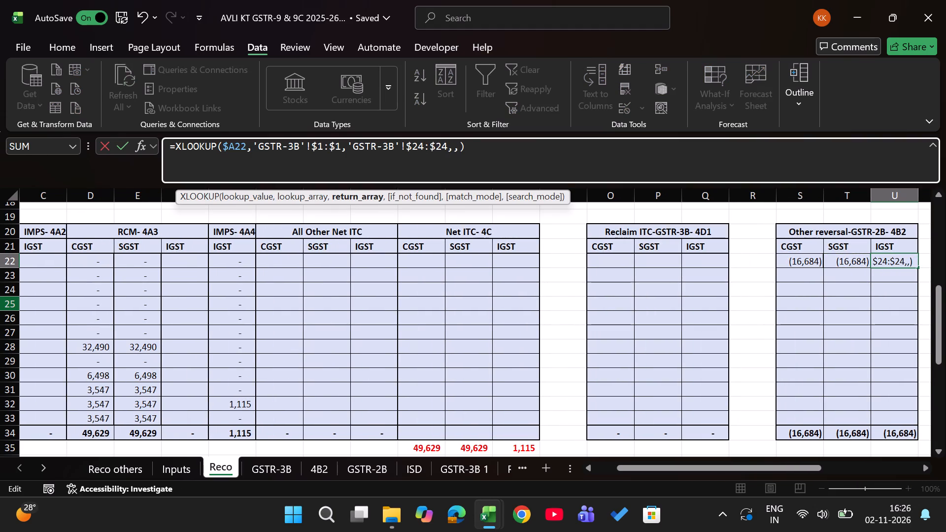
key("Return")
Fill the three Other reversal-GSTR-2B- 4B2 lookups down from Apr-25 to Mar-26 (S22:U33), keeping the Total row.
key("Up")
key("Left")
key("Left")
key("shift+Right")
key("shift+Right")
key("ctrl+shift+Down")
key("shift+Up")
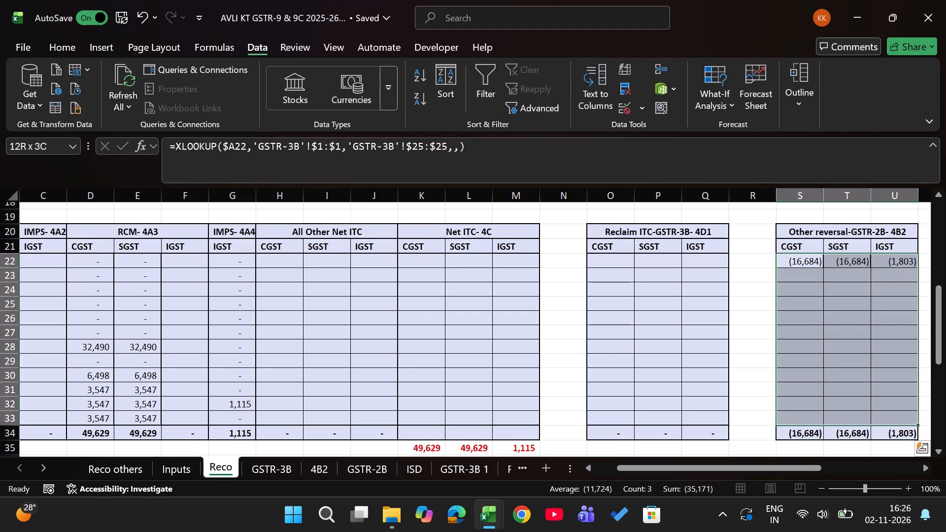
key("ctrl+d")
Look over the Apr-25 row across Total ITC- Table 4A5 and back to the 4B2 CGST lookup formula.
key("Right")
key("Right")
key("Right")
key("Right")
key("Right")
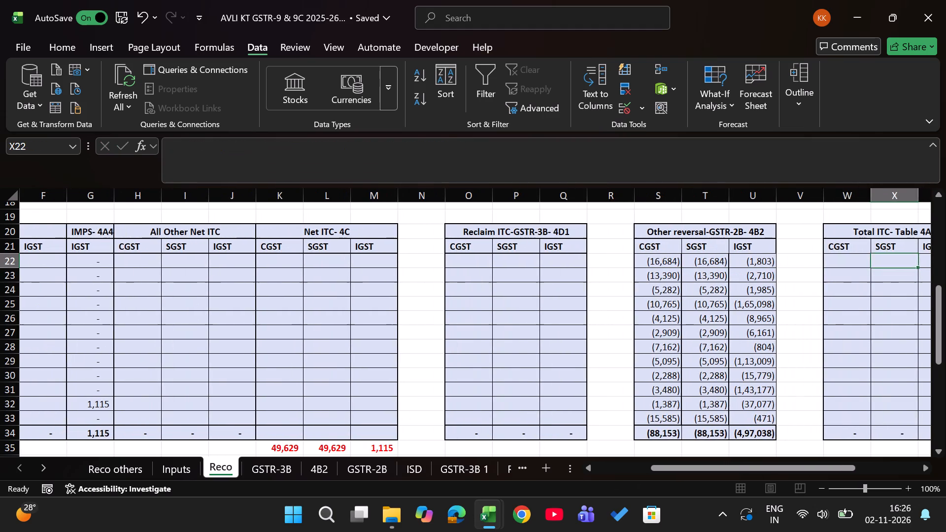
key("Left")
key("Right")
key("Right")
key("Right")
key("Left")
key("Left")
key("Left")
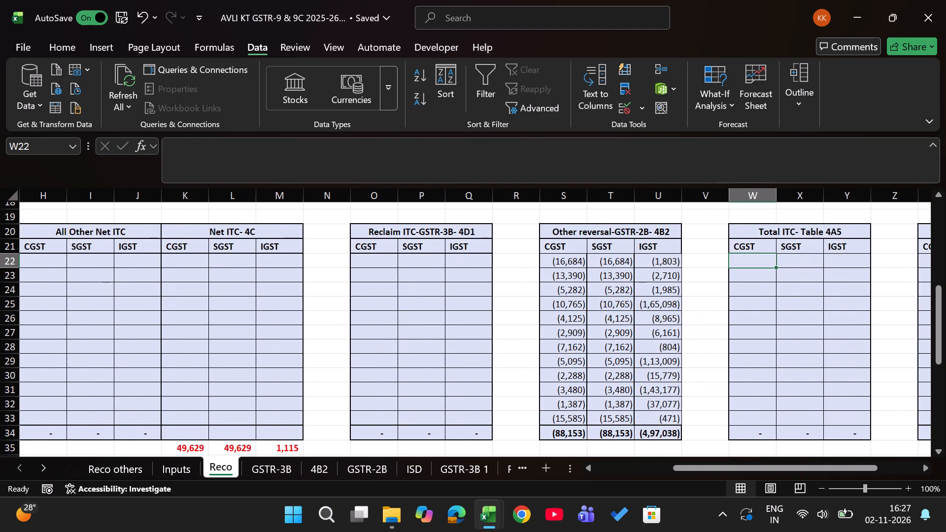
key("Left")
key("Left")
key("Left")
key("Left")
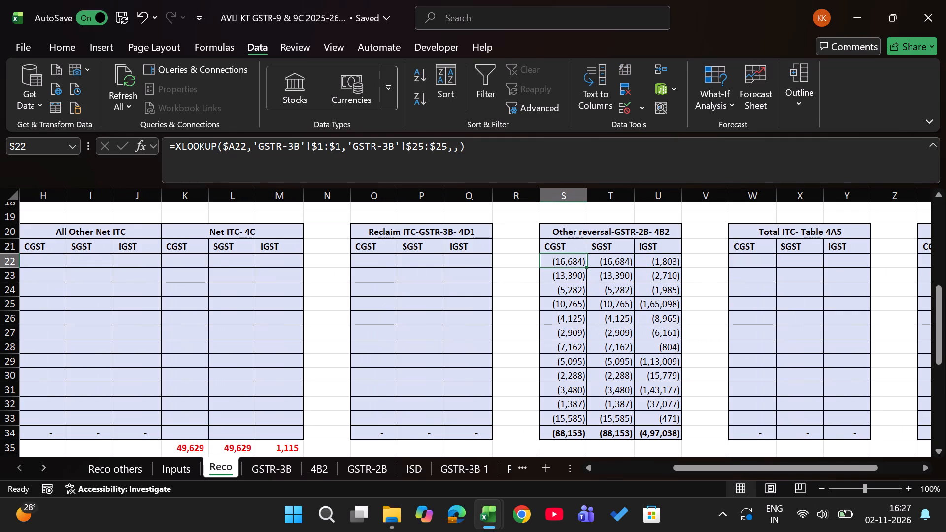
Enter an XLOOKUP in Apr-25 Total ITC- Table 4A5 CGST (W22) matching $A22 in GSTR-3B row $1:$1 and returning row $21:$21.
key("Right")
key("ctrl+Right")
key("Right")
key("Right")
type("=xlo")
key("Tab")
key("Left")
key("Left")
key("Left")
key("Left")
key("Left")
key("Left")
key("Left")
key("Left")
key("Left")
key("Left")
key("Left")
key("Left")
key("Left")
key("Left")
key("Left")
key("Left")
key("Left")
key("Left")
key("Left")
key("Left")
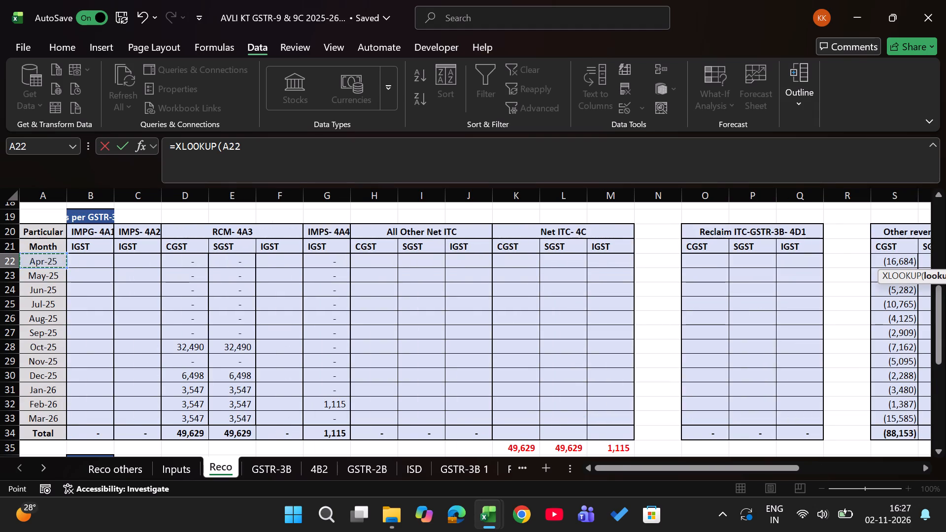
key("F4")
key("F4")
key("F4")
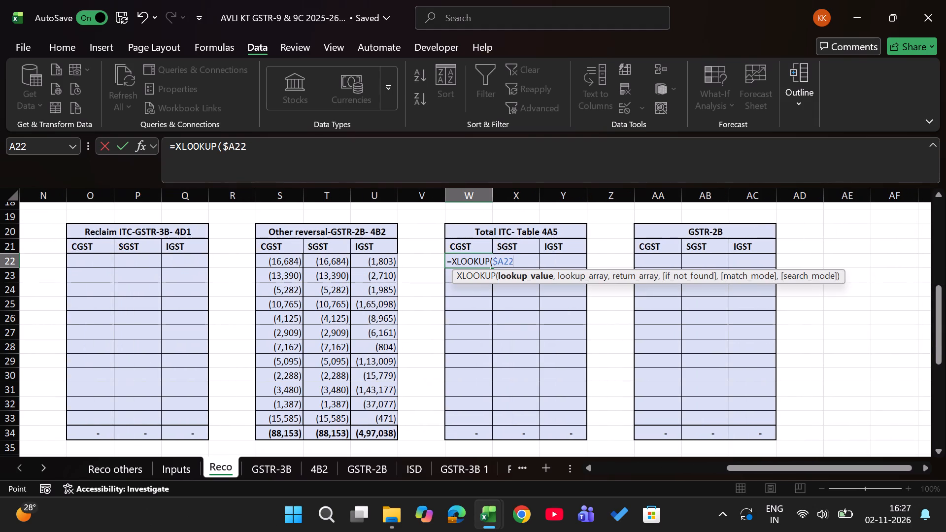
key("comma")
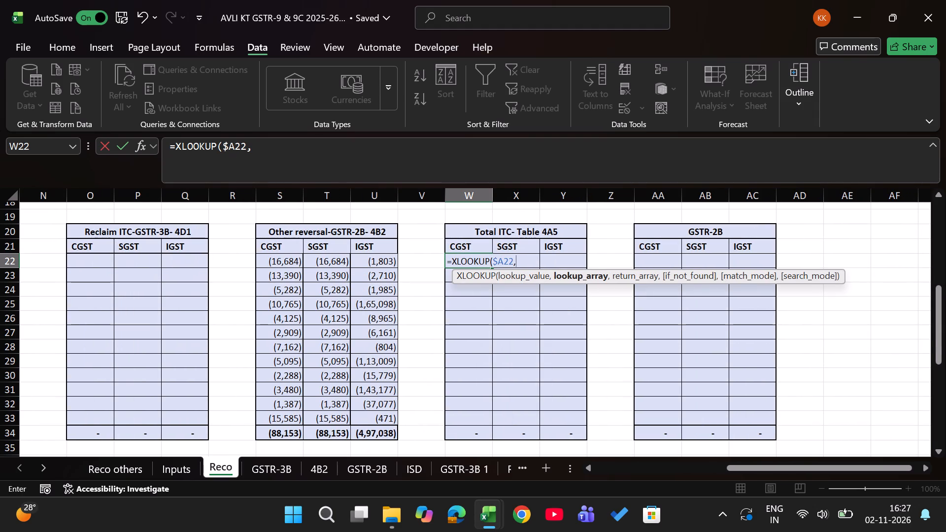
left_click(286, 482)
left_click(270, 475)
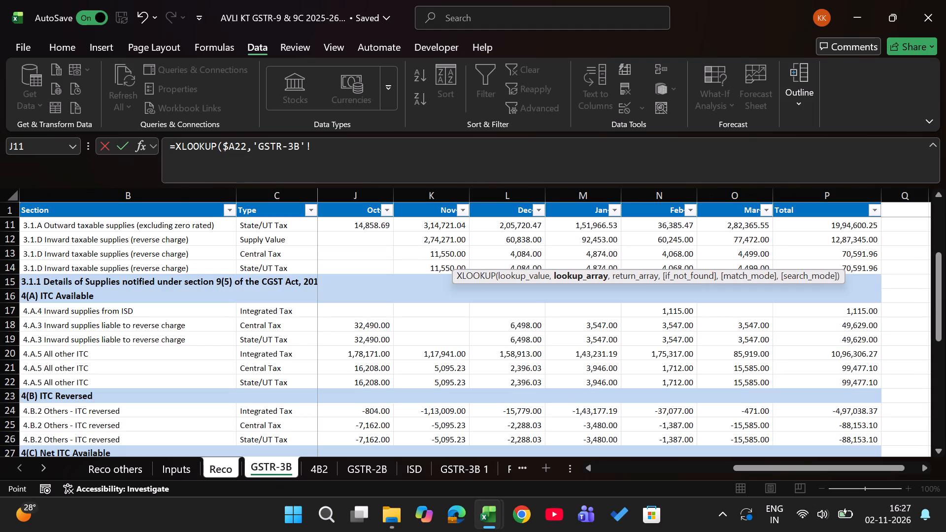
left_click(4, 215)
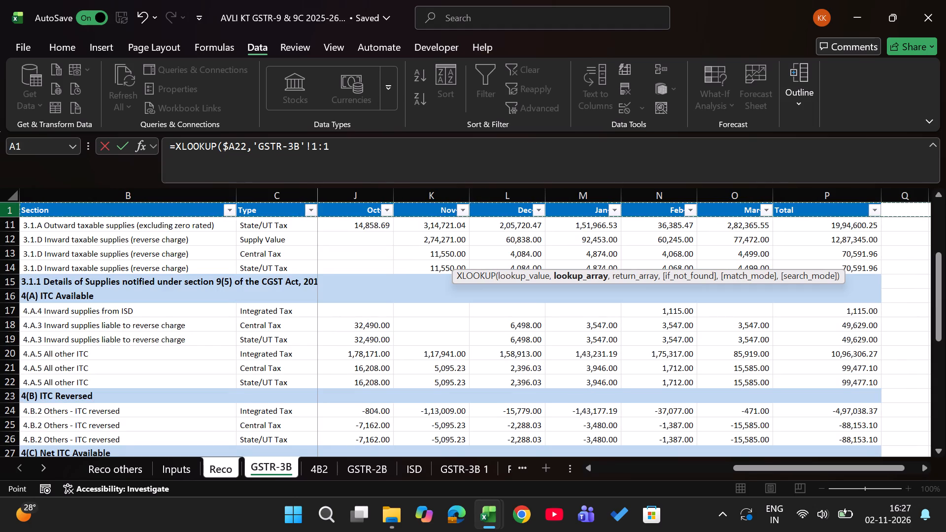
key("F4")
key("comma")
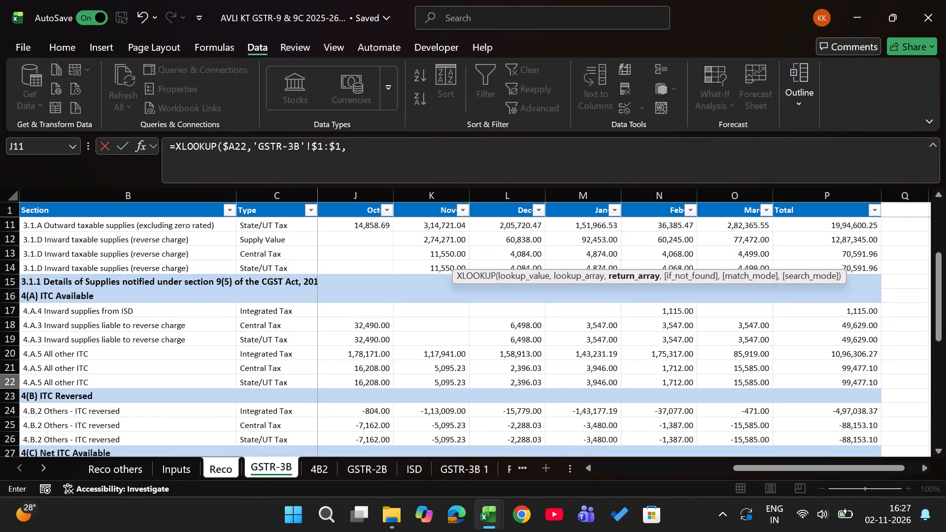
left_click(8, 366)
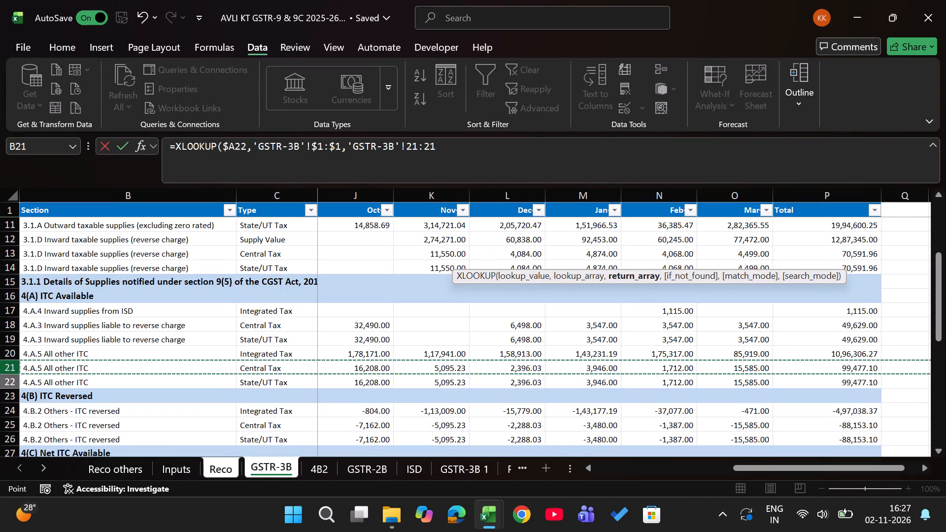
key("F4")
type(",,")
key("Return")
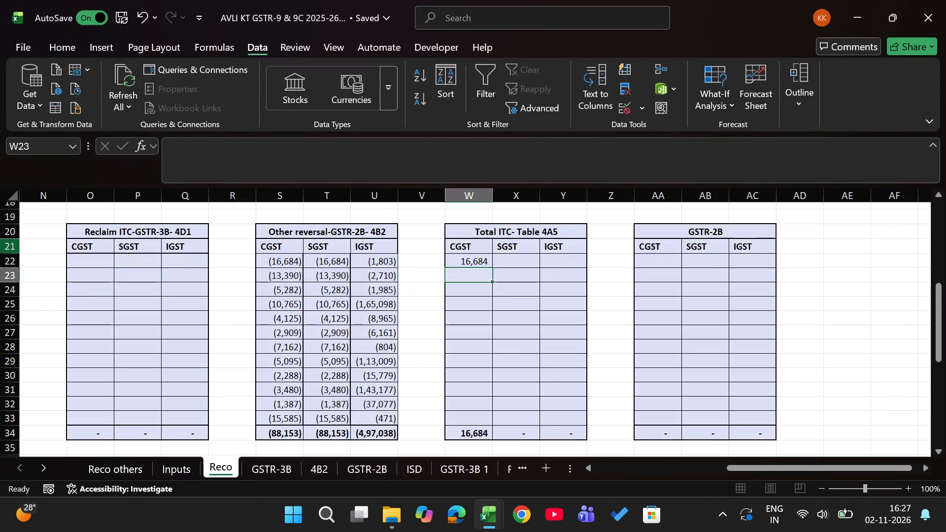
Copy the Table 4A5 CGST lookup to Apr-25 SGST (X22) and change its return array to GSTR-3B row $22:$22.
key("Up")
key("ctrl+c")
key("Right")
key("Return")
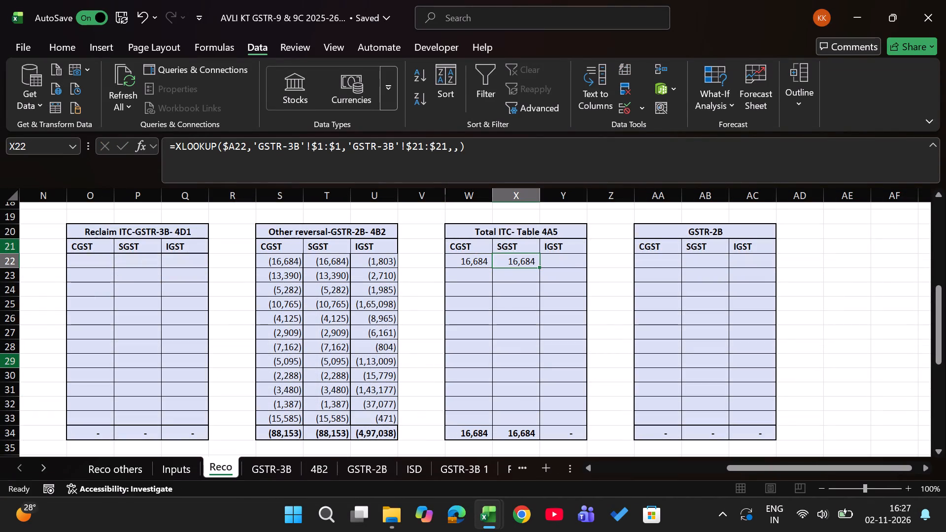
left_click(443, 139)
key("Right")
key("BackSpace")
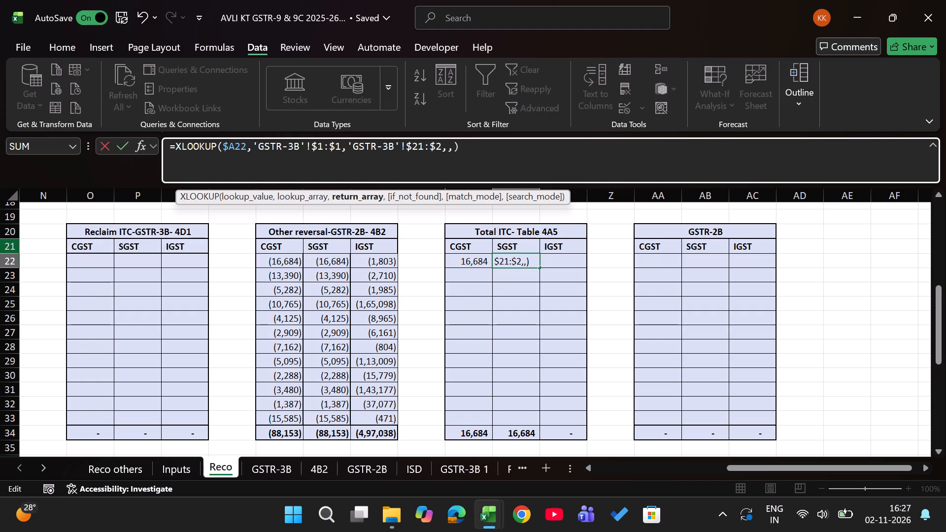
key("2")
key("Left")
key("Left")
key("Left")
key("Left")
key("BackSpace")
key("2")
key("Return")
Copy the Table 4A5 SGST lookup to Apr-25 IGST (Y22) and change its return array to GSTR-3B row $20:$20.
key("Up")
key("ctrl+c")
key("Right")
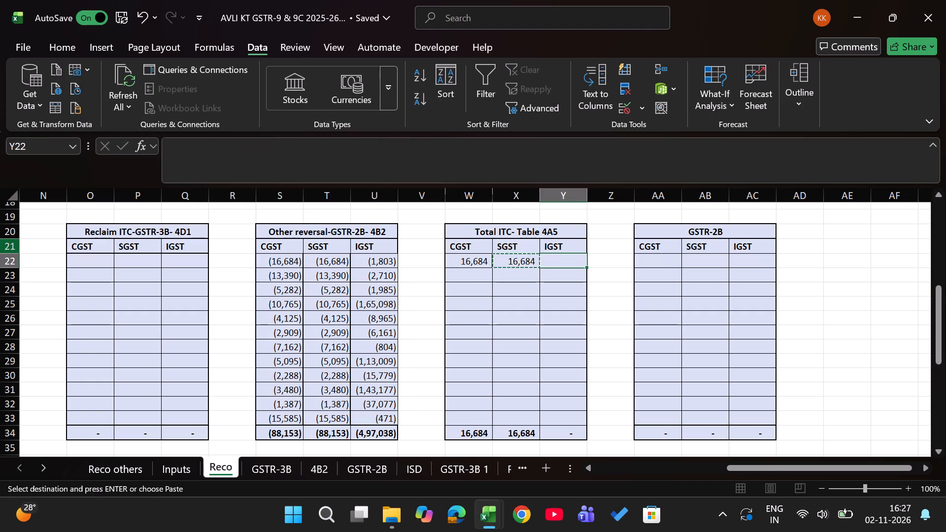
key("Return")
key("Left")
key("Left")
key("Right")
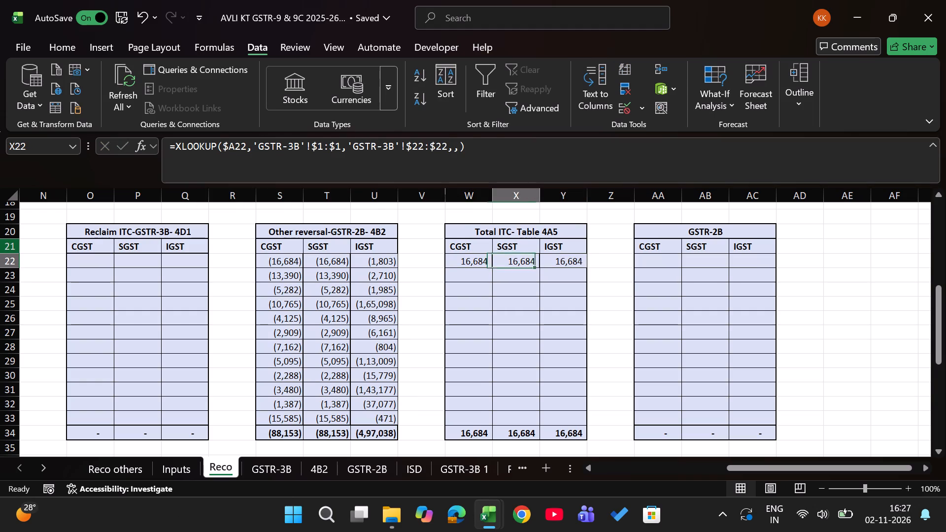
key("Right")
key("Right")
key("Left")
left_click(455, 146)
key("Left")
key("Left")
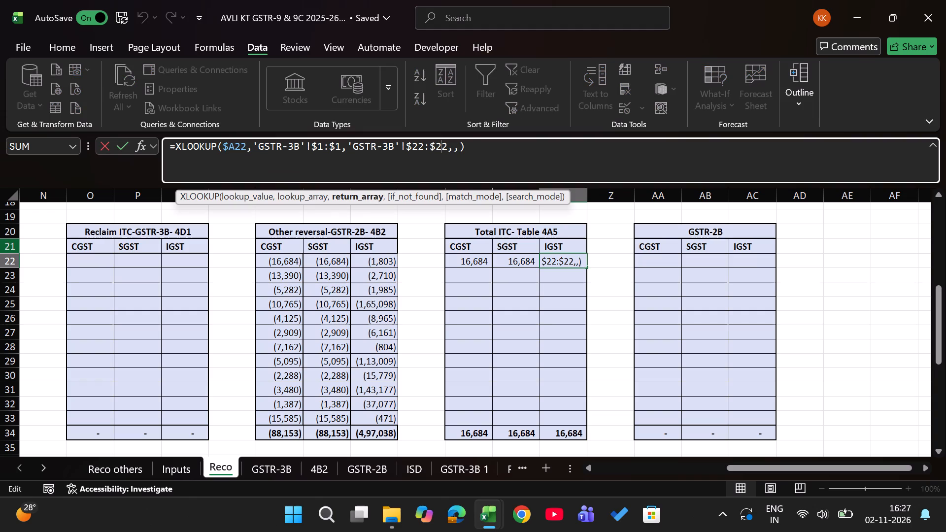
key("Right")
key("BackSpace")
key("0")
key("Left")
key("Left")
key("Left")
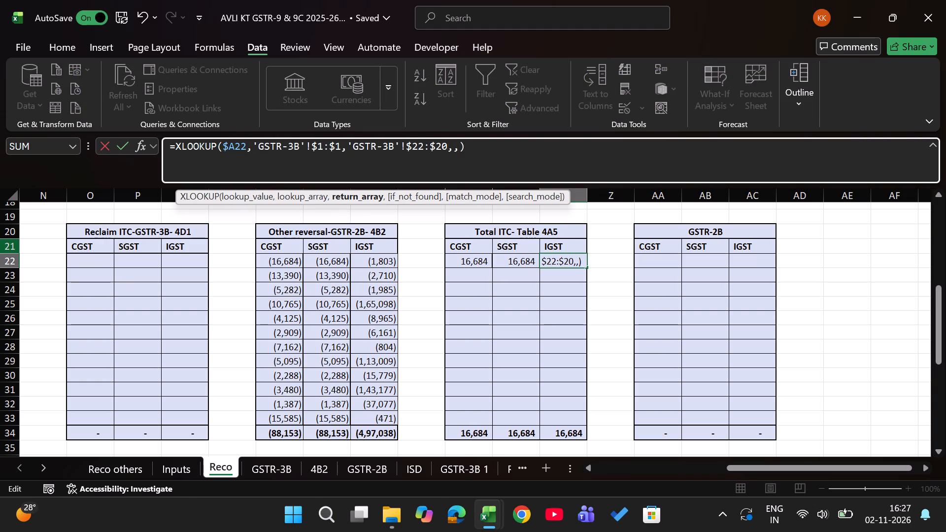
key("Left")
key("BackSpace")
key("0")
key("Return")
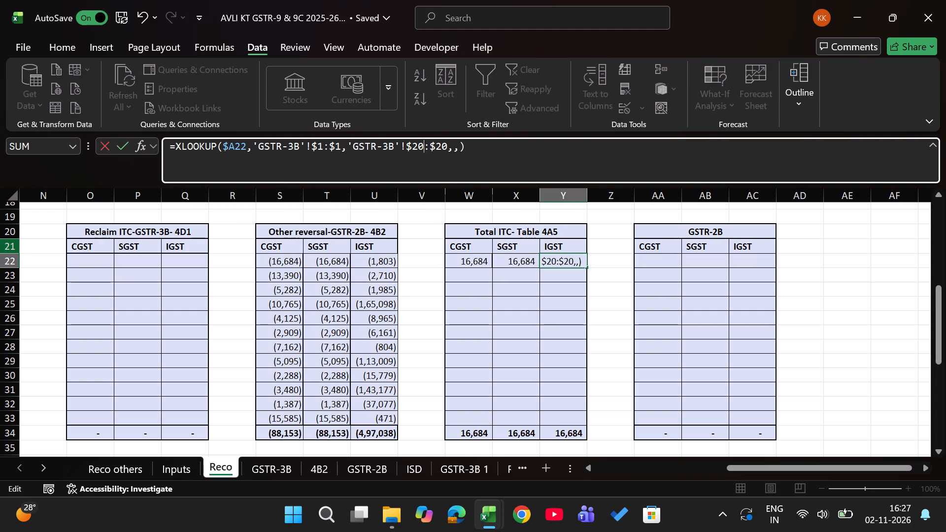
Fill the three Total ITC- Table 4A5 lookups down from Apr-25 to Mar-26 (W22:Y33), keeping the Total row.
key("Up")
key("Left")
key("Left")
key("shift+Right")
key("shift+Right")
key("ctrl+shift+Down")
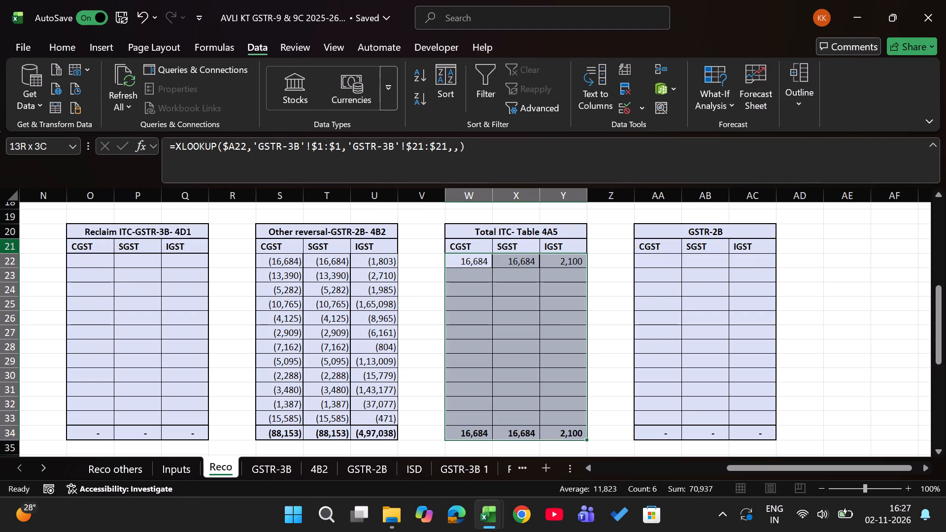
key("shift+Up")
key("ctrl+d")
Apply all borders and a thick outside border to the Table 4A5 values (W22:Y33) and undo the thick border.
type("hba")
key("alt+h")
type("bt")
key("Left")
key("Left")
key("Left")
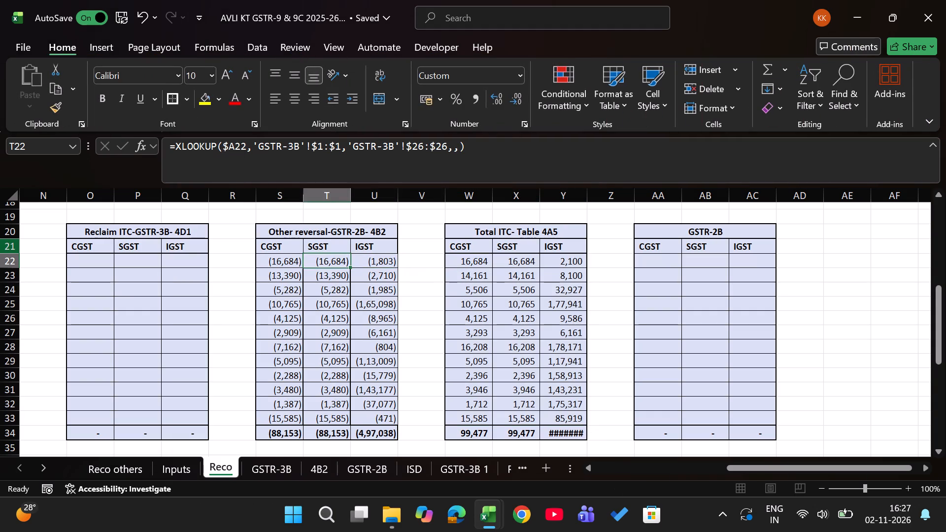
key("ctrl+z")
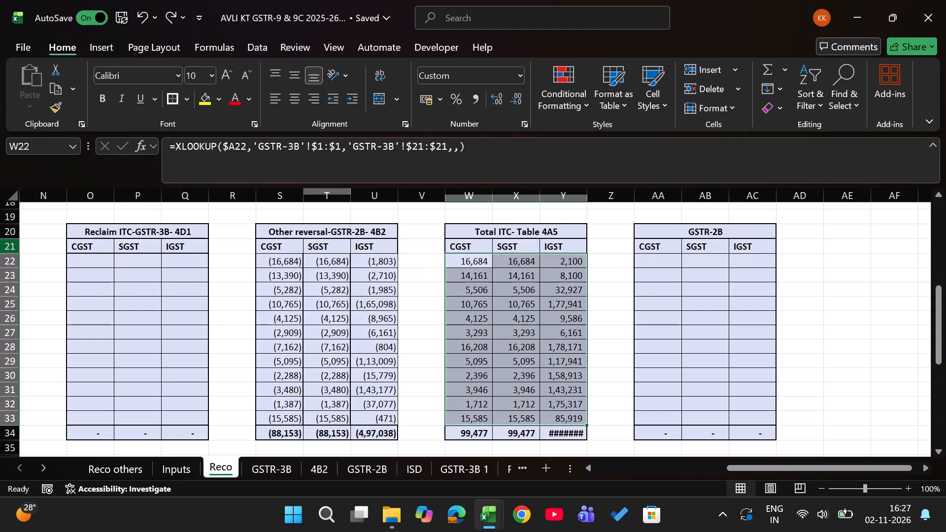
Apply all borders and a thick outside border to the Table 4A5 headings and monthly values (W21:Y33).
key("Up")
key("shift+Right")
key("shift+Right")
key("ctrl+shift+Down")
key("shift+Up")
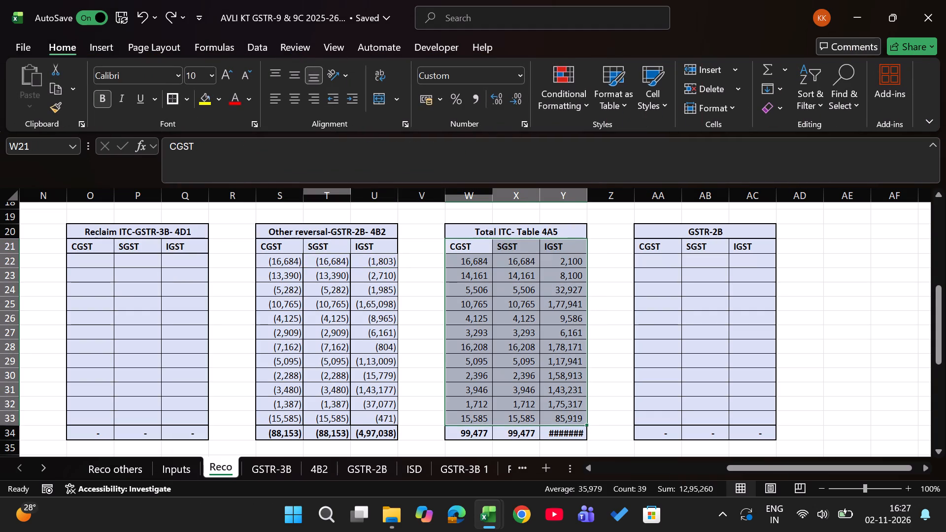
type("hbahbt")
Apply all borders and a thick outside border to the 4B2 reversal headings and monthly values (S21:U33).
key("Left")
key("Left")
key("Left")
key("Left")
key("Left")
key("Left")
key("Right")
key("Right")
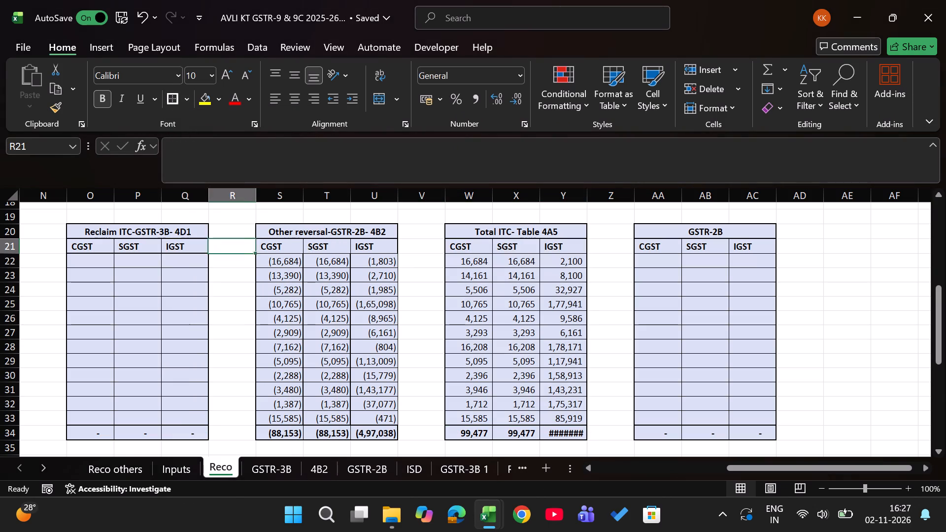
key("shift+Right")
key("shift+Right")
key("ctrl+shift+Down")
key("shift+Up")
type("hba")
type("hbt")
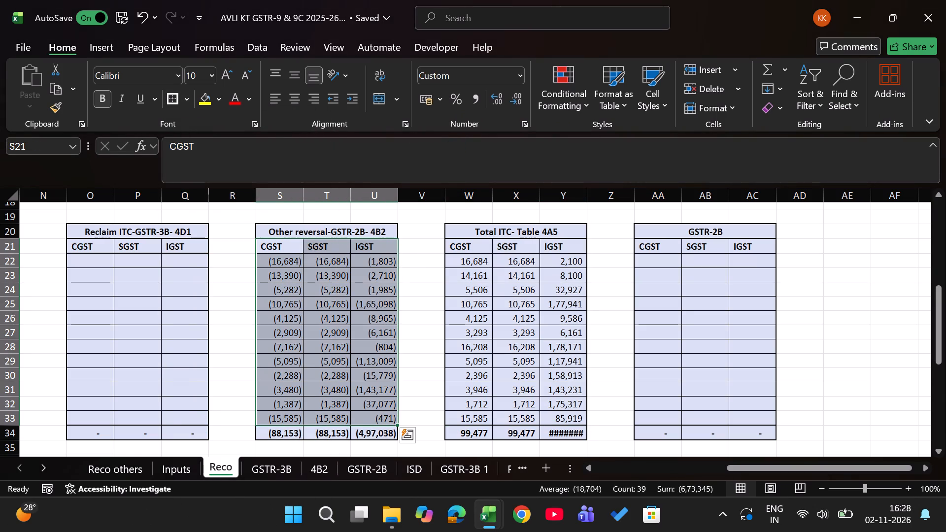
Check the 4.D.1 reclaim rows in GSTR-3B and copy the Apr-25 4B2 CGST lookup into Reclaim ITC-GSTR-3B- 4D1 CGST (O22).
key("Left")
key("Left")
key("Left")
key("Right")
key("Right")
key("Down")
key("Left")
key("Left")
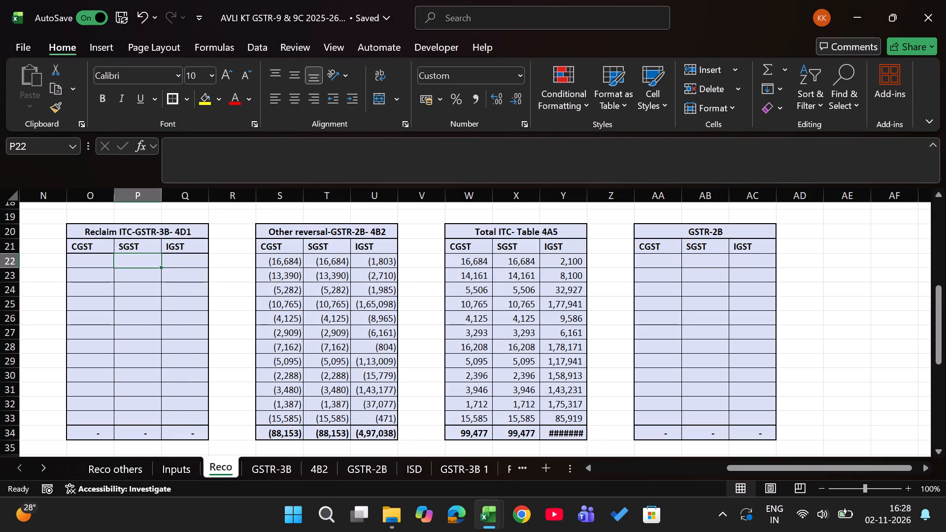
key("Left")
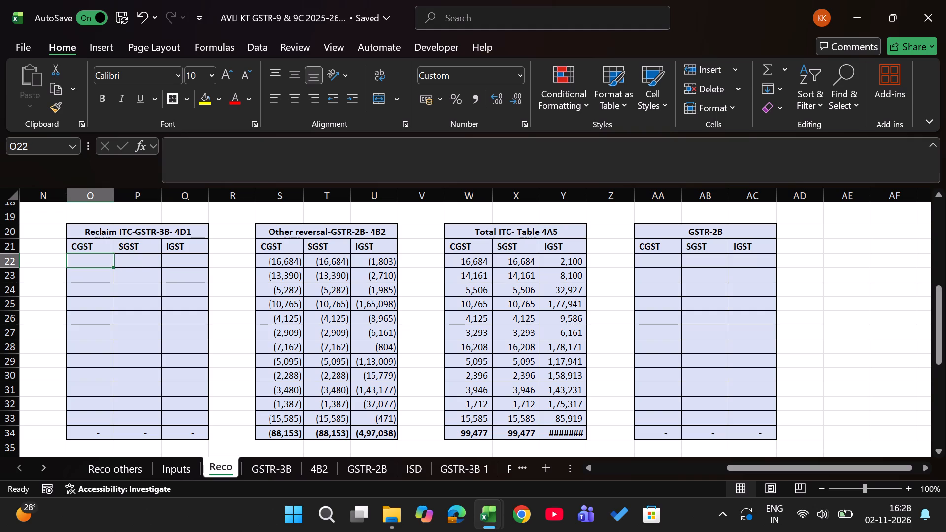
key("ctrl+Page_Down")
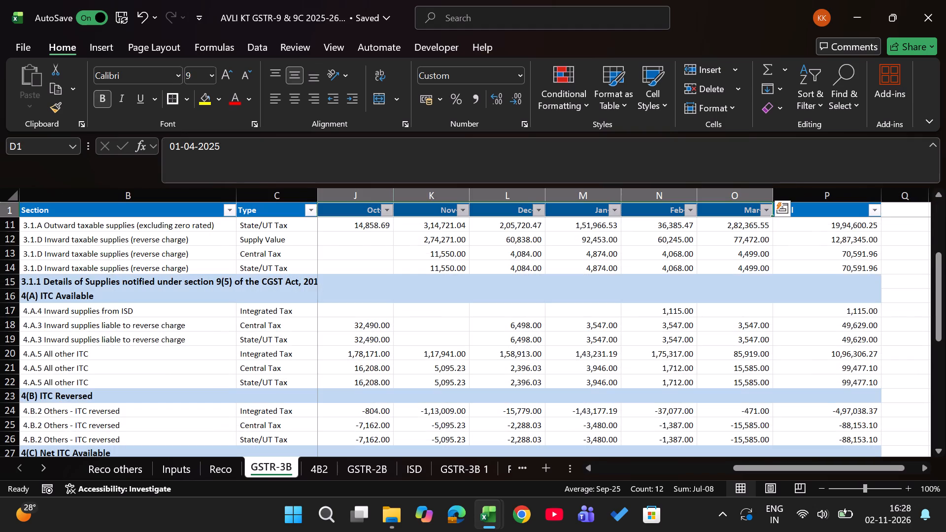
scroll(436, 287, "down", 2)
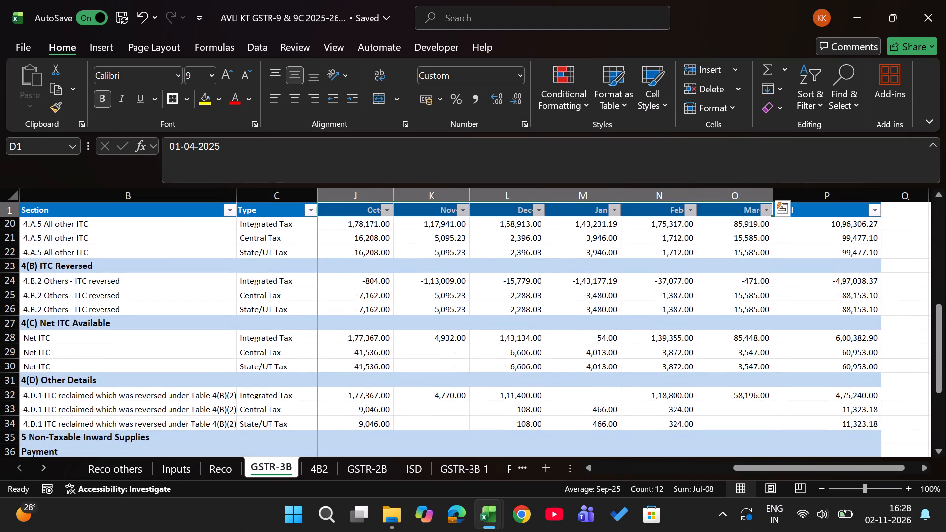
key("ctrl+Page_Up")
key("Right")
key("Right")
key("Right")
key("Right")
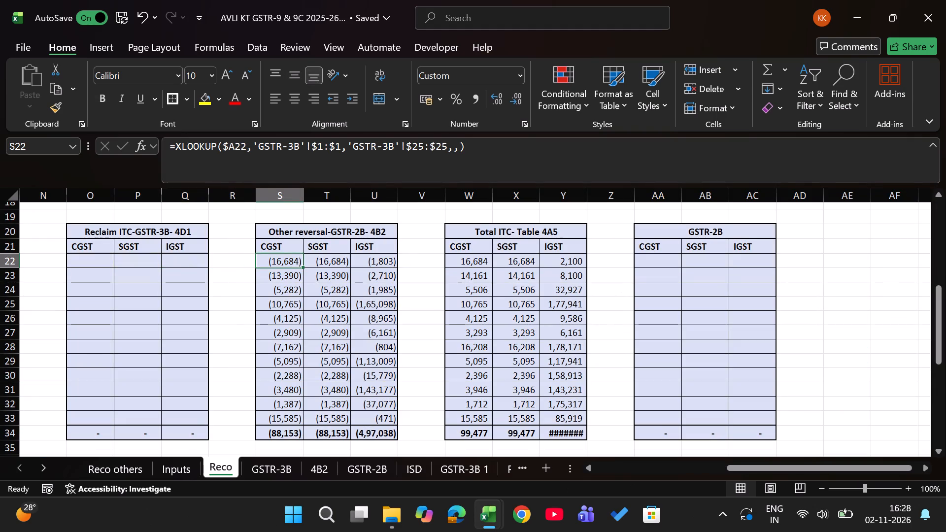
left_click_drag(177, 147, 605, 152)
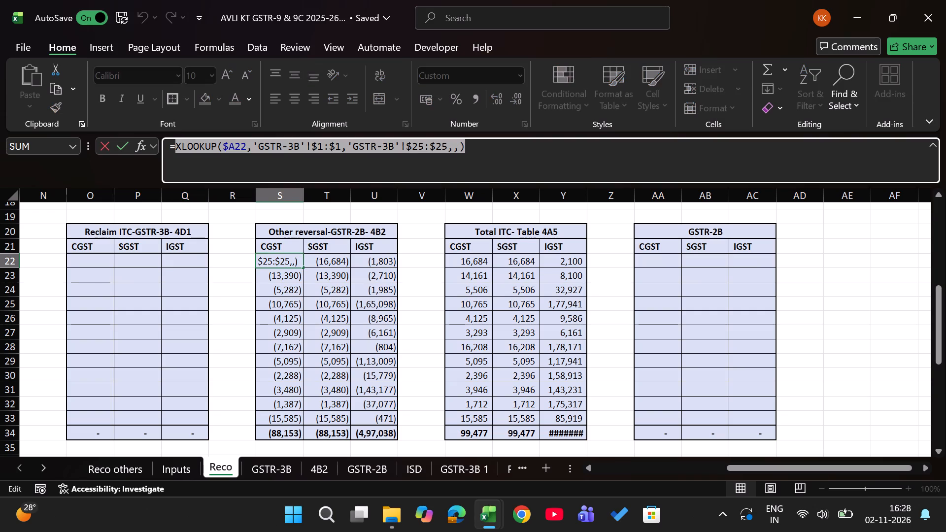
key("ctrl+c")
key("Return")
key("Up")
key("Left")
key("Left")
key("Left")
key("Left")
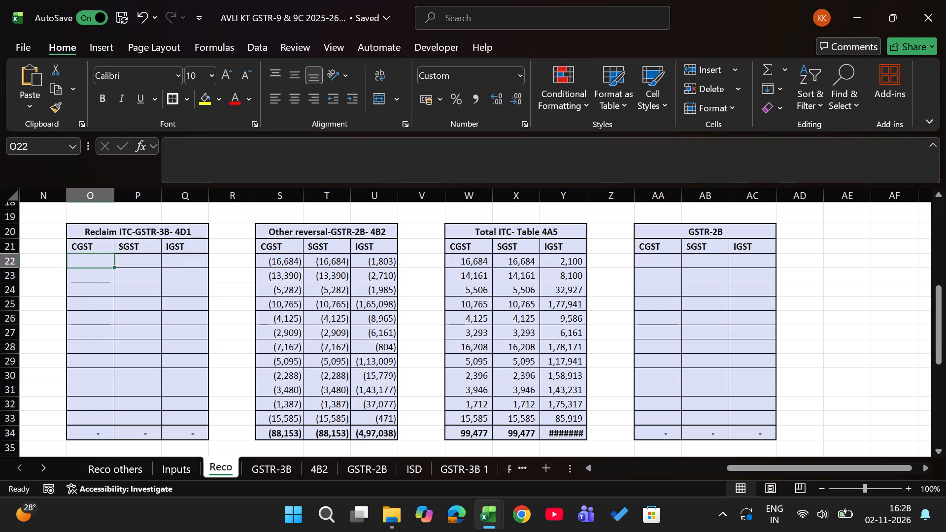
key("equal")
key("ctrl+v")
key("Return")
key("Up")
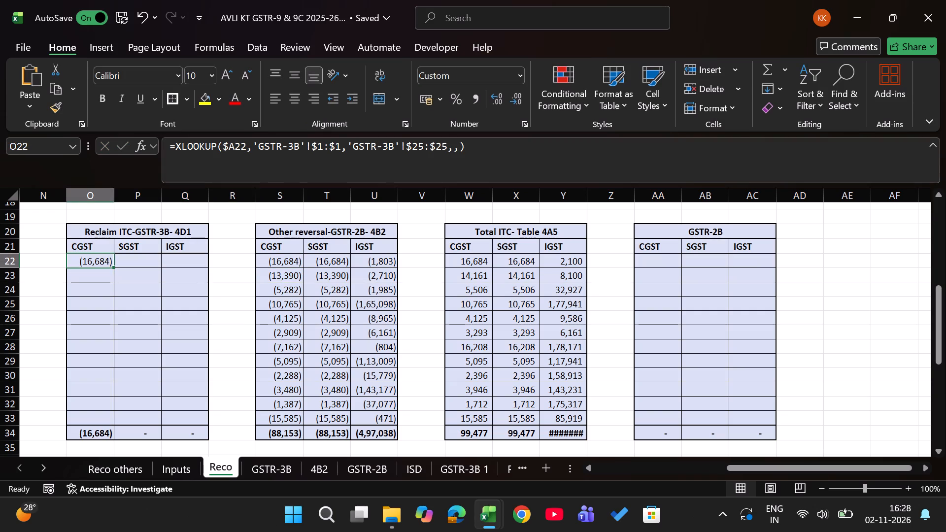
Change the return array of the Apr-25 4D1 CGST lookup (O22) to GSTR-3B row $29:$29.
left_click(480, 147)
key("Left")
key("Left")
key("Left")
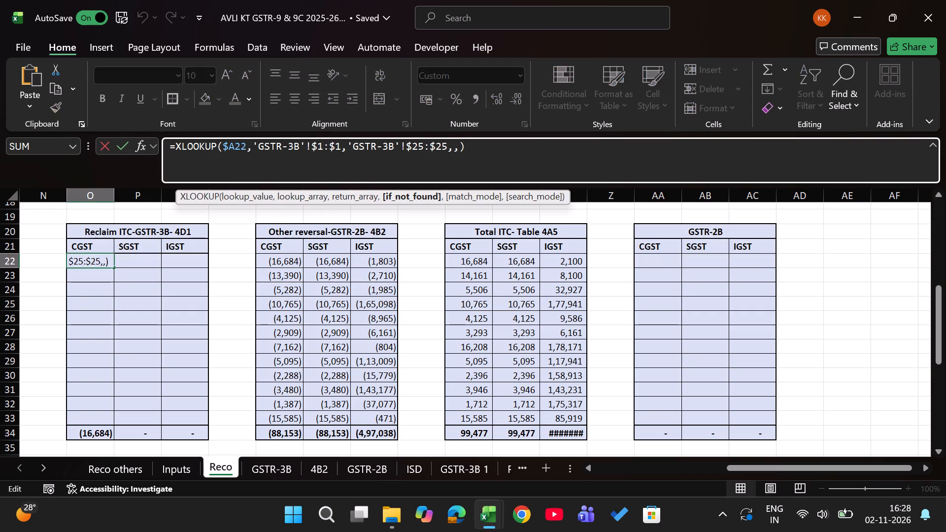
key("Left")
key("BackSpace")
key("9")
key("Left")
key("Left")
key("Left")
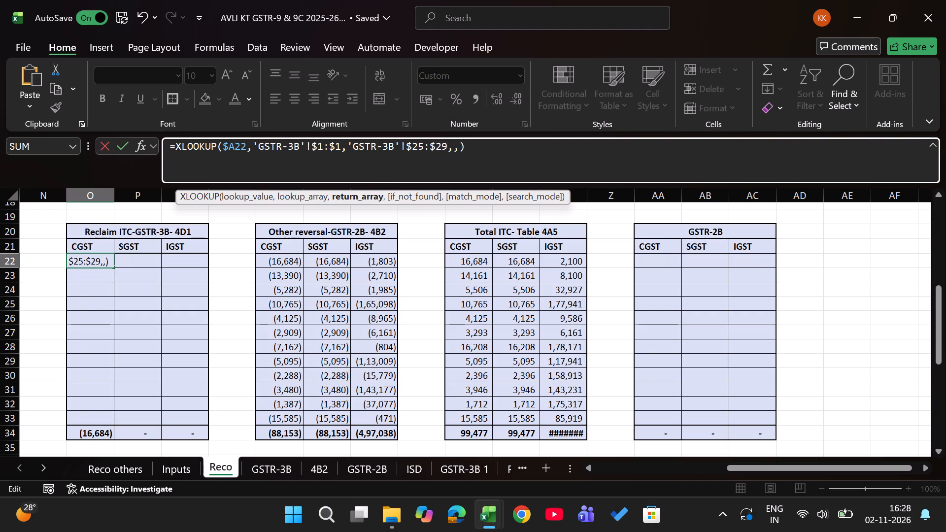
key("Left")
key("BackSpace")
key("9")
key("Return")
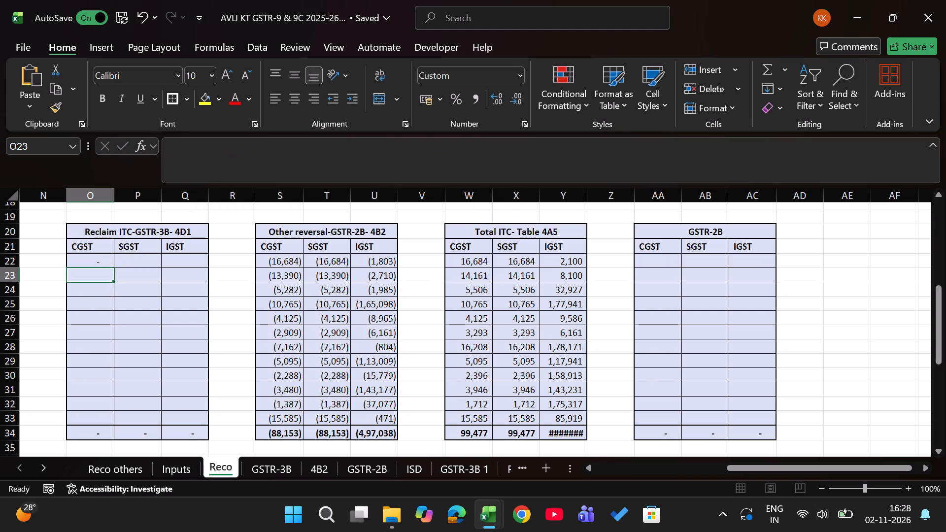
Copy the Apr-25 4B2 SGST lookup formula into Reclaim ITC-GSTR-3B- 4D1 SGST (P22) with a single equals sign.
key("Up")
key("Right")
key("Right")
key("Right")
key("Right")
key("Right")
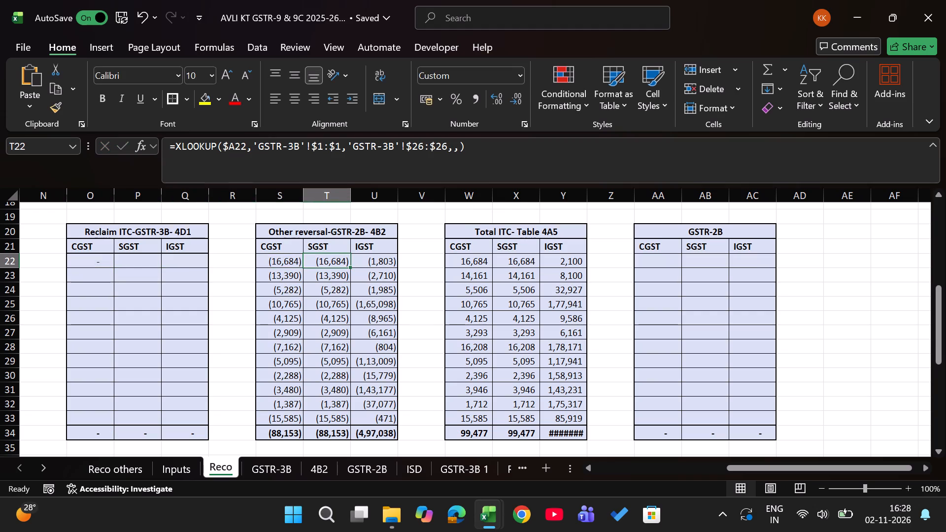
left_click(480, 147)
key("shift+Left")
key("shift+Up")
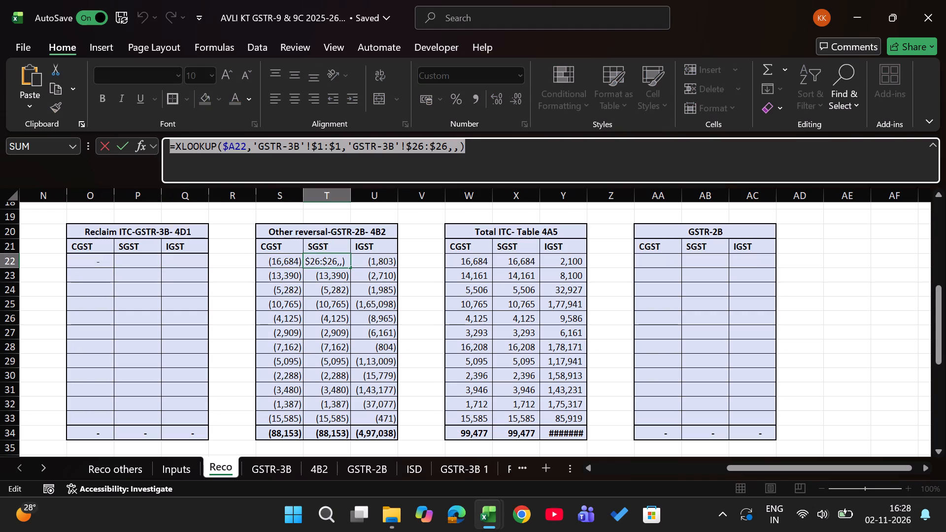
key("ctrl+c")
key("Return")
key("Up")
key("Left")
key("Left")
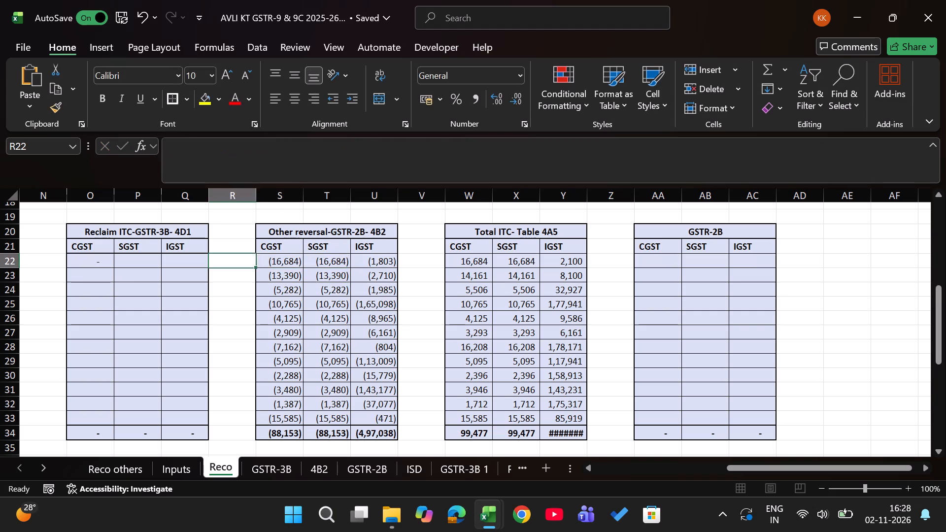
key("Left")
key("Left")
key("equal")
key("ctrl+v")
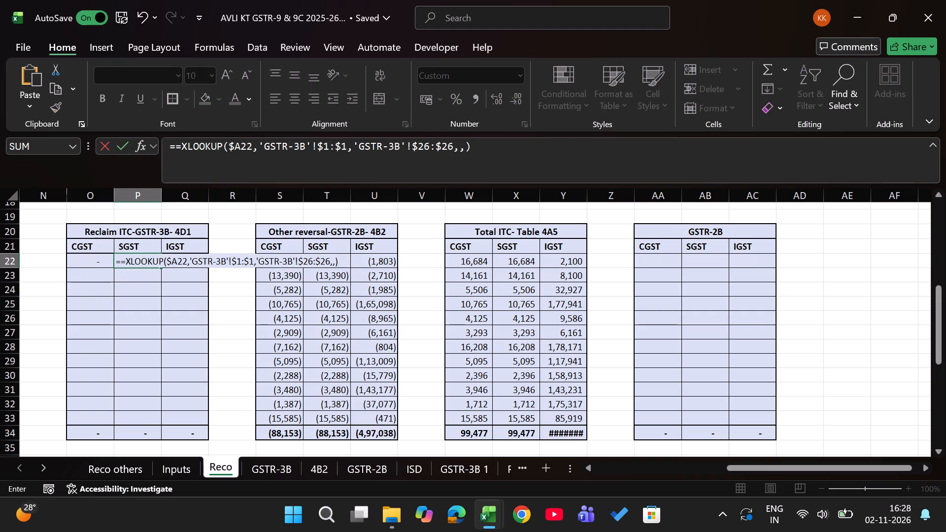
left_click(186, 148)
key("Left")
key("BackSpace")
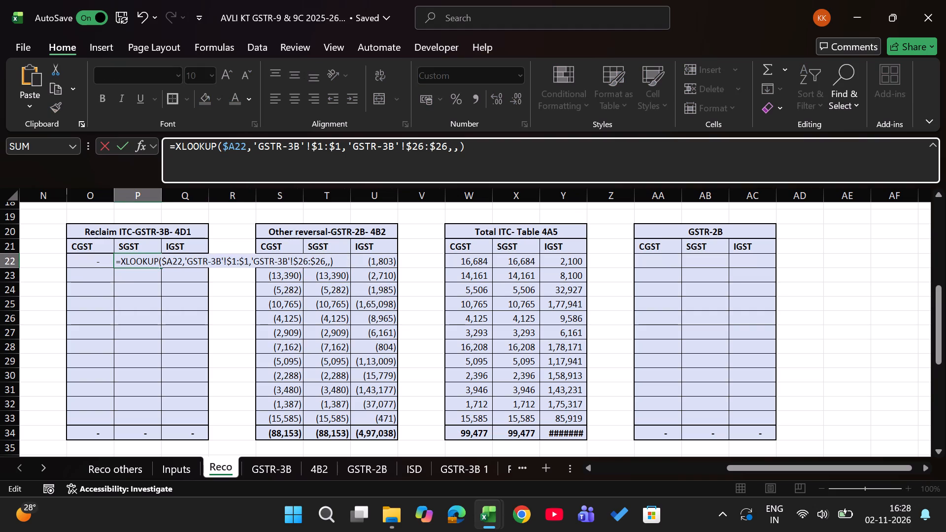
Change the return array of the Apr-25 4D1 SGST lookup (P22) to GSTR-3B row $30:$30.
key("Right")
key("Right")
key("Right")
key("Right")
key("Right")
key("Right")
key("Right")
key("Right")
key("Right")
key("Right")
key("Right")
key("Right")
key("Right")
key("Right")
key("Right")
key("Right")
key("Right")
key("Right")
key("Right")
key("Right")
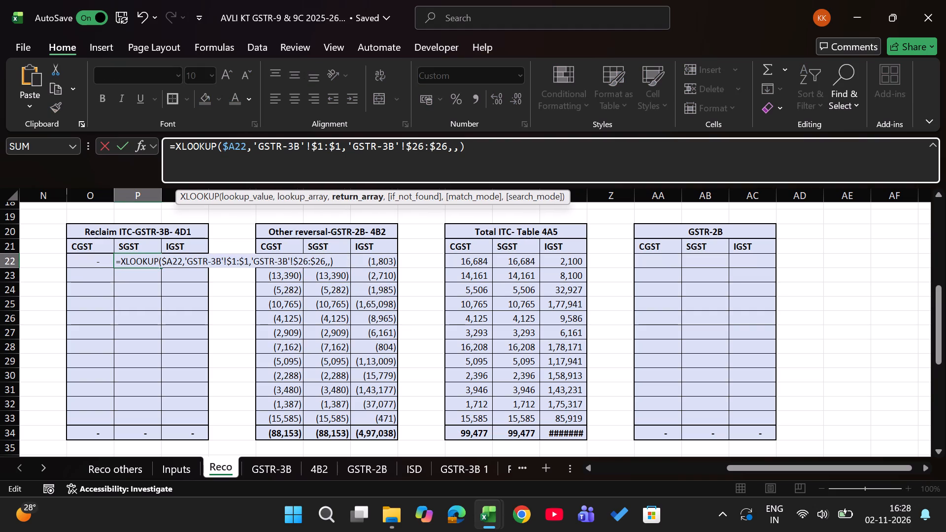
key("Right")
key("Right")
key("BackSpace")
key("BackSpace")
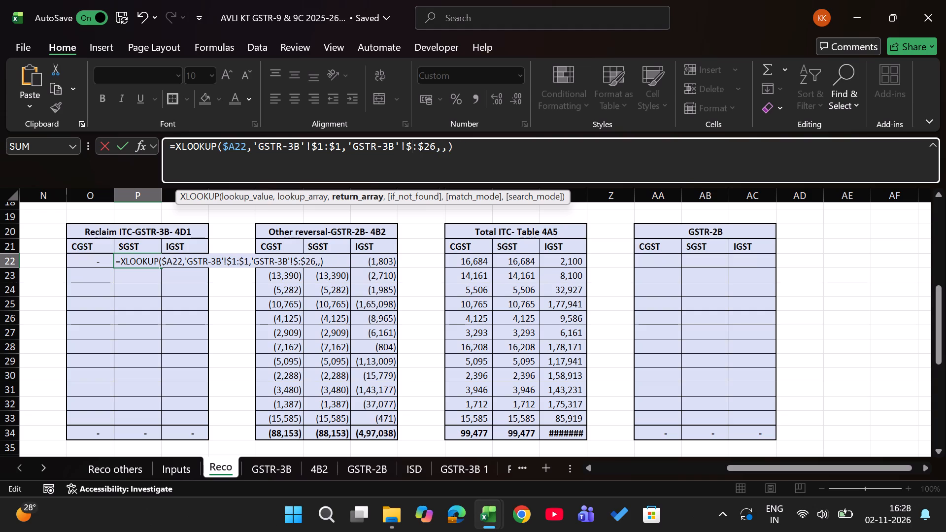
type("30")
key("Right")
key("Right")
key("Right")
key("Right")
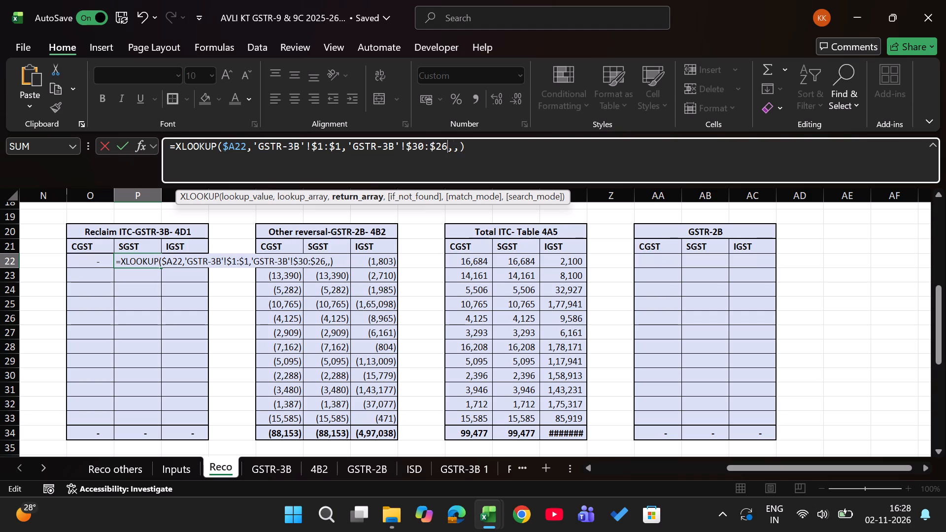
key("Right")
key("Left")
key("BackSpace")
key("BackSpace")
type("30")
key("Return")
key("Up")
key("Right")
key("Left")
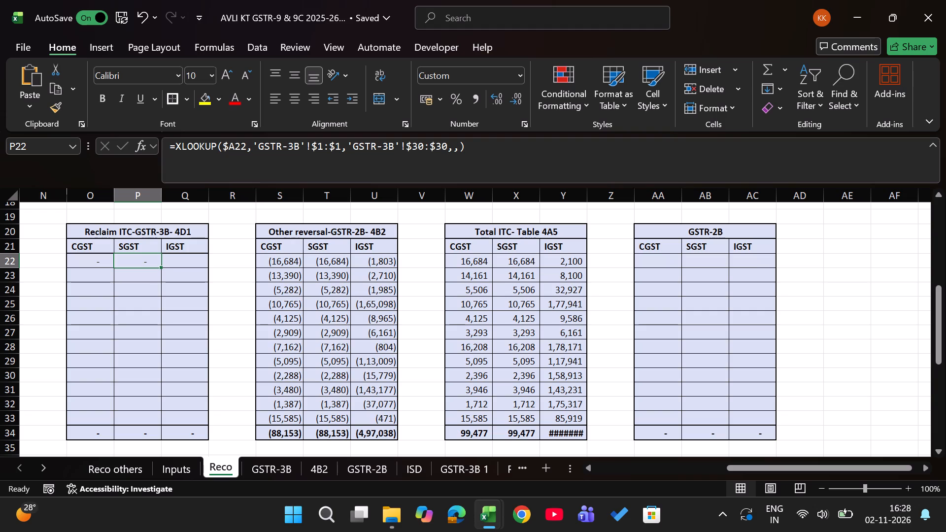
Copy the Apr-25 4D1 SGST lookup formula into Reclaim ITC-GSTR-3B- 4D1 IGST (Q22) with a single equals sign.
left_click_drag(177, 147, 681, 140)
key("ctrl+c")
key("Return")
key("Up")
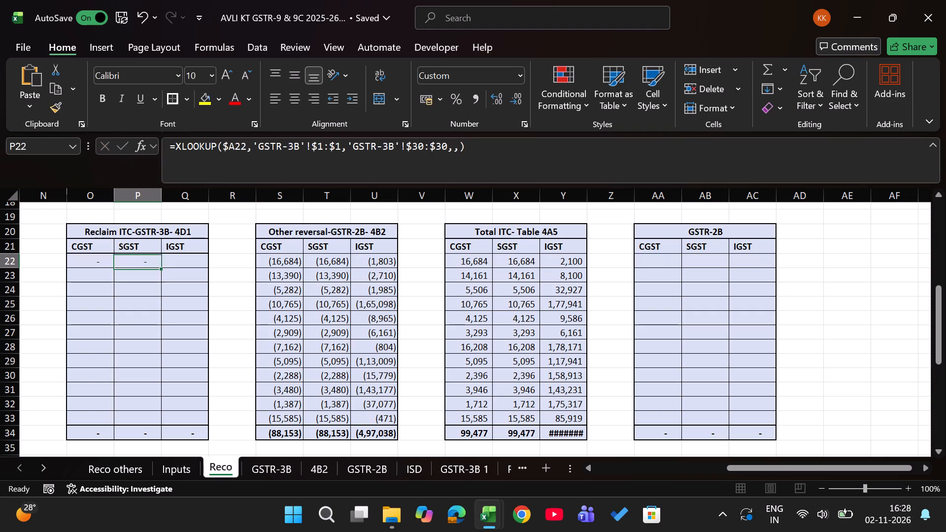
key("Right")
key("equal")
key("ctrl+v")
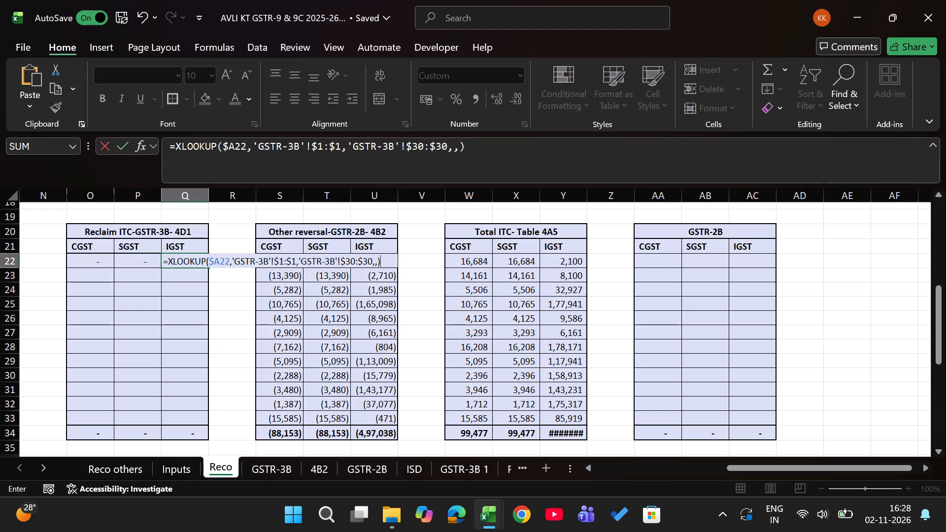
Change the return array of the Apr-25 4D1 IGST lookup (Q22) to GSTR-3B row $28:$28.
left_click(445, 142)
key("BackSpace")
key("BackSpace")
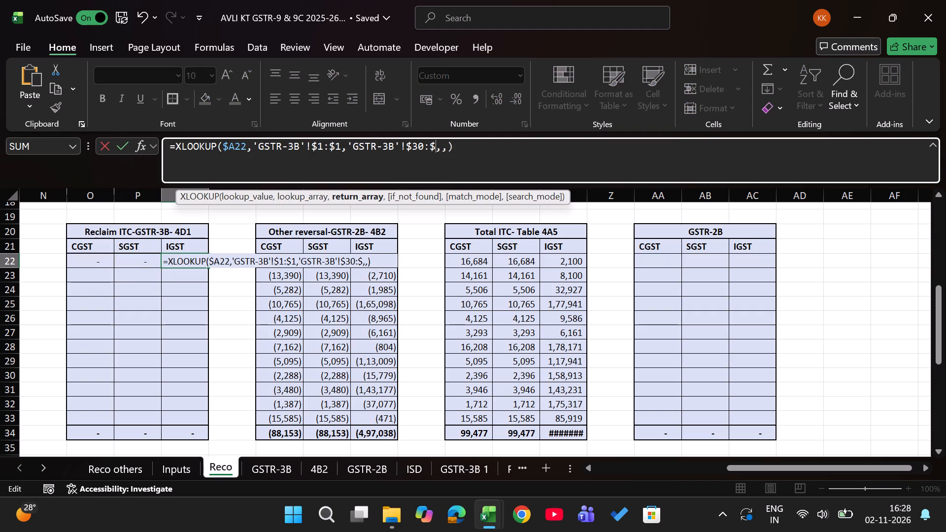
type("28")
key("Left")
key("Left")
key("Left")
key("Left")
key("BackSpace")
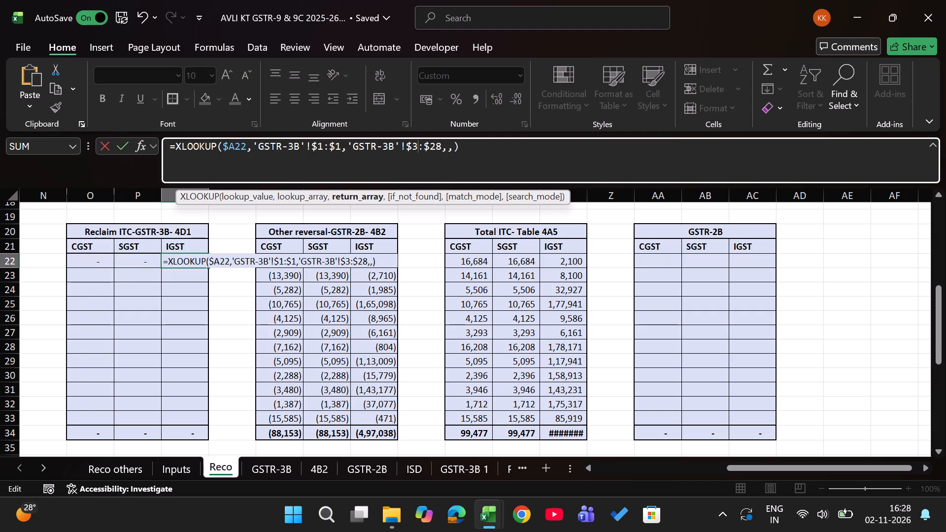
key("BackSpace")
type("28")
key("Return")
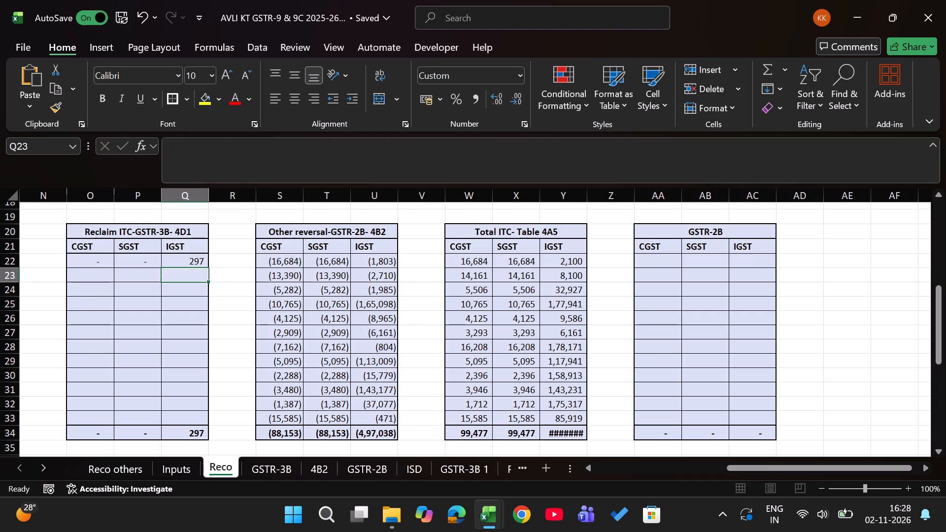
Fill the Apr-25 CGST, SGST and IGST lookups of the Reclaim ITC 4D1 block (O22:Q22) down to row 33.
key("Up")
key("Left")
key("Left")
key("shift+Right")
key("shift+Right")
key("ctrl+shift+Down")
key("shift+Up")
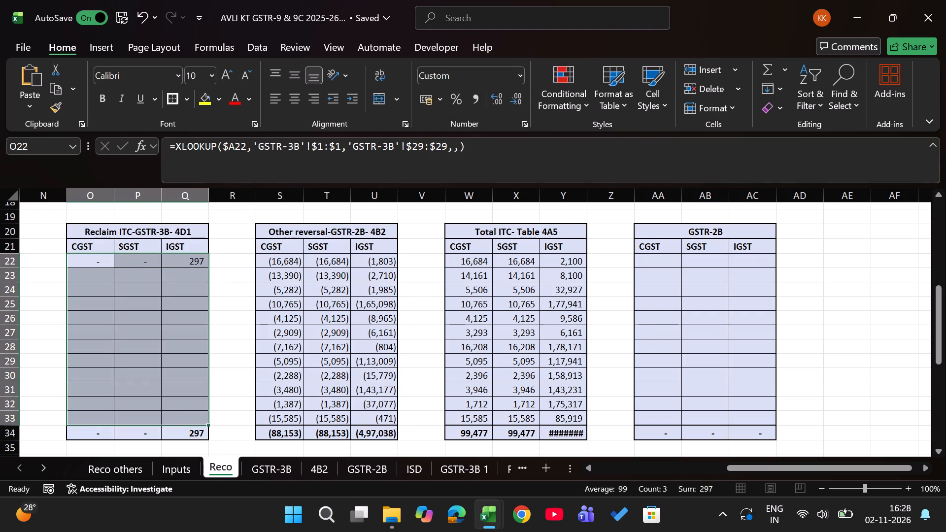
key("ctrl+d")
Apply all borders and a thick outside border to the Reclaim ITC 4D1 block, cells O21:Q33.
key("h")
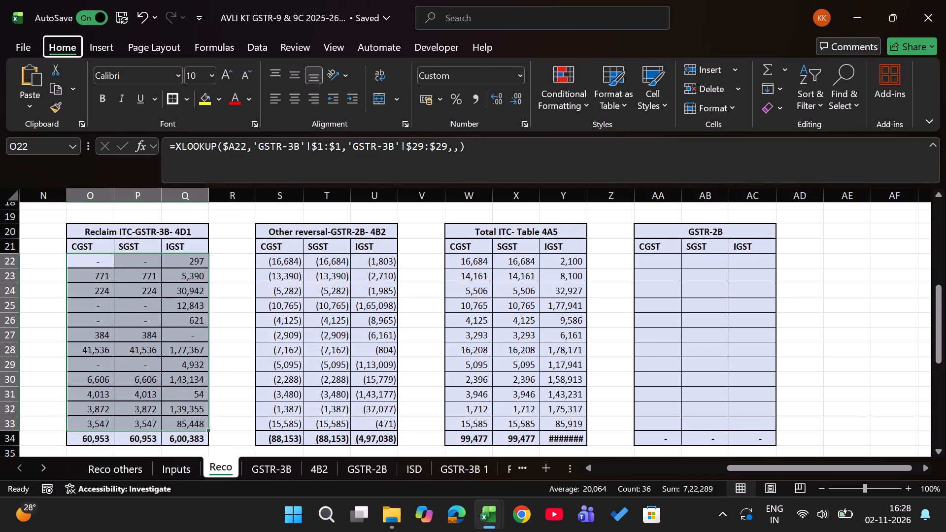
key("Down")
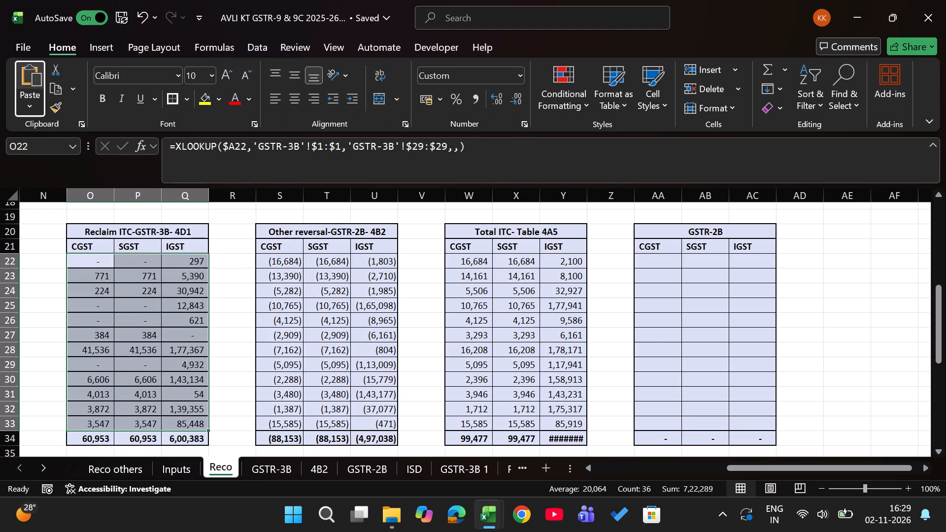
key("Escape")
key("Up")
key("shift+Right")
key("shift+Right")
key("ctrl+shift+Down")
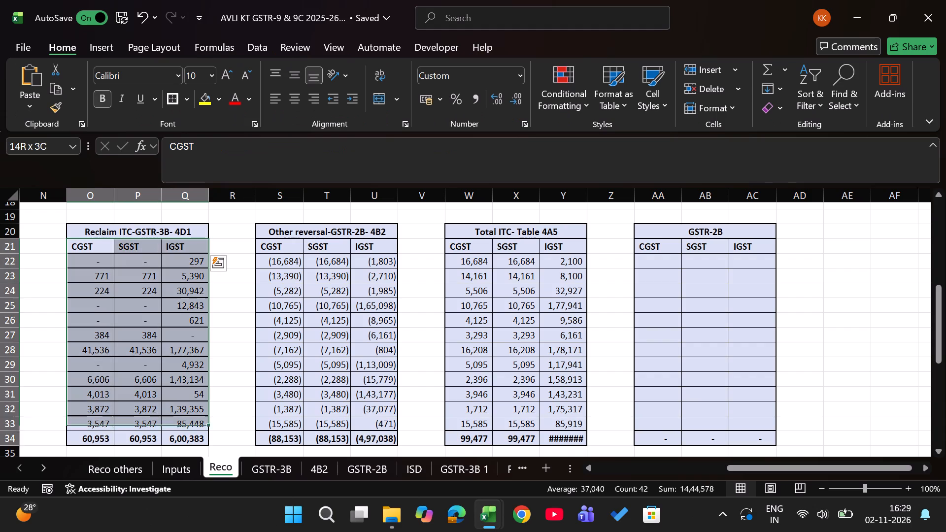
key("shift+Up")
type("hba")
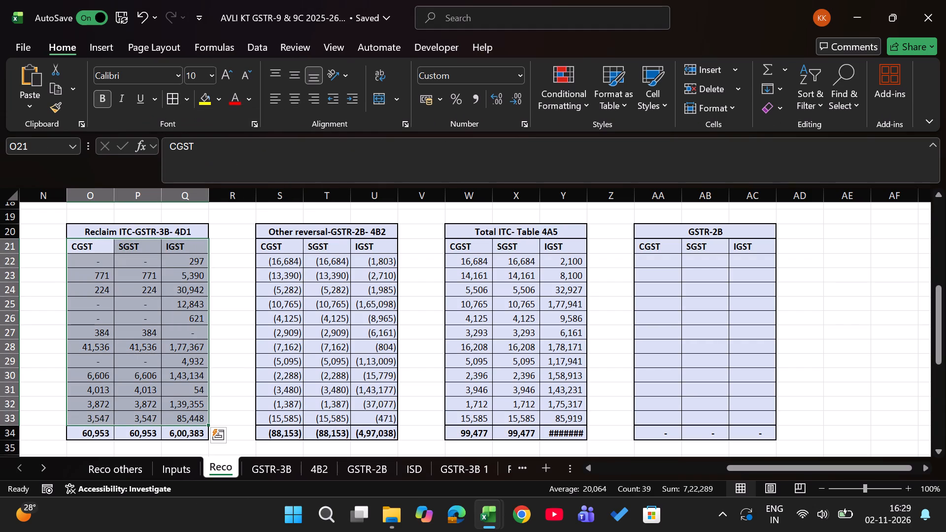
type("hbt")
key("Down")
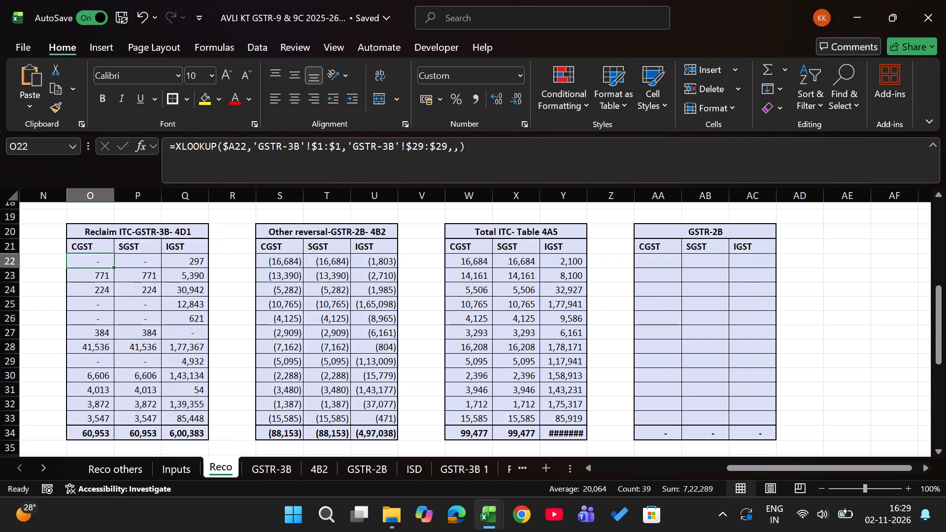
Examine the 4(C) Net ITC and 4.D.1 reclaim rows in GSTR-3B that the Reclaim ITC lookups should refer to.
key("ctrl+Page_Down")
scroll(482, 345, "right", 2)
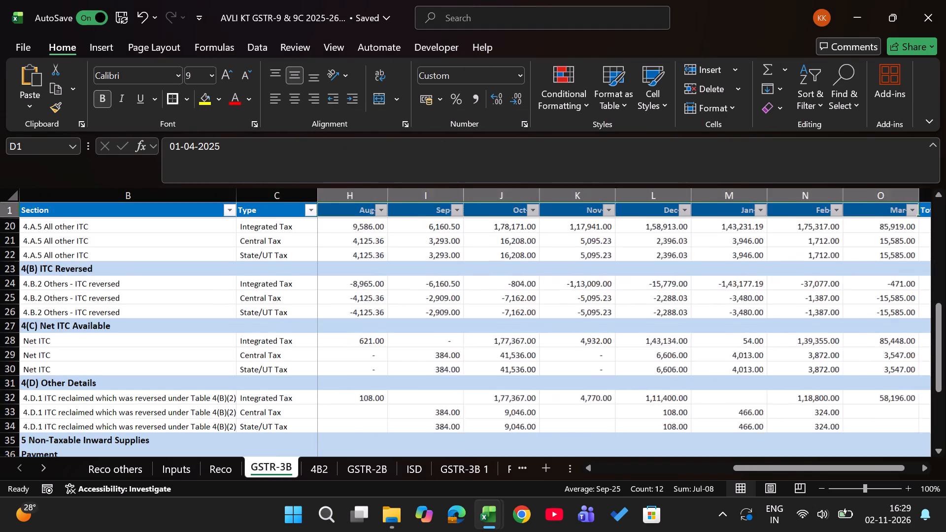
scroll(482, 345, "right", 8)
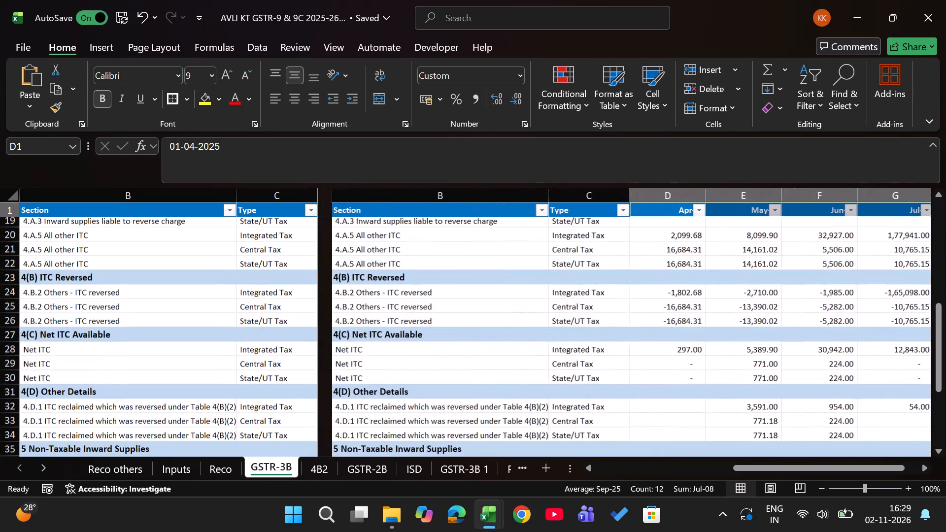
left_click(373, 365)
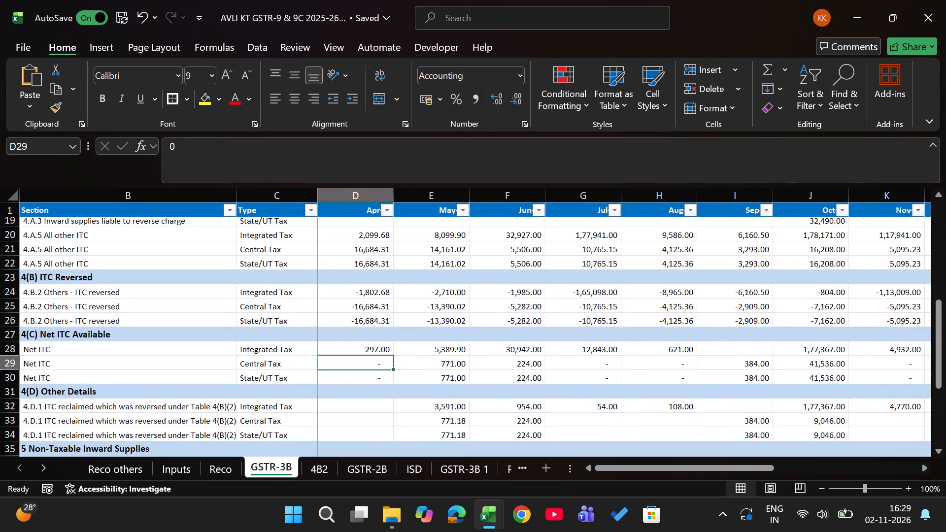
key("Up")
key("Down")
key("Up")
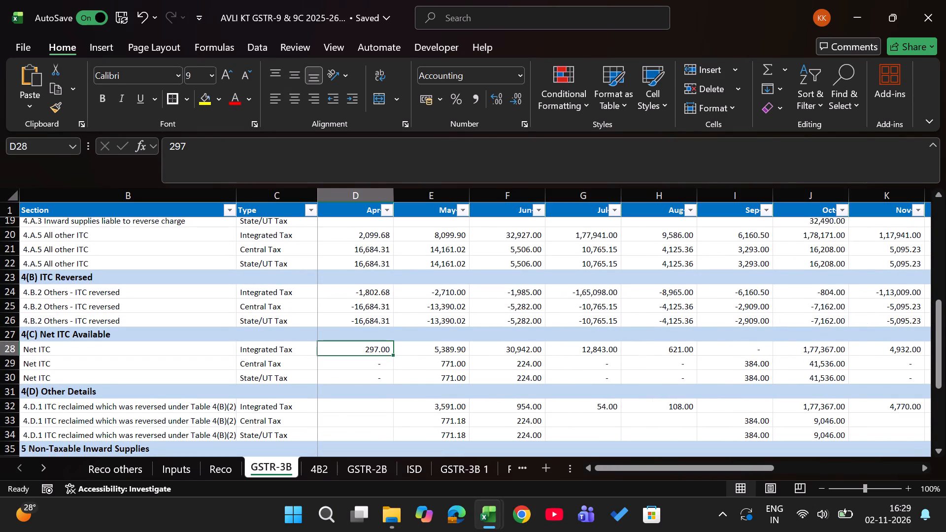
key("ctrl+Page_Up")
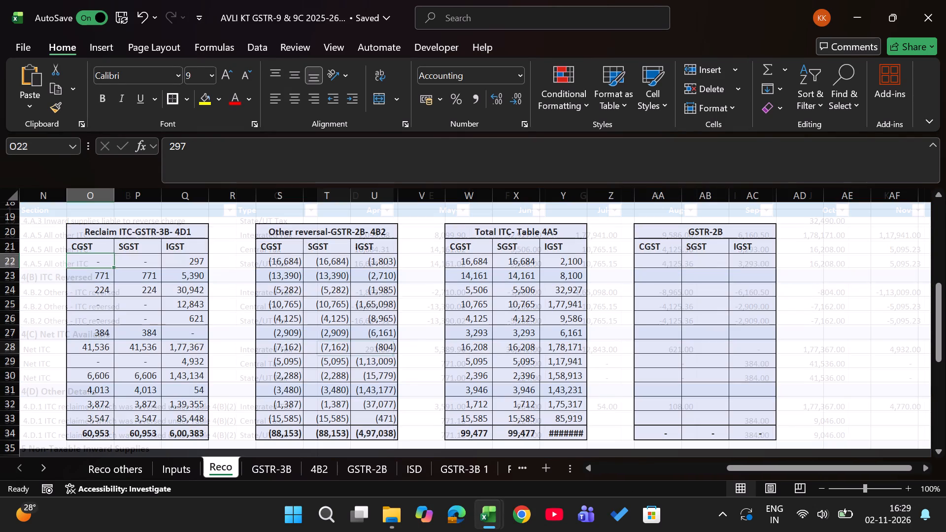
Copy the Apr-25 lookups from the Reclaim ITC 4D1 block (O22:Q22) into Reco's Net ITC- 4C block (K22:M22).
scroll(441, 362, "right", 3)
scroll(441, 362, "up", 1)
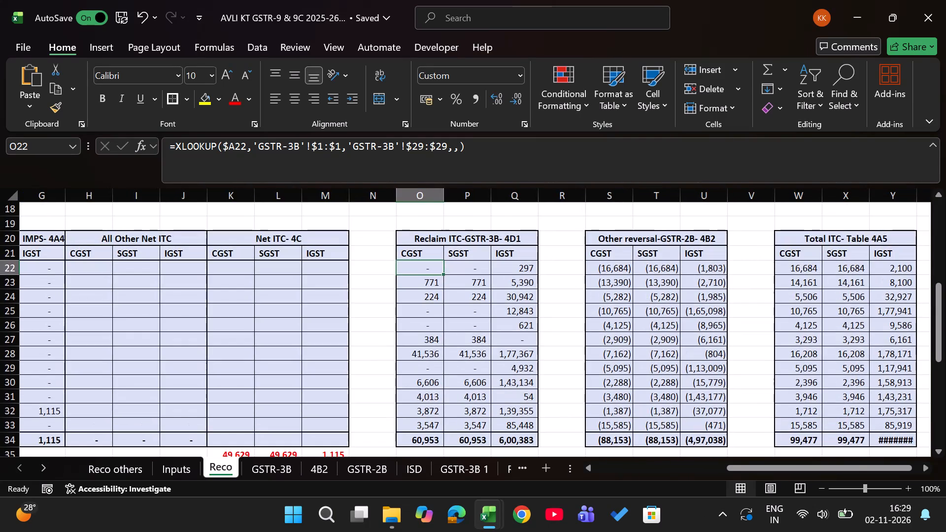
scroll(441, 362, "up", 1)
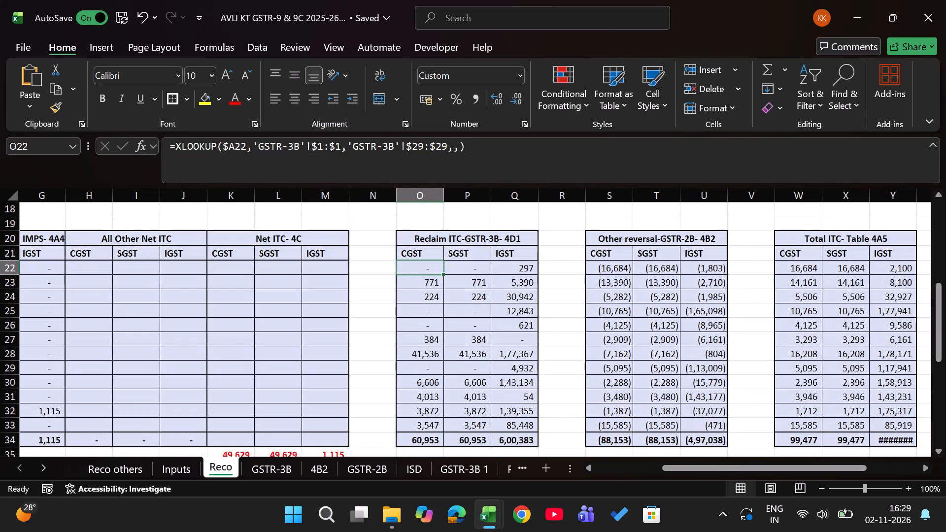
key("shift+Right")
key("shift+Right")
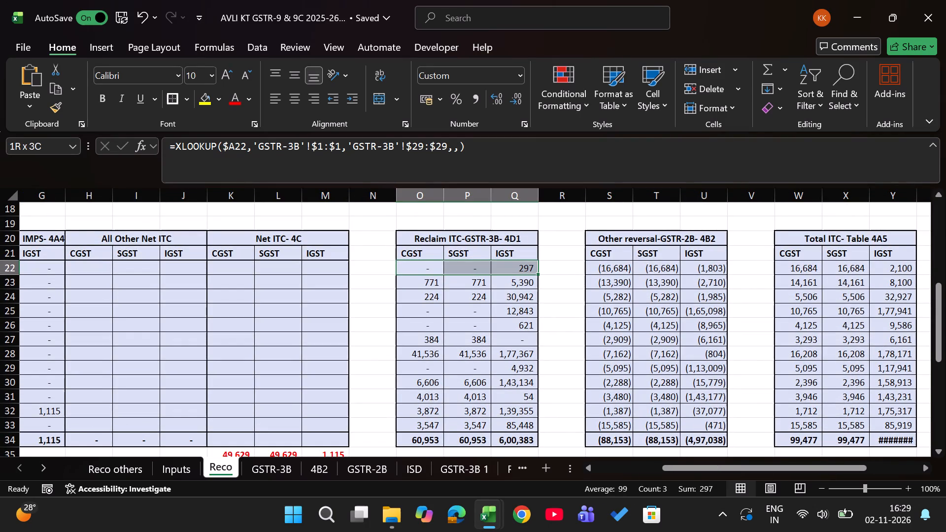
key("ctrl+c")
key("Left")
key("Left")
key("Left")
key("Left")
key("Return")
Fill the Apr-25 Net ITC- 4C lookups (K22:M22) down to row 33.
key("shift+Down")
key("shift+Down")
key("shift+Down")
key("shift+Down")
key("shift+Down")
key("shift+Down")
key("shift+Down")
key("shift+Down")
key("shift+Down")
key("shift+Down")
key("shift+Down")
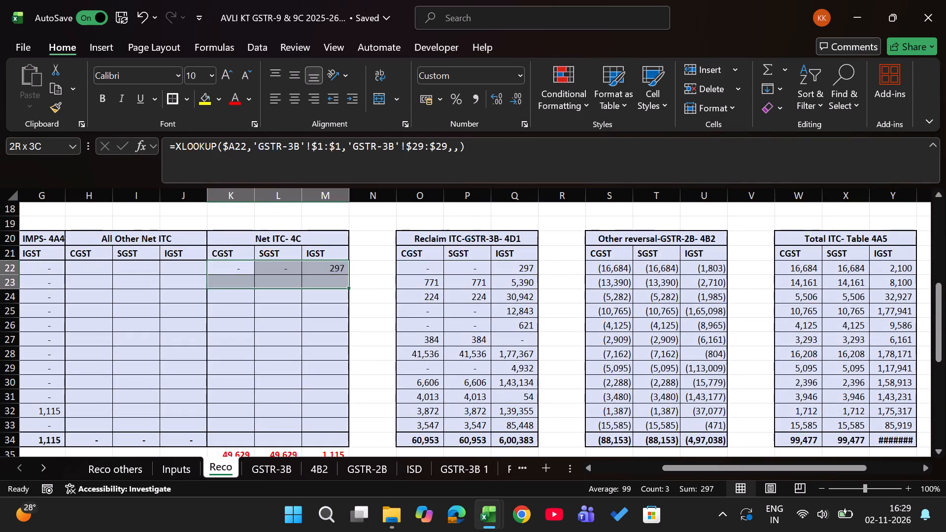
key("ctrl+d")
Copy the All Other Net ITC total formulas (H34:J34) into the Net ITC- 4C total row (K34:M34).
key("Down")
key("Down")
key("Down")
key("Down")
key("Down")
key("Down")
key("Down")
key("Down")
key("Down")
key("Down")
key("Down")
key("Down")
key("Down")
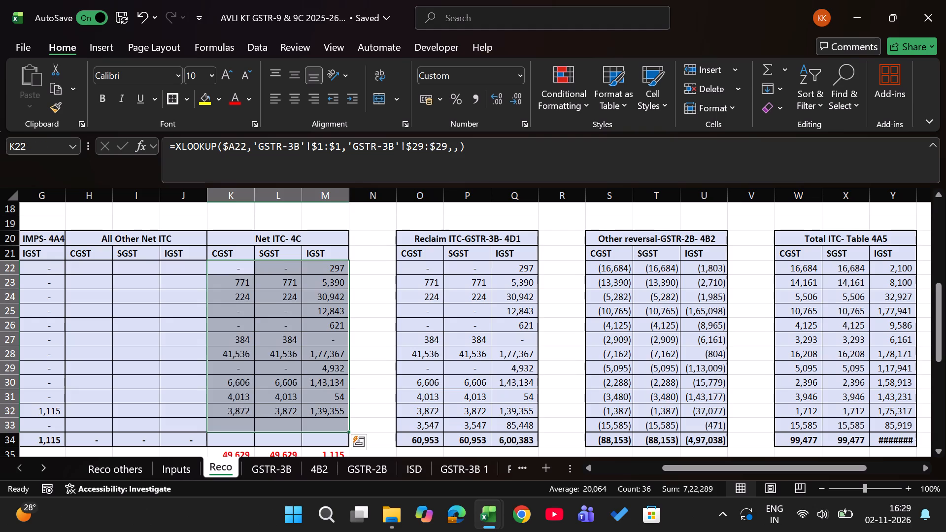
key("Left")
key("Left")
key("Left")
key("Up")
key("shift+Right")
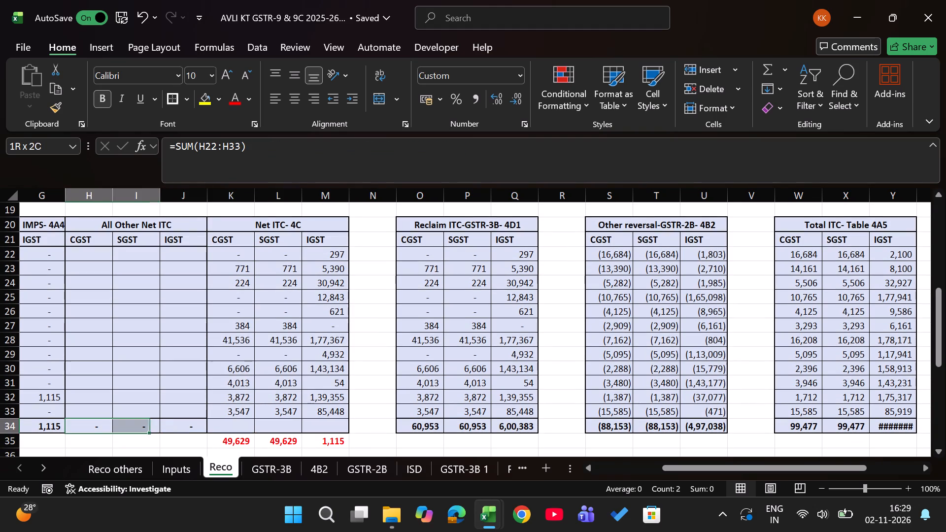
key("shift+Right")
key("ctrl+c")
key("Right")
key("Right")
key("Right")
key("Return")
key("Right")
key("Right")
key("Right")
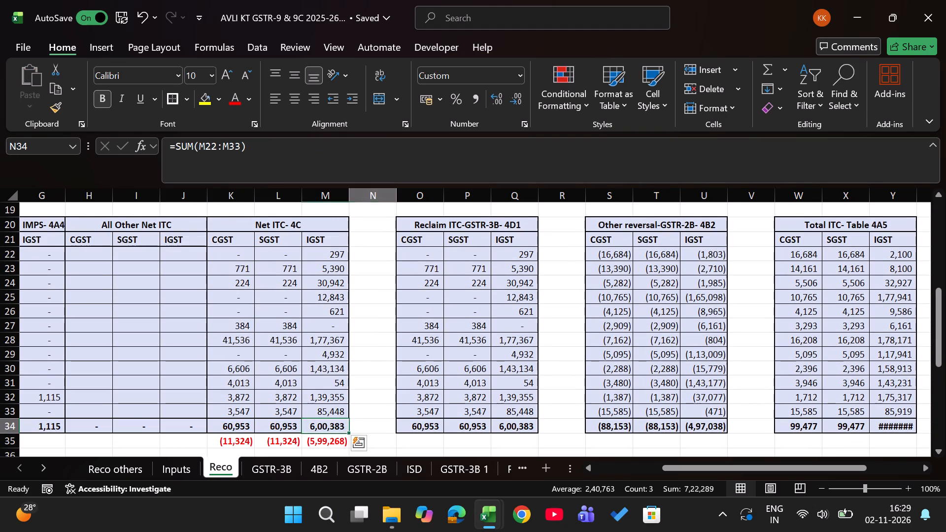
Check the GSTR-3B row numbers of the 4.D.1 reclaimed ITC lines for the Apr-25 CGST lookup in O22.
key("Right")
key("Right")
key("Up")
key("Up")
key("Left")
key("ctrl+Up")
key("Down")
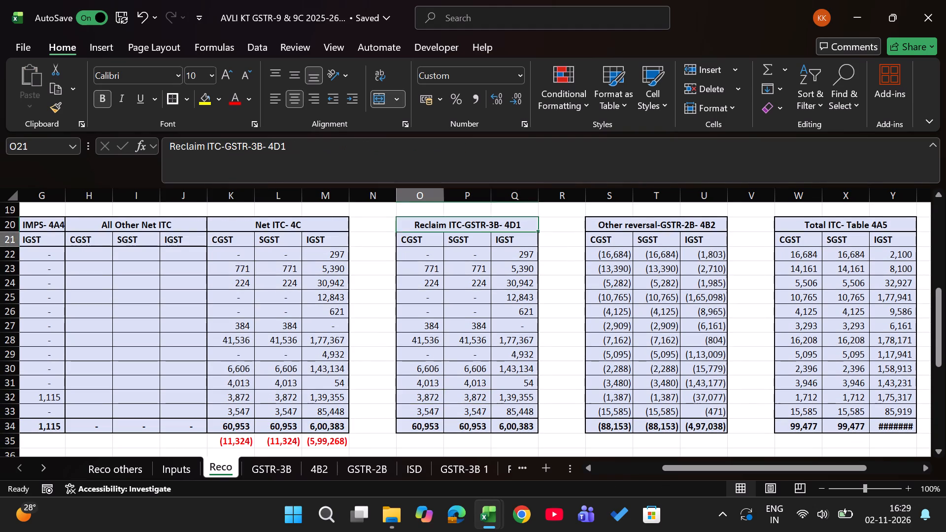
key("Down")
key("ctrl+Page_Down")
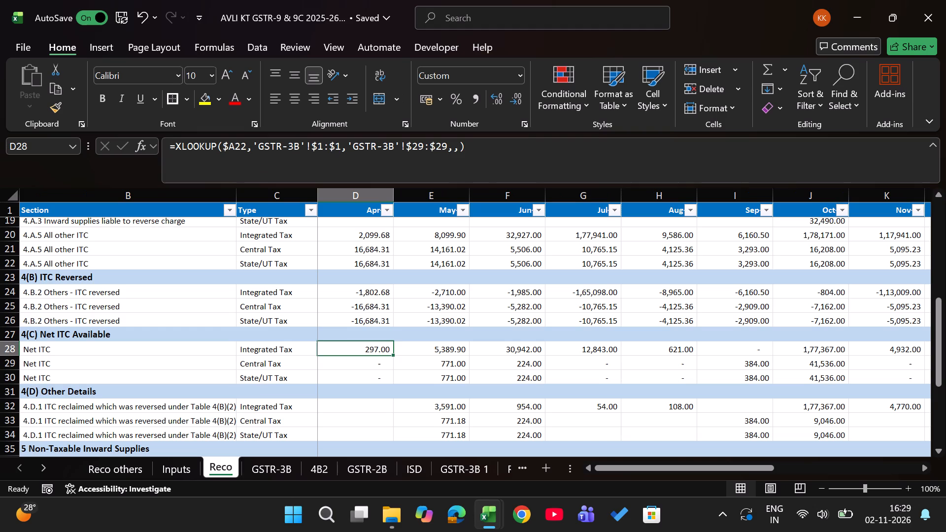
key("Down")
key("Down")
key("Down")
key("Down")
key("Down")
key("ctrl+Page_Up")
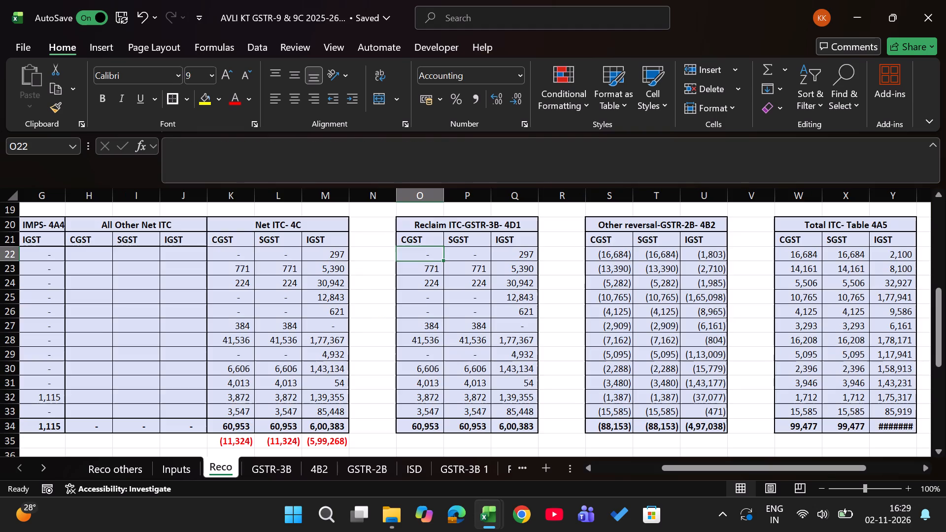
Change the return array of the Apr-25 4D1 CGST lookup (O22) to GSTR-3B row $33:$33.
left_click(445, 138)
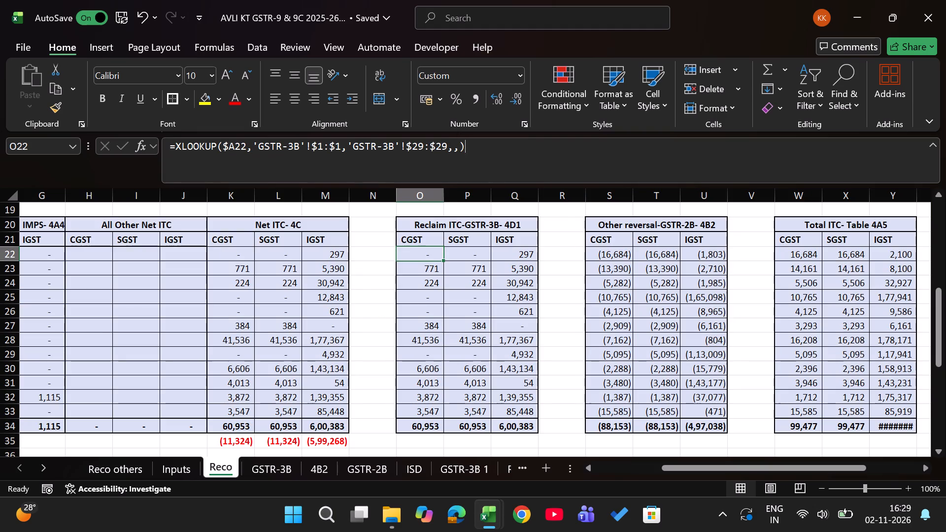
key("bracketright")
key("BackSpace")
key("BackSpace")
key("BackSpace")
type("33")
key("Left")
key("Left")
key("Left")
key("Left")
key("BackSpace")
key("BackSpace")
type("33")
key("Return")
Change the return array of the Apr-25 4D1 SGST lookup (P22) to GSTR-3B row $34:$34.
key("Up")
key("Right")
left_click(445, 138)
key("BackSpace")
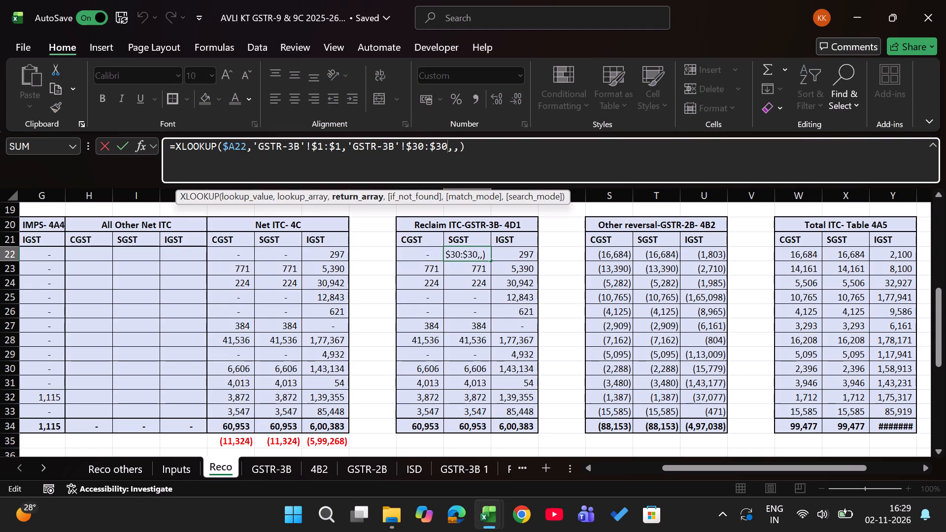
key("4")
key("Left")
key("Left")
key("Left")
key("Left")
key("BackSpace")
key("4")
key("Return")
Check the 4.D.1 Integrated Tax row in GSTR-3B and change the Apr-25 4D1 IGST lookup's return array (Q22) to $32:$32.
key("ctrl+Page_Up")
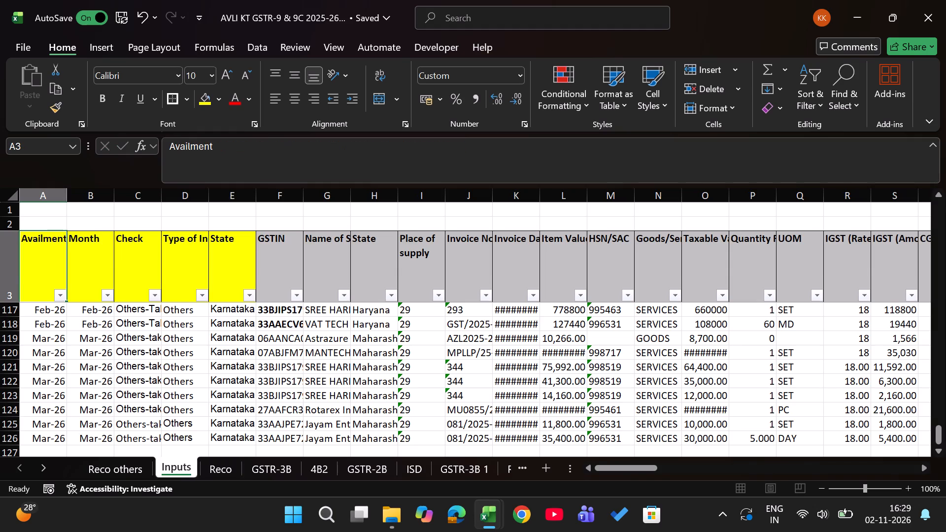
key("ctrl+Page_Down")
key("ctrl+Page_Down")
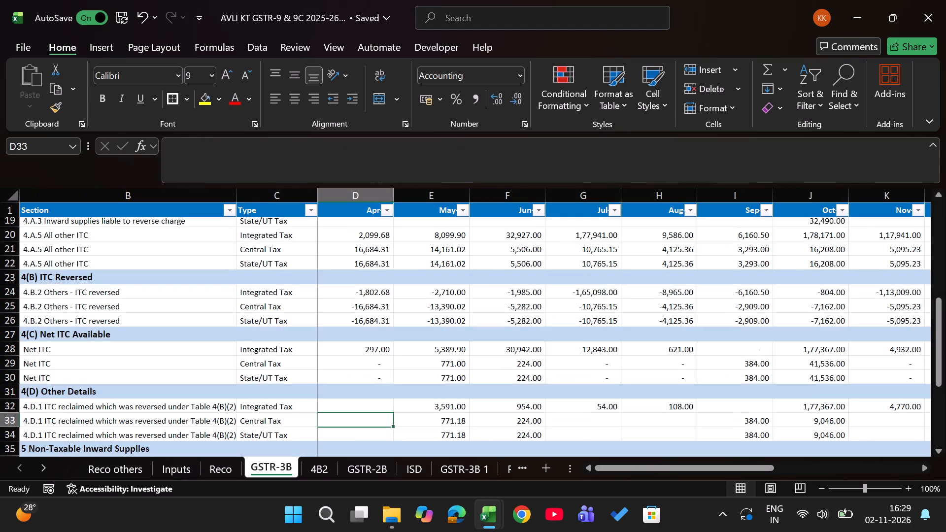
key("ctrl+Page_Up")
key("Right")
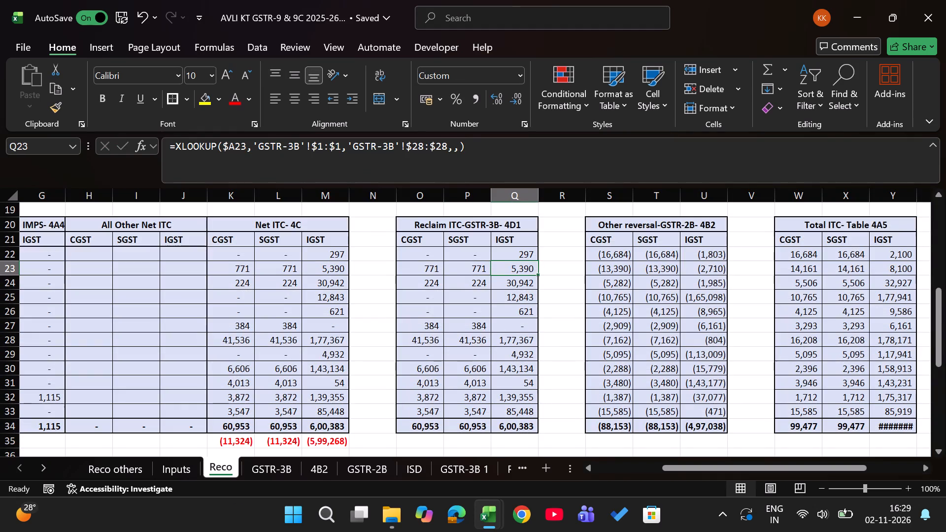
key("Up")
left_click(445, 138)
key("BackSpace")
key("BackSpace")
type("32")
left_click(424, 147)
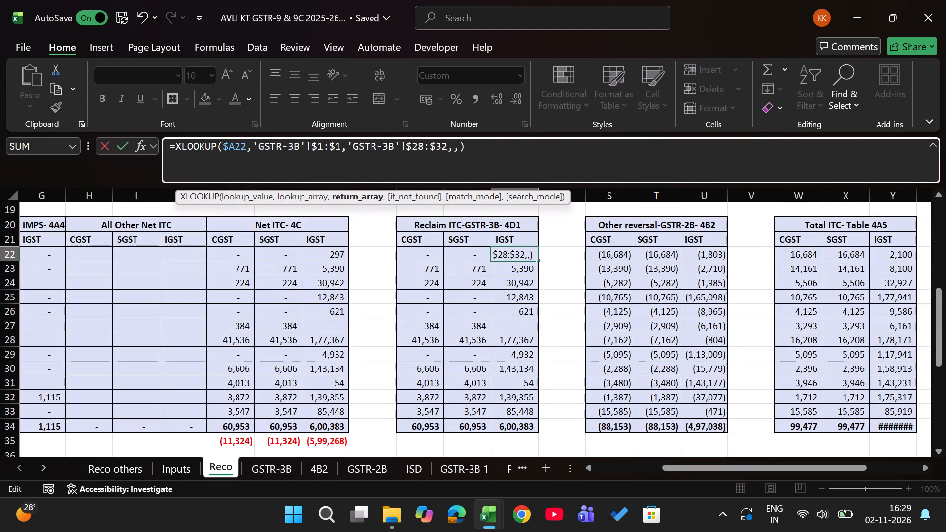
key("BackSpace")
key("BackSpace")
type("32")
key("Return")
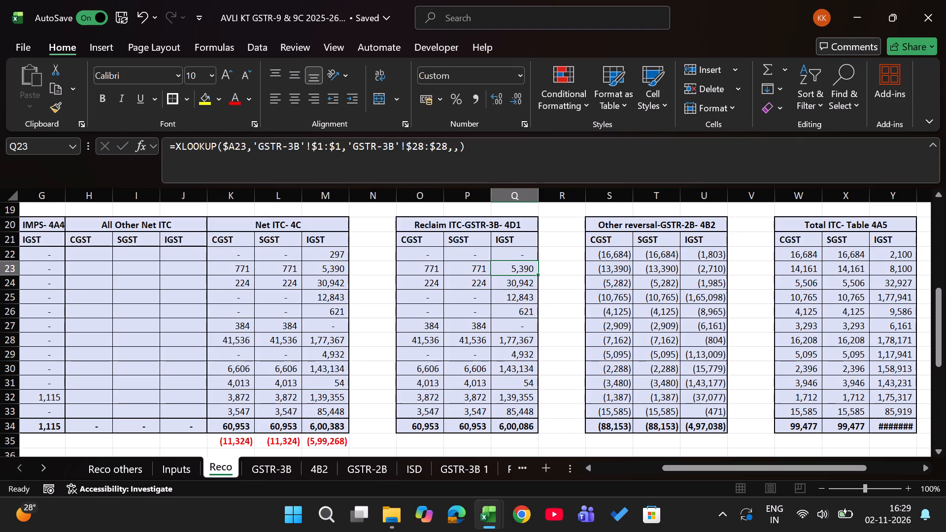
Fill the Apr-25 Reclaim ITC 4D1 CGST, SGST and IGST lookups in O22:Q22 down to row 33.
key("Up")
key("Left")
key("Left")
key("shift+Right")
key("shift+Right")
key("ctrl+shift+Down")
key("ctrl+shift+Up")
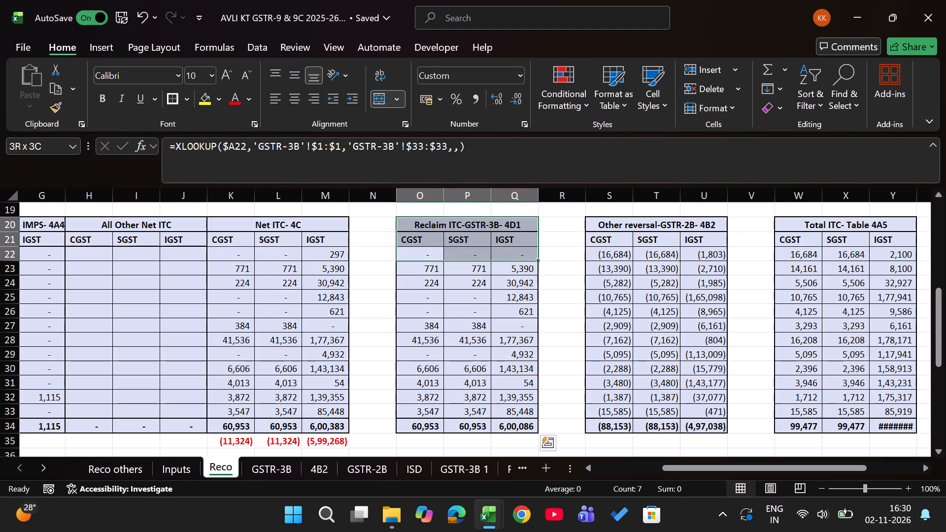
key("Down")
key("Up")
key("shift+Right")
key("shift+Right")
key("ctrl+shift+Down")
key("shift+Up")
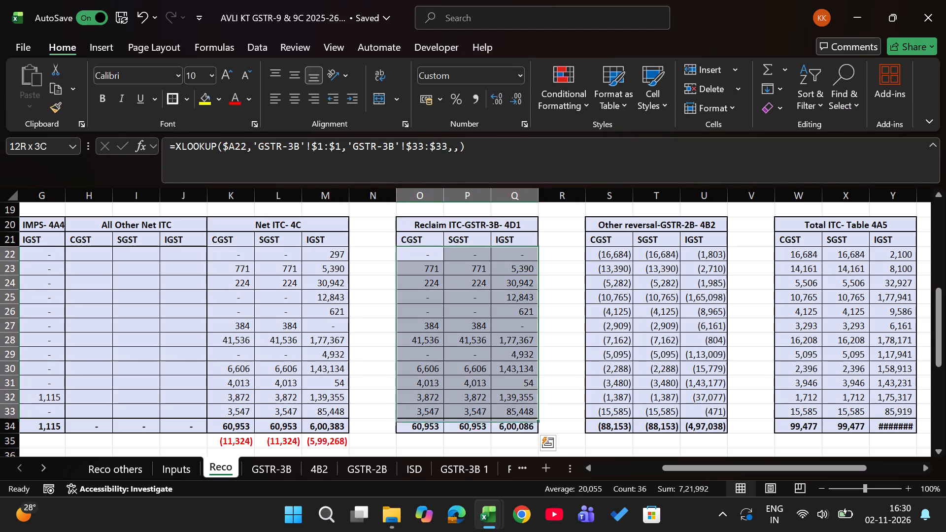
key("ctrl+d")
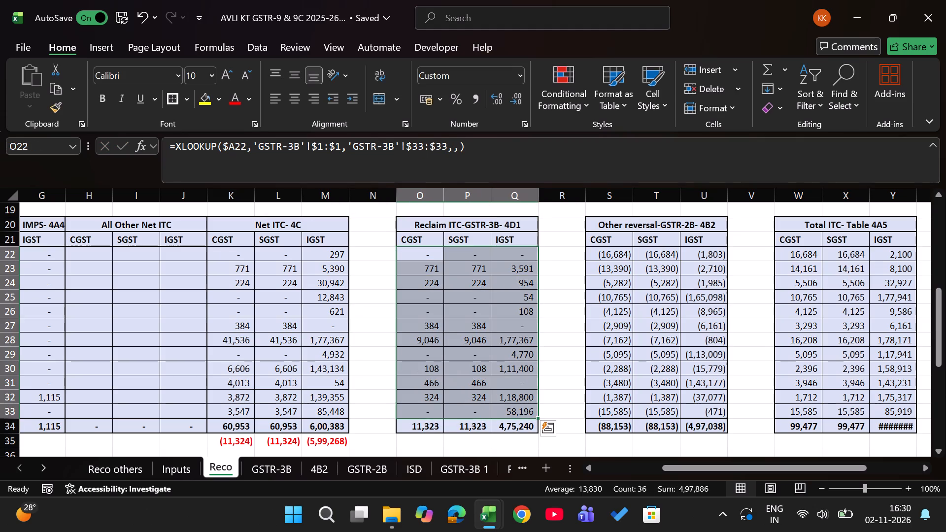
Reuse the Apr-25 Table 4A5 CGST lookup from W22 (GSTR-3B row $21:$21) as the All Other Net ITC CGST formula in H22.
scroll(349, 324, "right", 1)
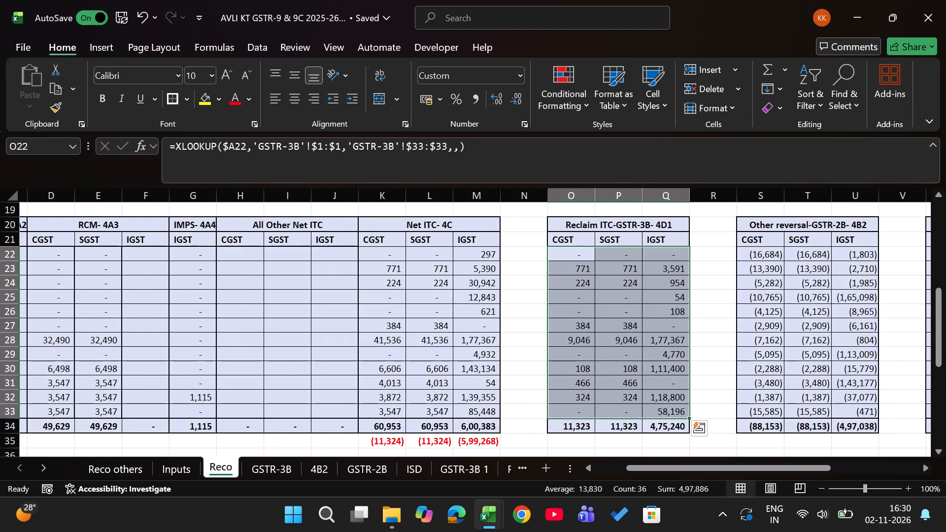
left_click(257, 259)
scroll(538, 331, "left", 2)
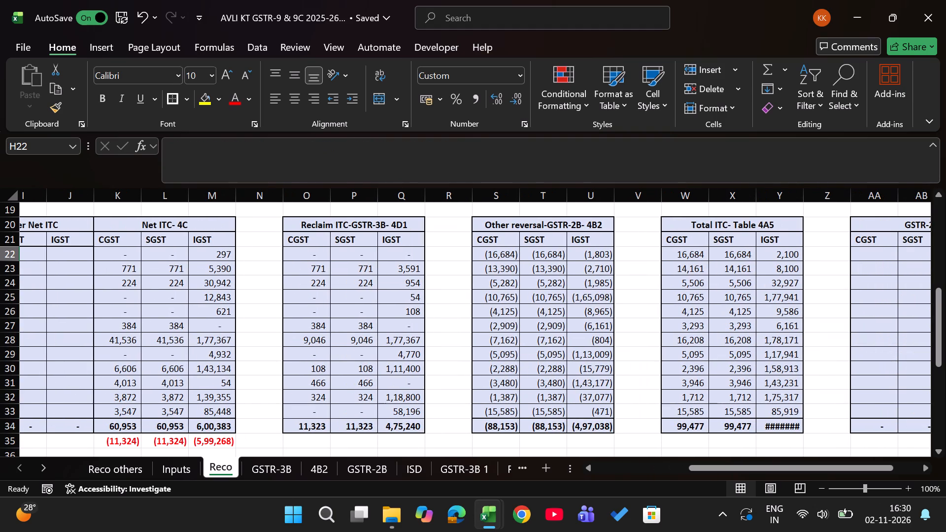
left_click(696, 255)
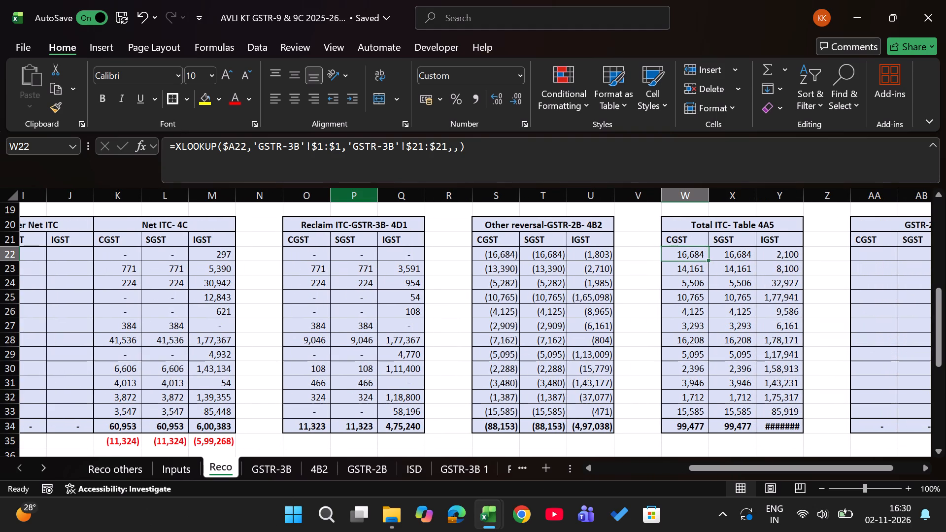
left_click_drag(177, 143, 404, 132)
key("shift+Right")
key("shift+Right")
key("shift+Right")
key("shift+Right")
key("shift+Right")
key("shift+Right")
key("shift+Right")
key("shift+Right")
key("shift+Right")
key("shift+Right")
key("shift+Right")
key("shift+Right")
key("shift+Right")
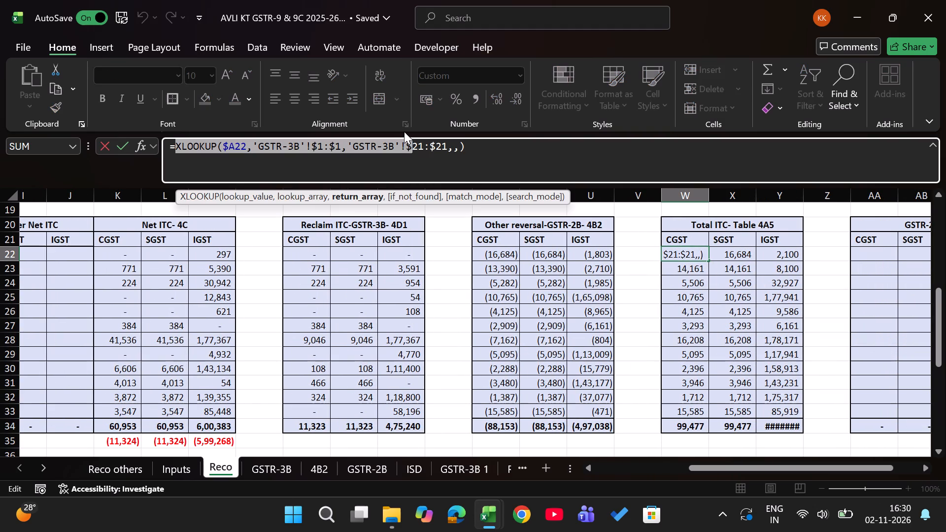
key("ctrl+c")
key("Return")
key("Up")
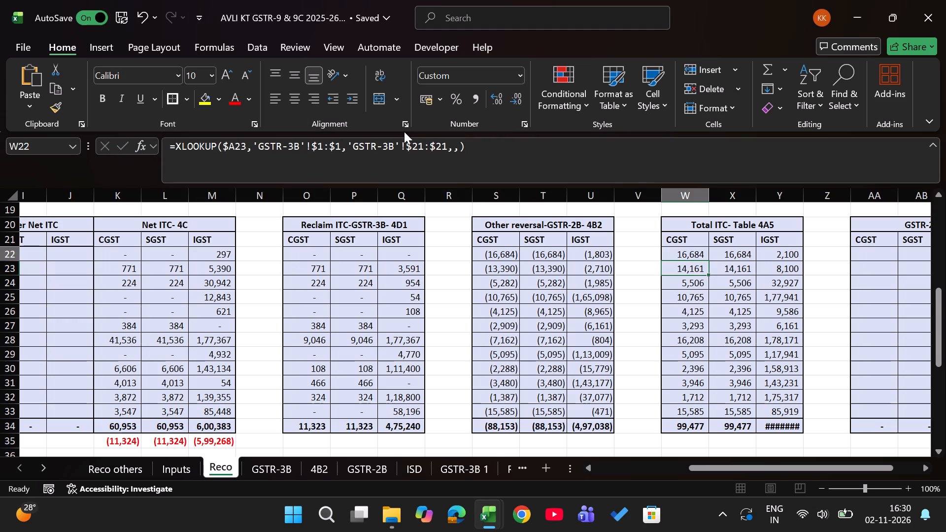
key("Left")
key("Left")
key("Left")
key("Left")
key("Left")
key("Left")
key("Left")
key("Left")
key("Left")
key("Left")
key("Left")
key("Left")
key("Left")
key("Left")
key("Left")
key("Left")
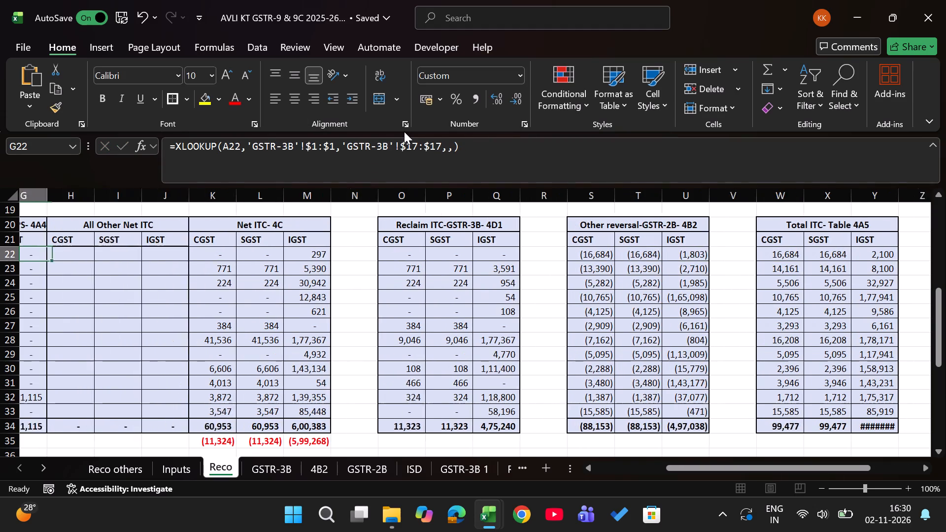
key("Right")
key("equal")
key("ctrl+v")
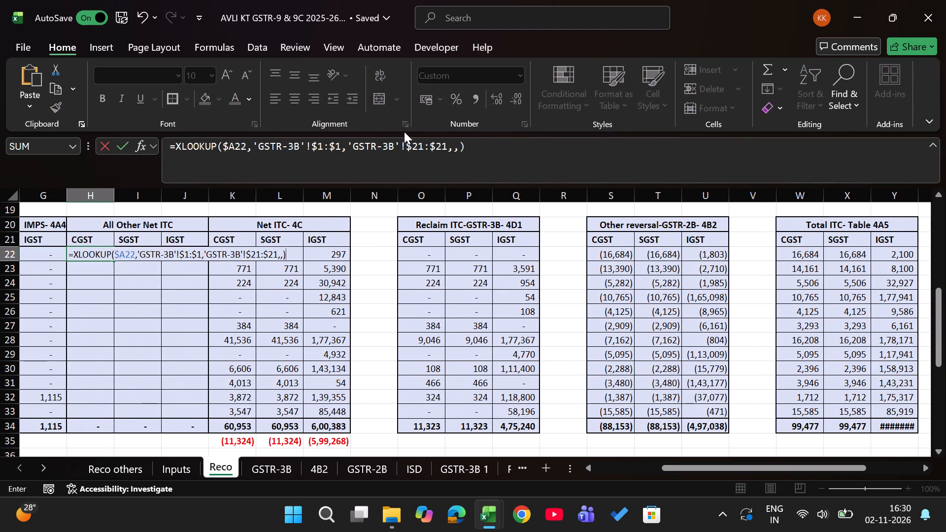
key("Return")
Add the Apr-25 4B2 CGST lookup from S22 (GSTR-3B row $25:$25) to the All Other Net ITC CGST formula in H22.
key("Up")
key("Right")
key("Right")
key("Right")
key("Right")
key("Right")
key("Right")
key("Right")
key("Right")
key("Right")
key("Right")
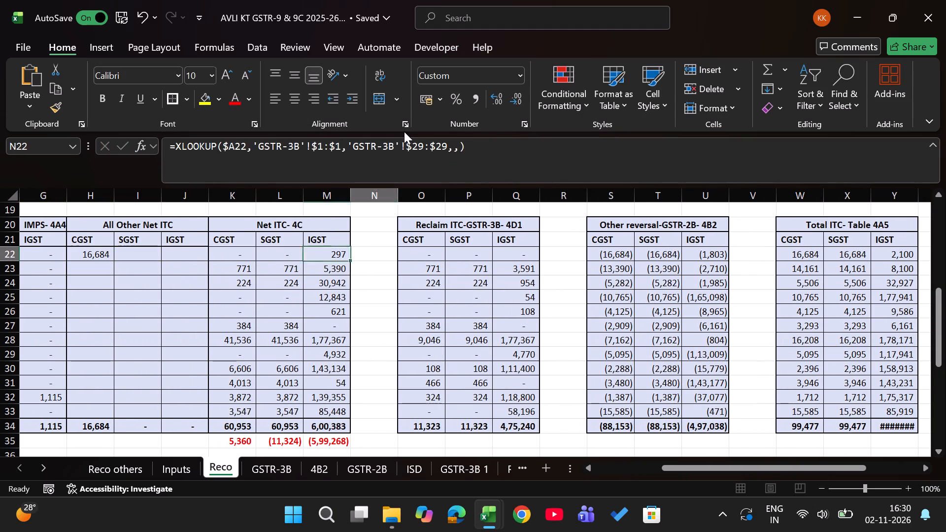
key("Right")
left_click_drag(174, 144, 524, 155)
key("ctrl+c")
key("Return")
key("Up")
key("Left")
key("Left")
key("Left")
key("Left")
key("Left")
key("Left")
key("Left")
key("Left")
key("Left")
key("Left")
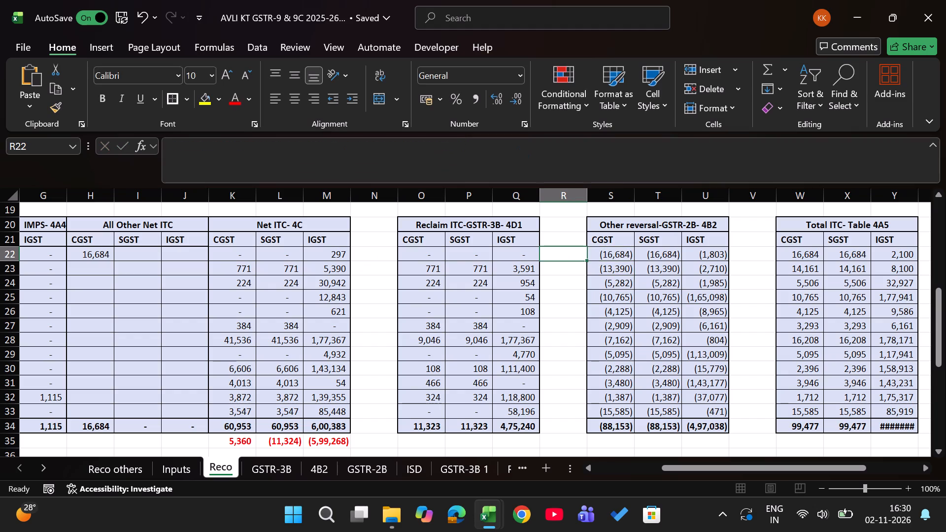
key("Left")
left_click(524, 155)
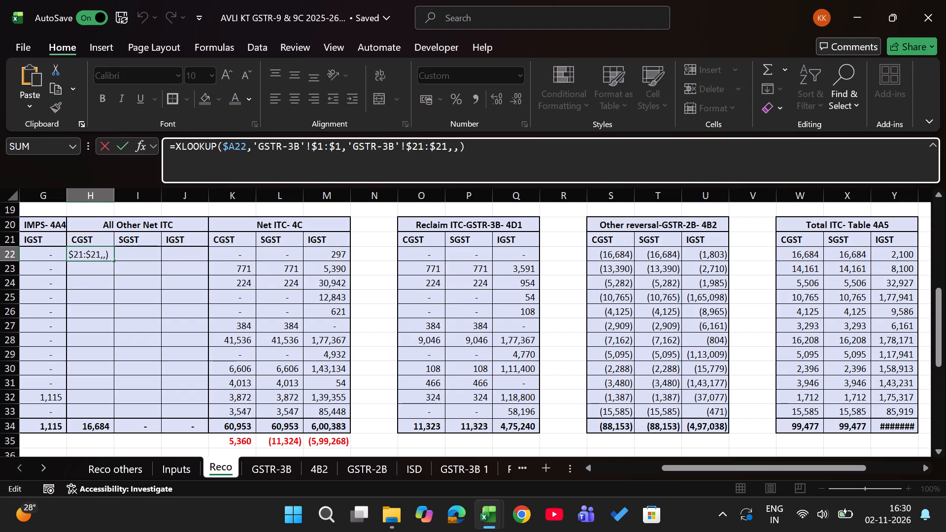
key("shift+plus")
key("ctrl+v")
key("Return")
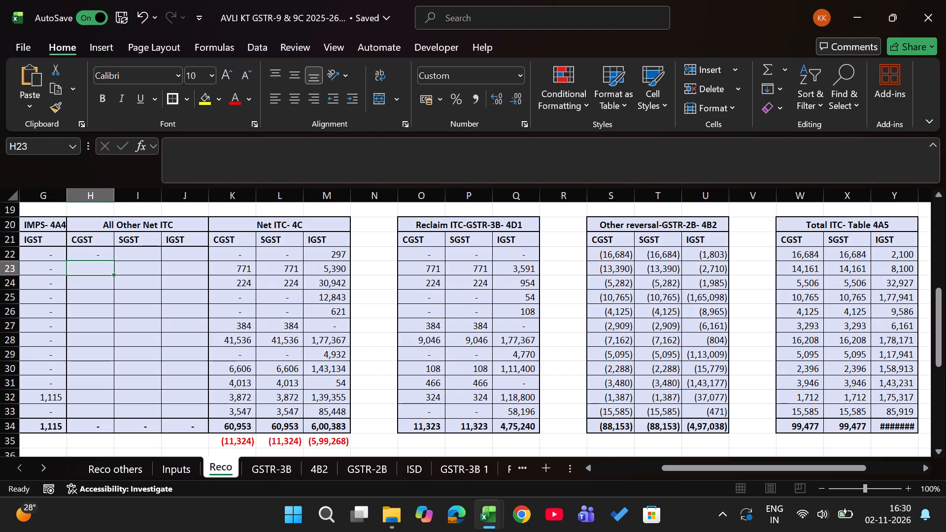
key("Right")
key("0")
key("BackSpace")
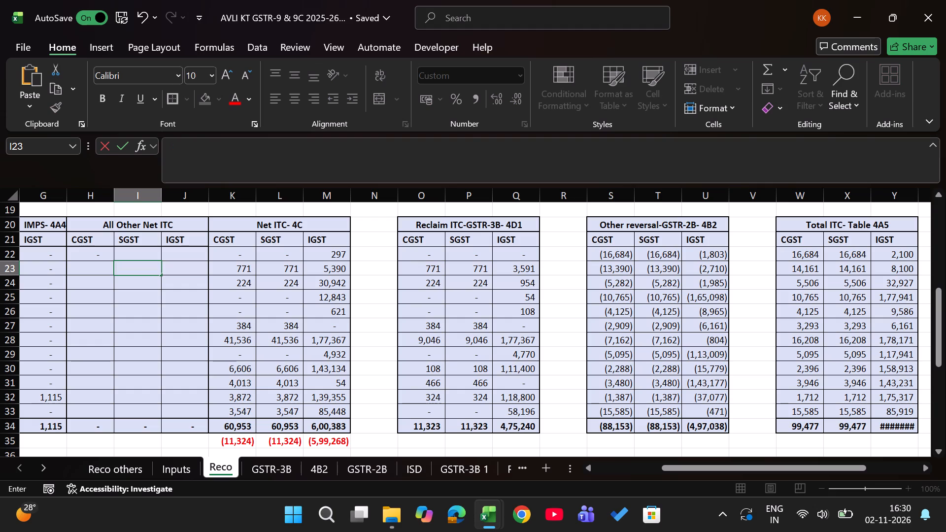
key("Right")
Copy H22's combined 4A5 plus 4B2 lookup formula text into the Apr-25 All Other Net ITC SGST cell, I22.
key("Up")
key("Right")
key("Left")
key("Left")
key("Left")
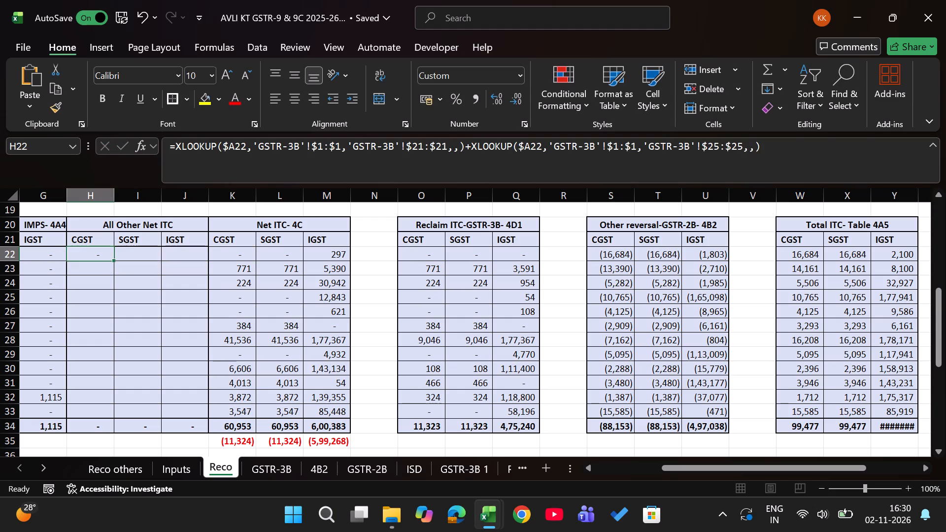
left_click_drag(175, 145, 306, 130)
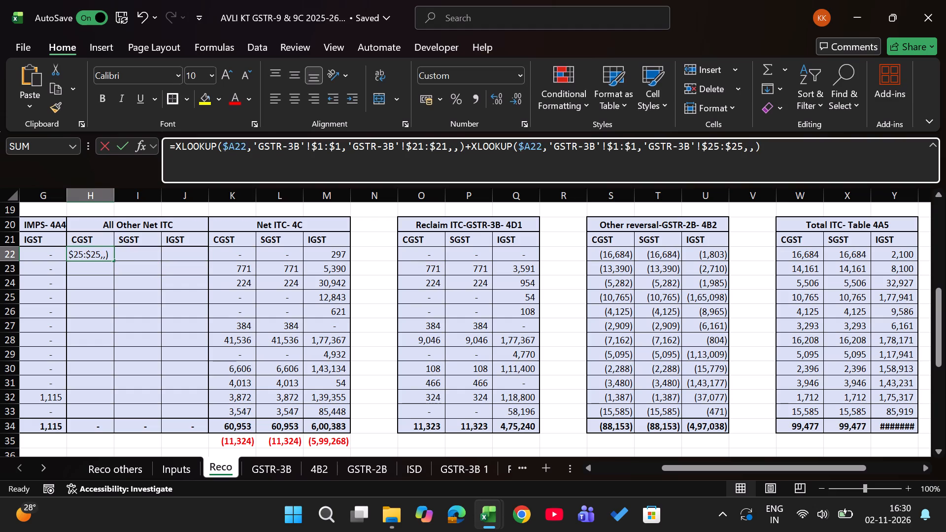
left_click_drag(306, 130, 795, 154)
key("ctrl+c")
key("Return")
key("Up")
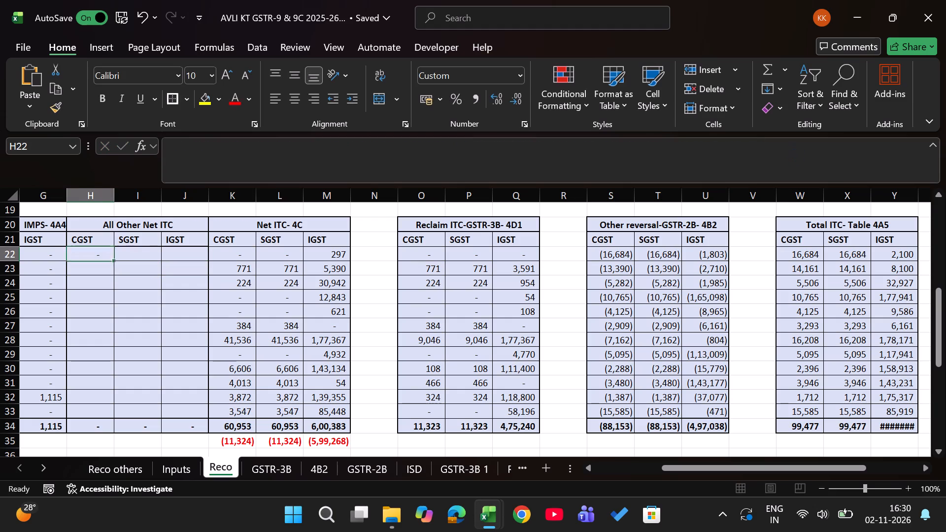
key("Right")
key("equal")
key("ctrl+v")
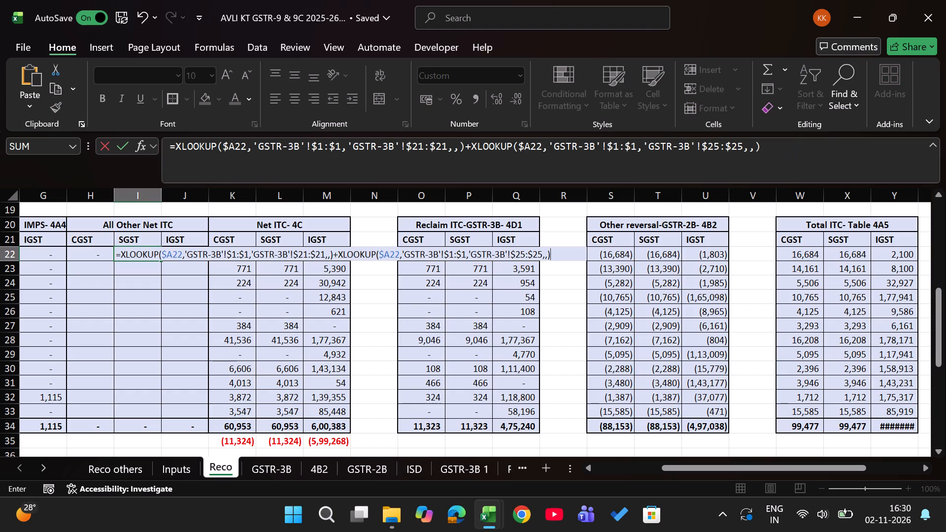
Change the return array of the second lookup in the I22 SGST formula to GSTR-3B row $26:$26.
left_click(746, 149)
key("BackSpace")
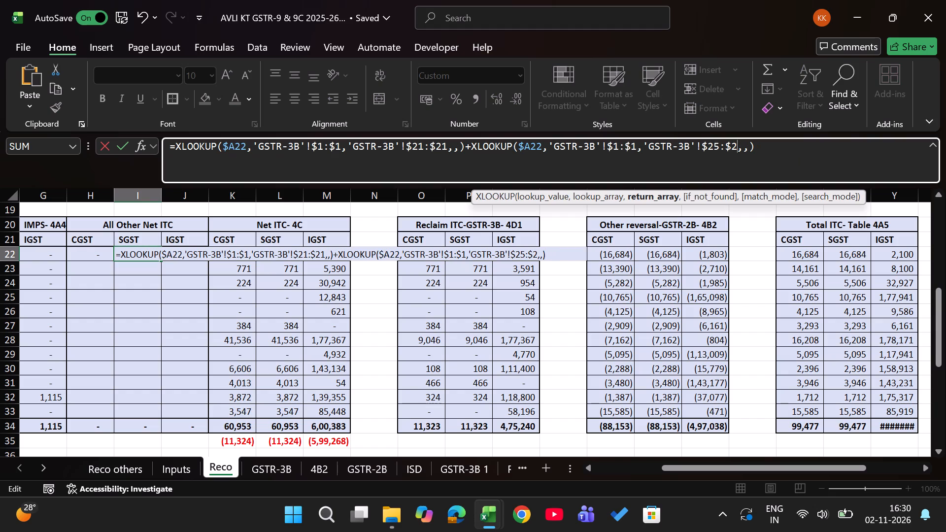
key("6")
key("Left")
key("Left")
key("Left")
key("Left")
key("BackSpace")
key("6")
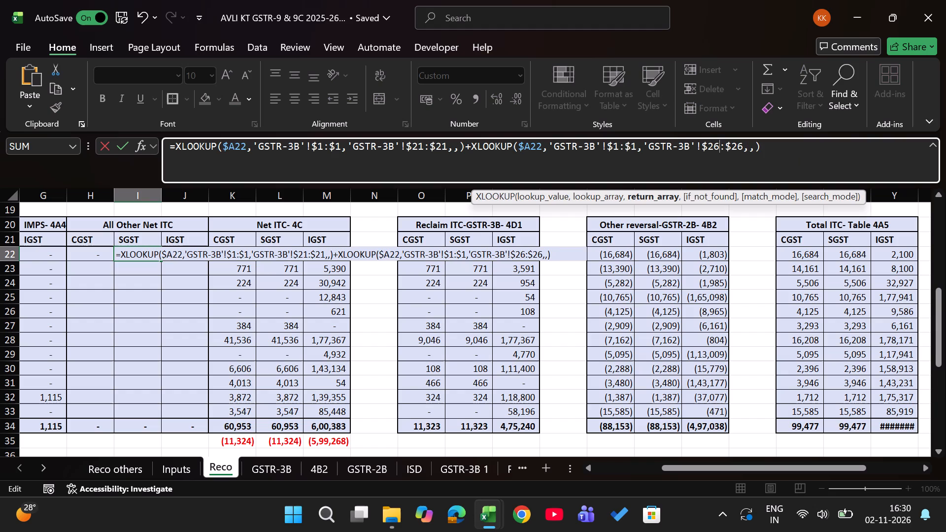
Change the return array of the first lookup in the I22 SGST formula to GSTR-3B row $22:$22.
left_click(449, 148)
key("BackSpace")
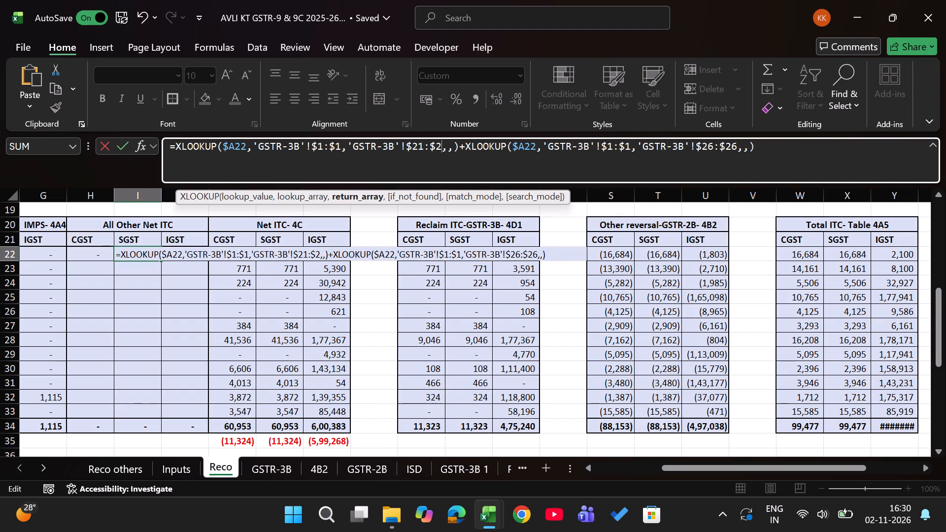
key("2")
key("Left")
key("Left")
key("Left")
key("Left")
key("Left")
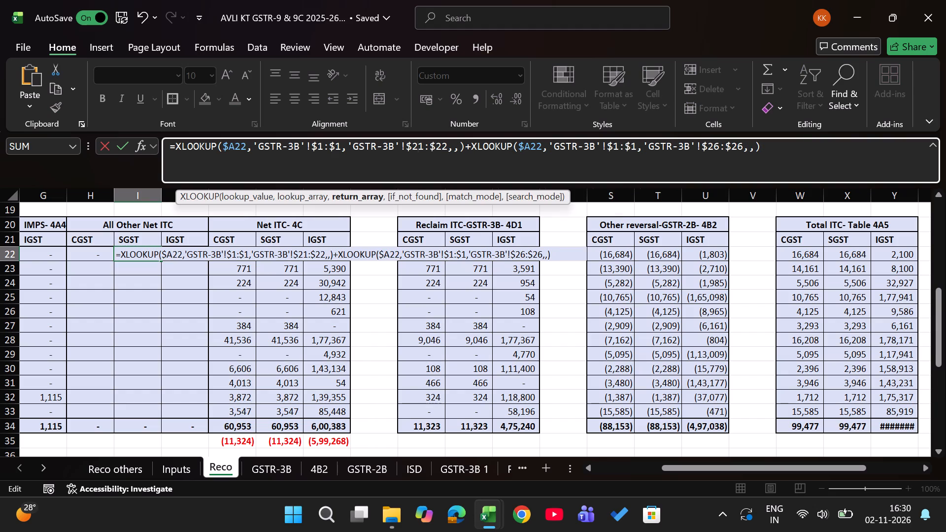
key("Right")
key("BackSpace")
key("2")
key("Return")
Copy I22's combined lookup formula text into the Apr-25 All Other Net ITC IGST cell, J22.
key("Up")
key("Right")
key("Left")
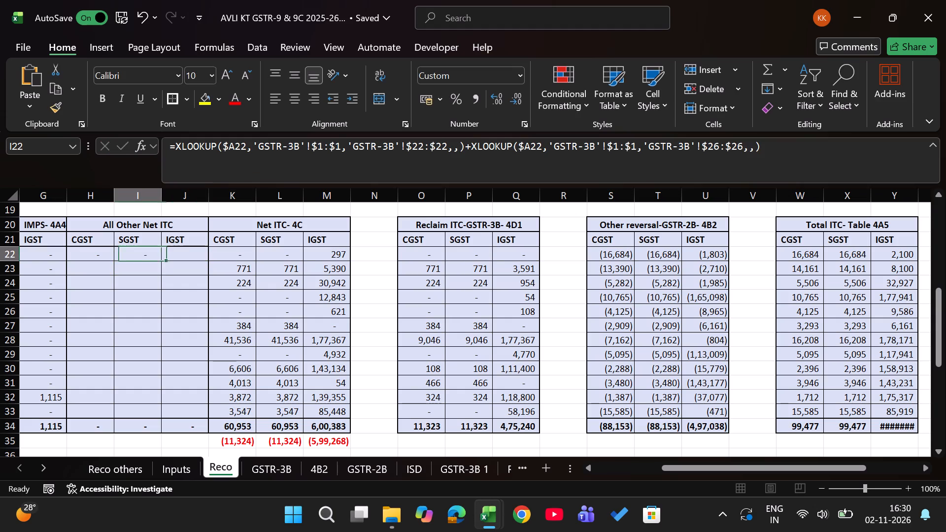
left_click_drag(173, 147, 856, 137)
key("ctrl+c")
key("Return")
key("Up")
key("Right")
key("equal")
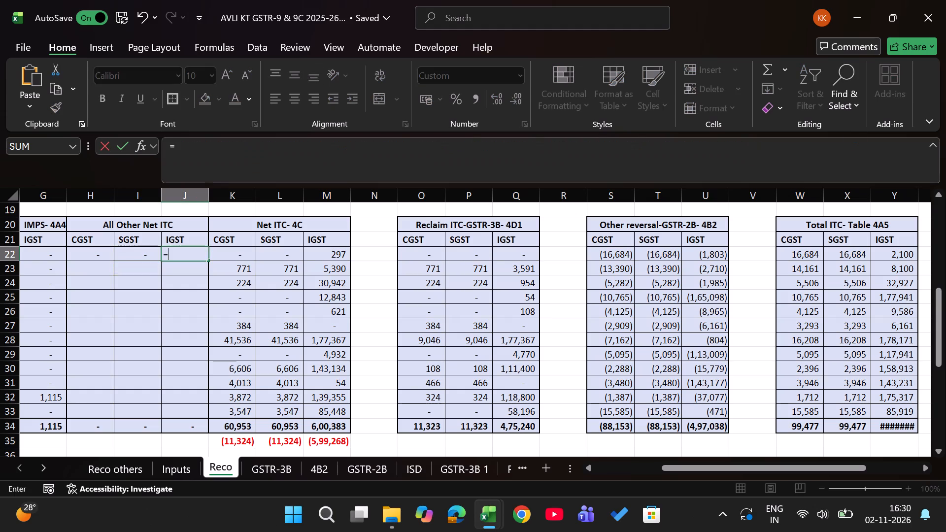
key("ctrl+v")
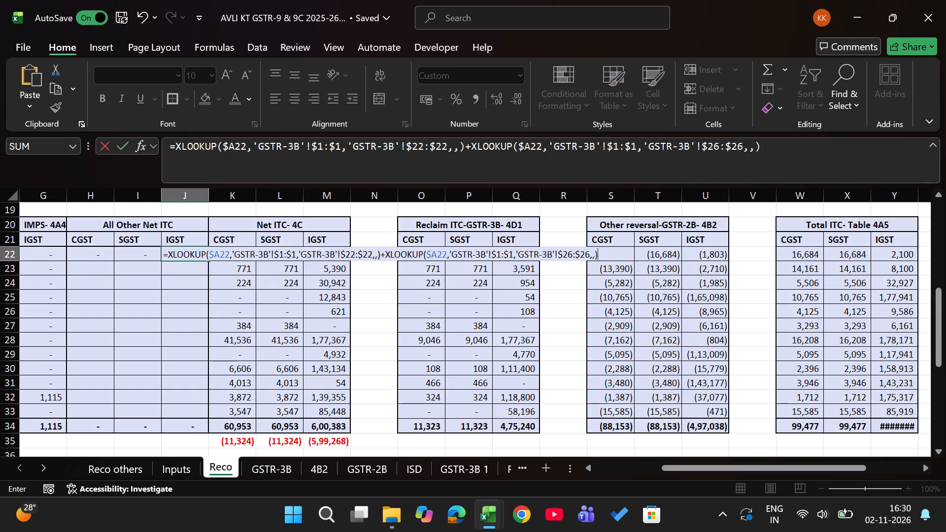
Change the return array of the second lookup in the J22 IGST formula to GSTR-3B row $24:$24.
left_click(731, 144)
key("Right")
key("Right")
key("BackSpace")
key("4")
key("Left")
key("Left")
key("Left")
key("Left")
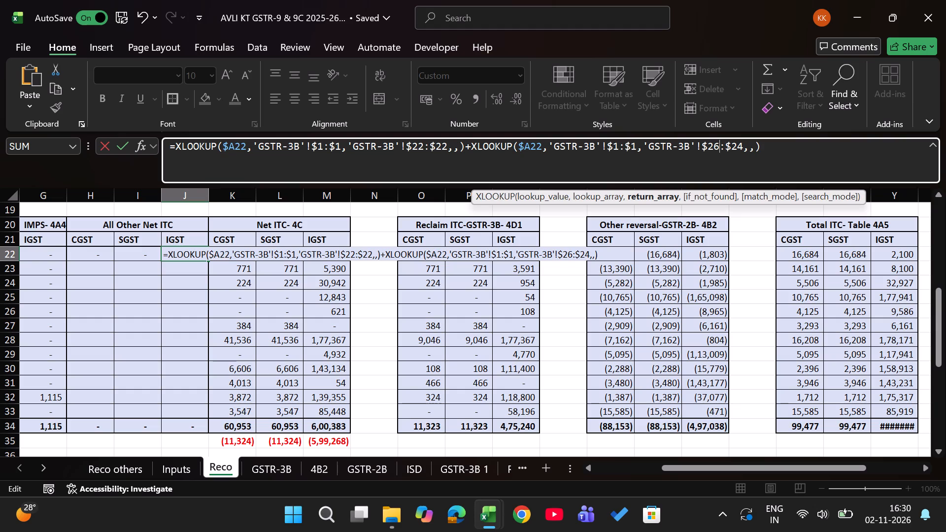
key("Left")
key("Right")
key("BackSpace")
key("4")
Change the return array of the first lookup in the J22 IGST formula to GSTR-3B row $20:$20.
left_click(447, 149)
key("BackSpace")
key("0")
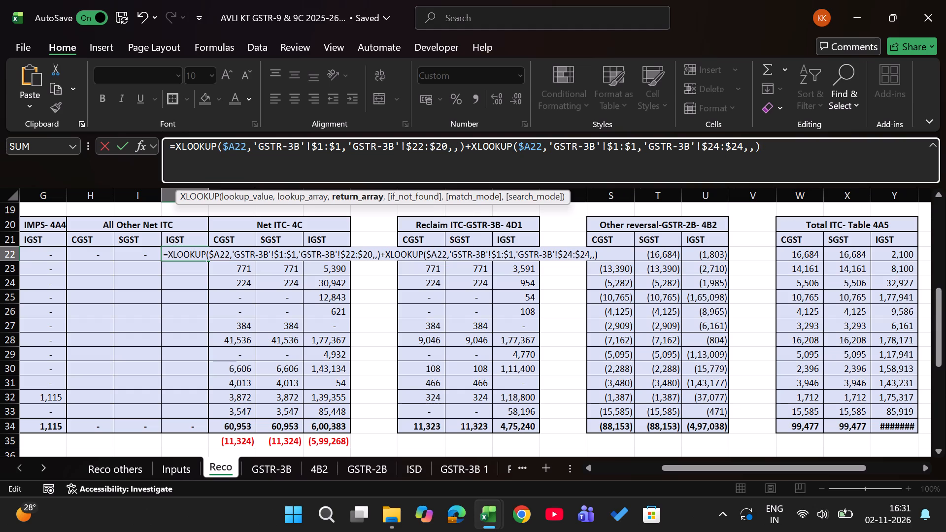
key("Left")
key("Left")
key("Left")
key("Left")
key("BackSpace")
key("0")
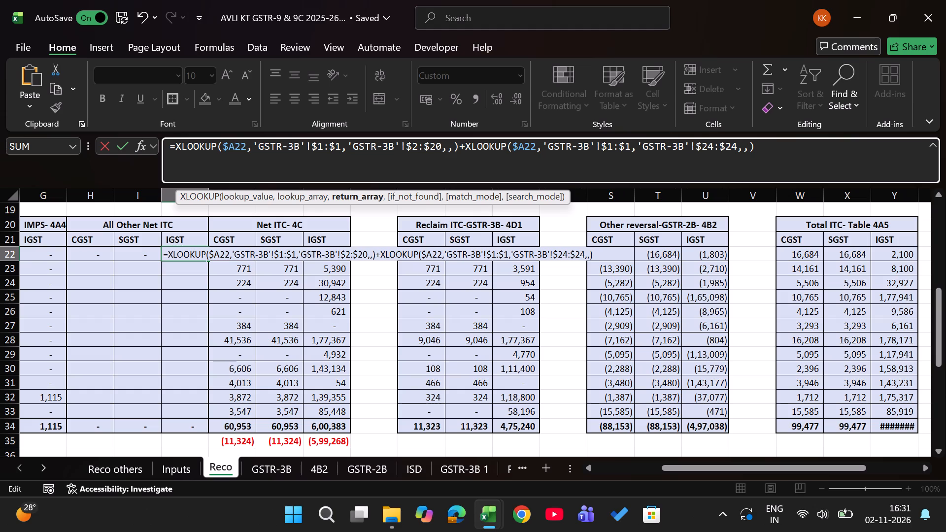
key("Return")
Fill the Apr-25 All Other Net ITC formulas in H22:J22 down through Mar-26, row 33.
key("Up")
key("Left")
key("Left")
key("shift+Right")
key("shift+Right")
key("ctrl+shift+Down")
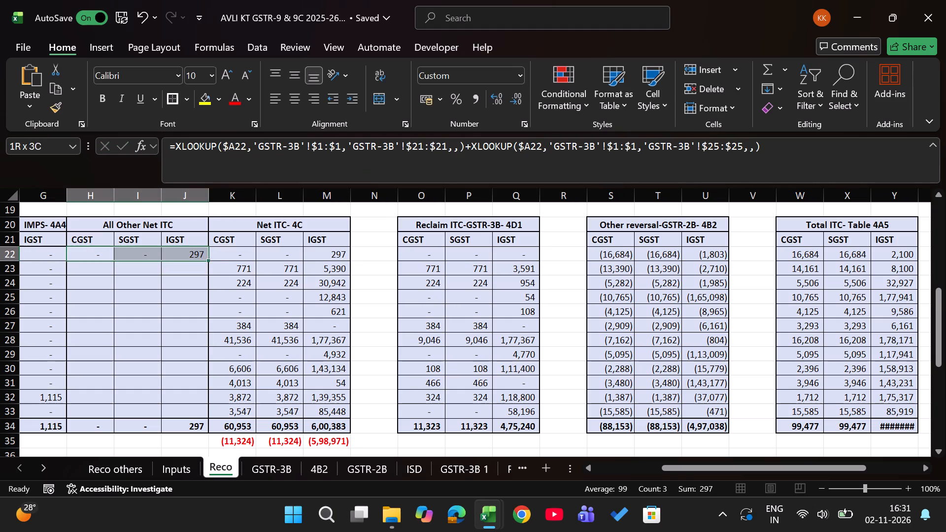
key("shift+Up")
key("Right")
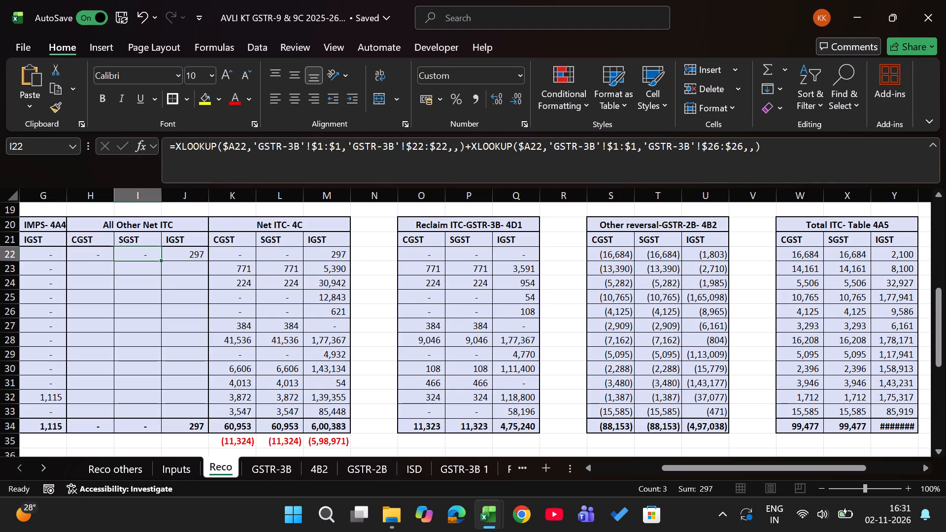
key("Left")
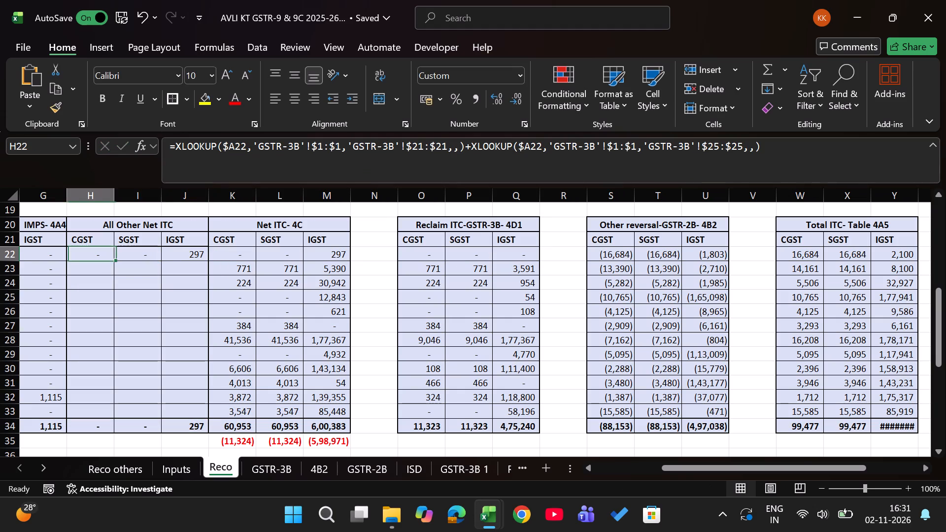
key("shift+Right")
key("shift+Right")
key("ctrl+shift+Down")
key("shift+Up")
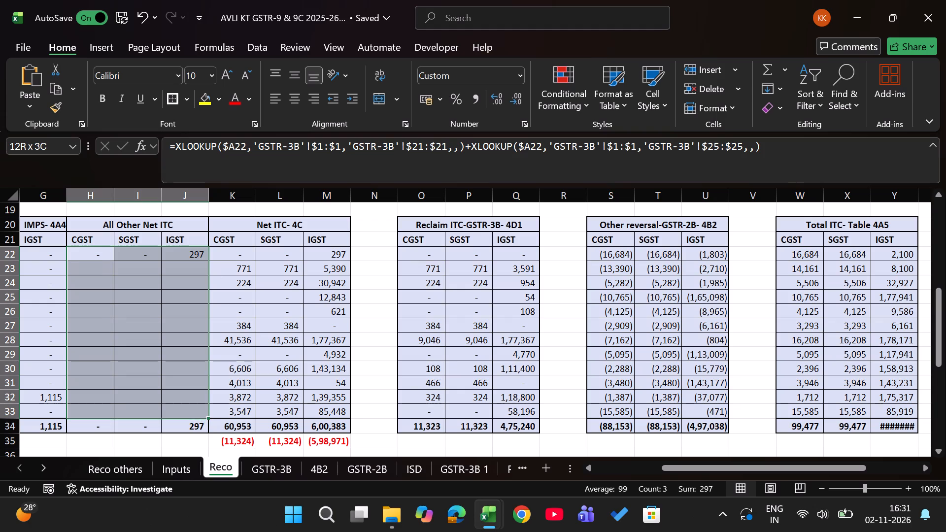
key("ctrl+d")
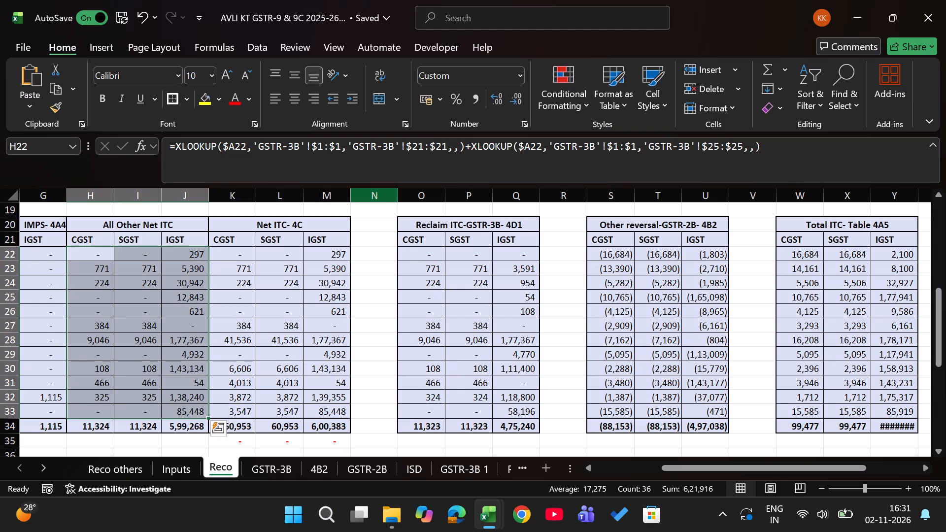
Start a SUMIFS formula in H5, the Books block's Apr-25 All Other Net ITC CGST cell, summing Inputs column AC:AC.
scroll(352, 371, "down", 1)
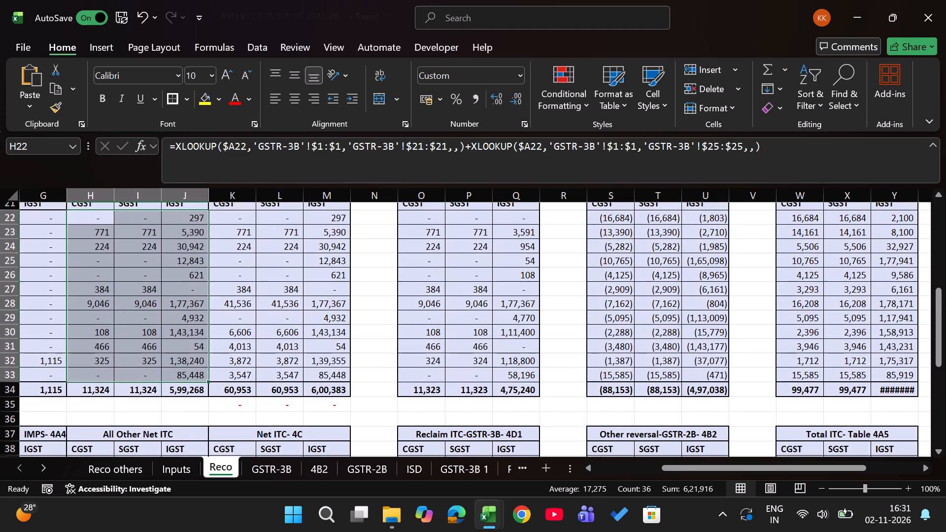
scroll(352, 371, "down", 1)
scroll(352, 371, "right", 1)
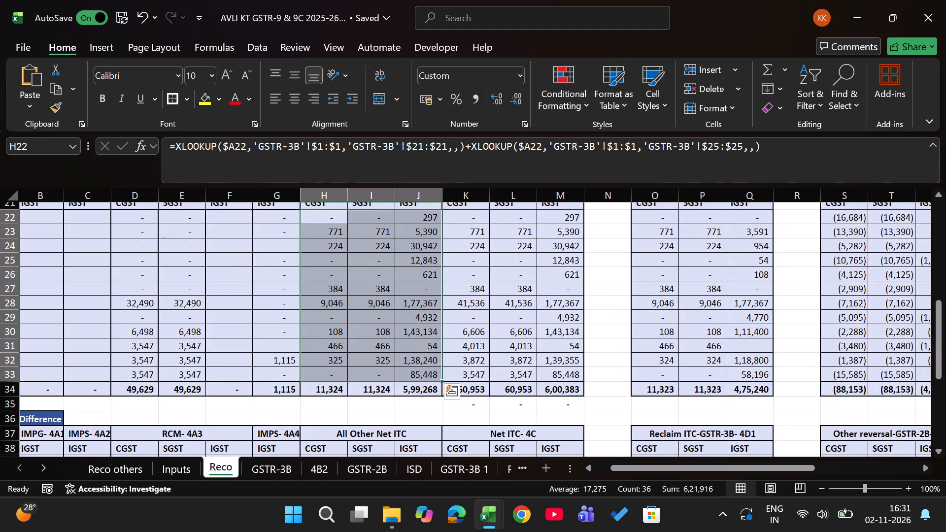
scroll(352, 371, "up", 2)
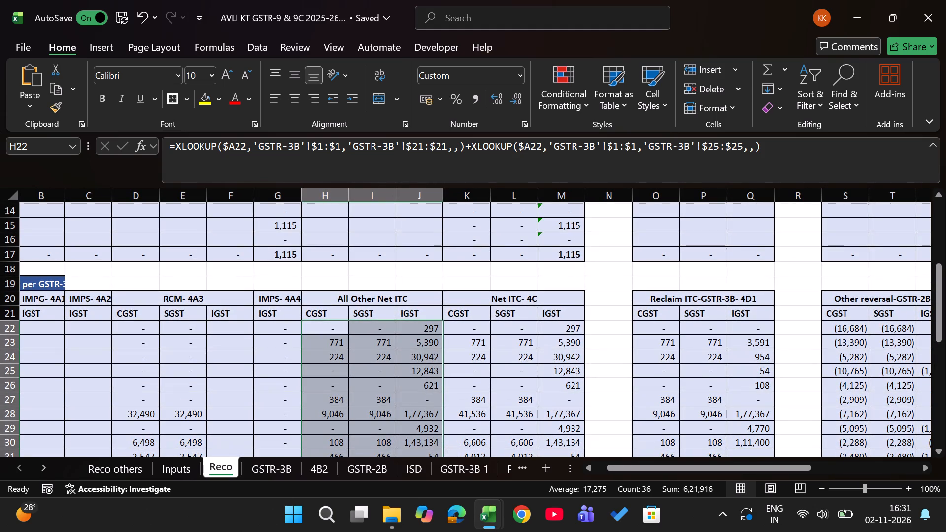
left_click(231, 336)
scroll(231, 336, "right", 2)
scroll(231, 336, "up", 1)
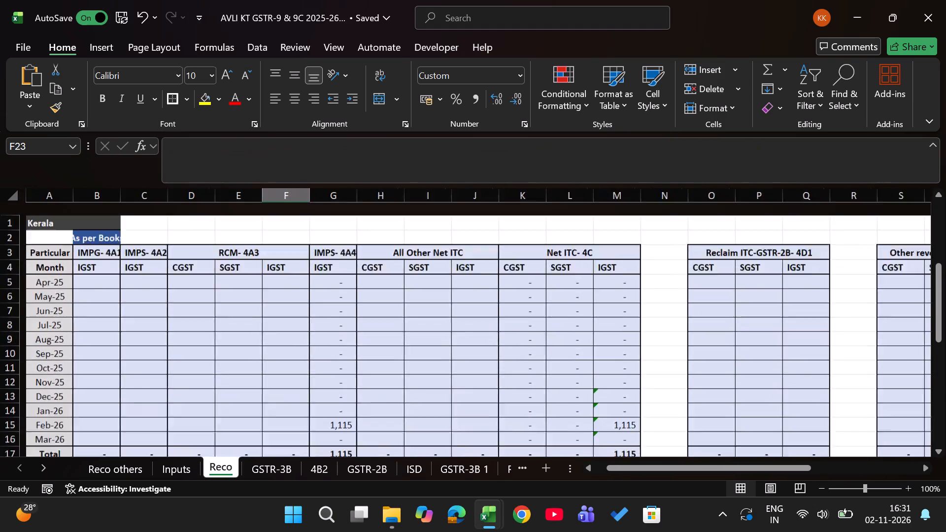
scroll(231, 336, "up", 1)
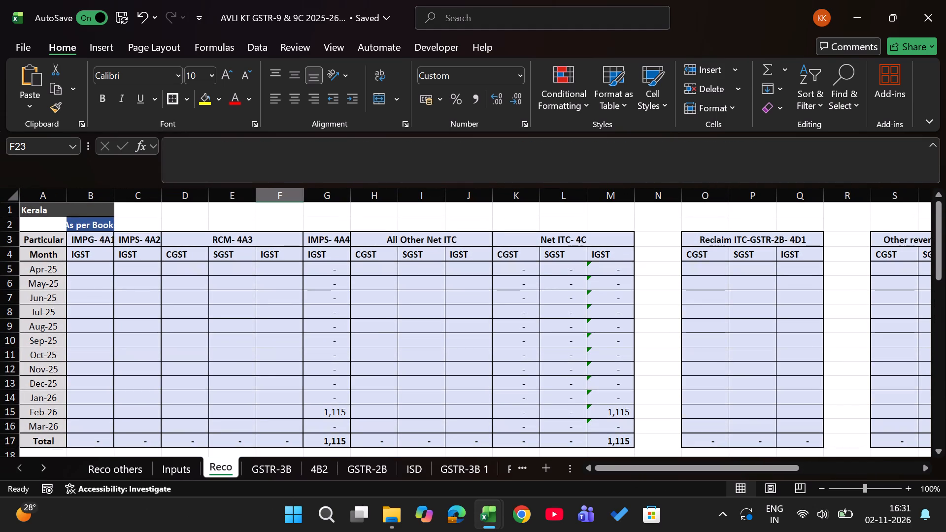
left_click(379, 268)
type("=sumifs")
key("Tab")
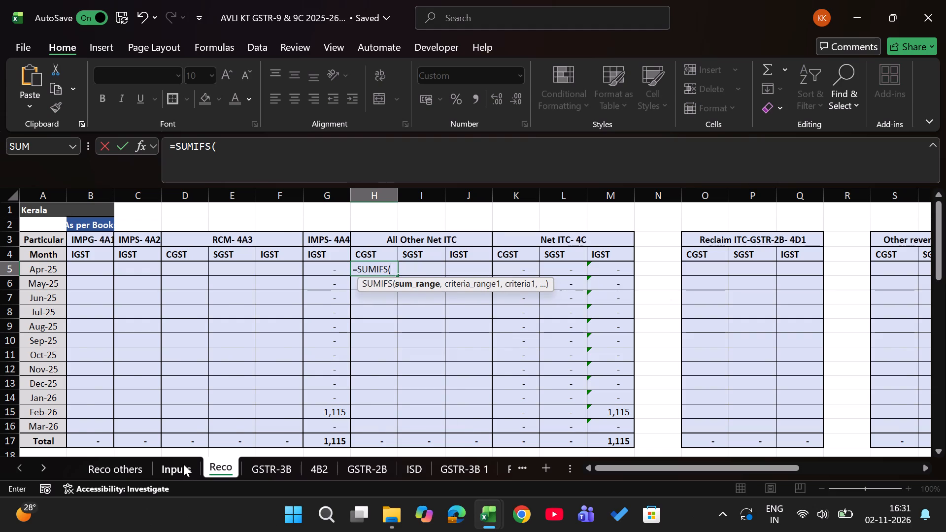
left_click(184, 464)
scroll(560, 237, "left", 5)
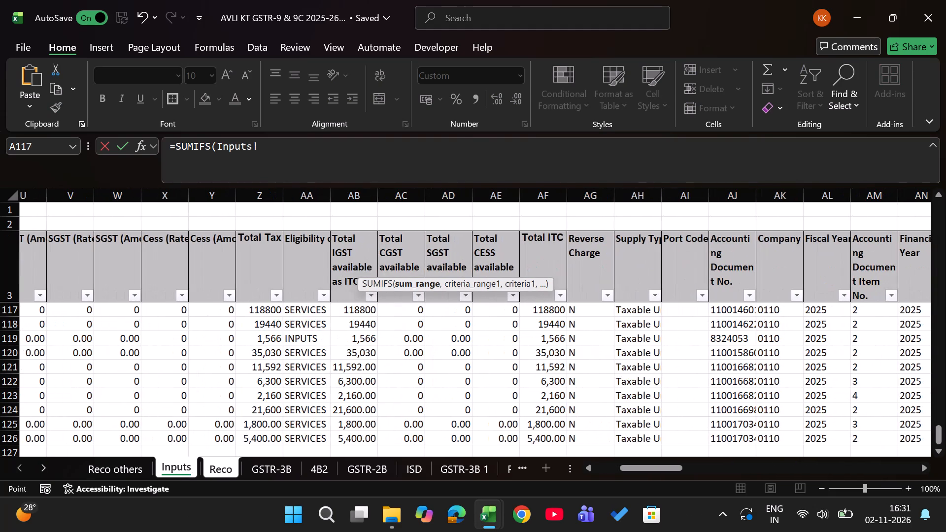
scroll(560, 237, "left", 2)
left_click(411, 187)
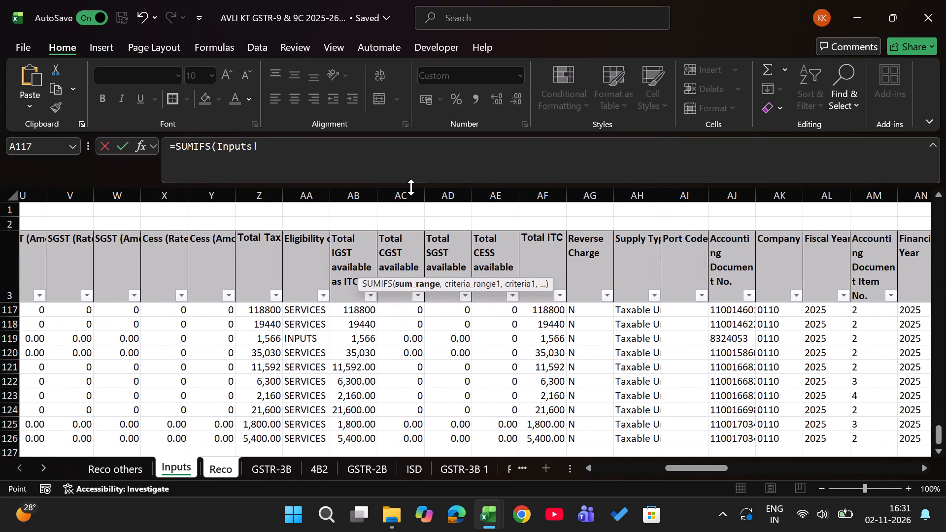
left_click(410, 197)
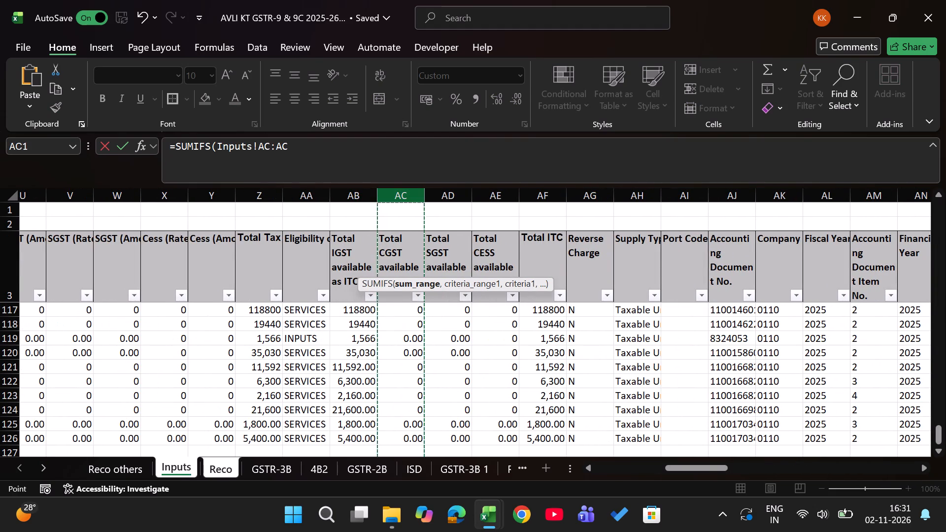
key("comma")
Complete the H5 SUMIFS with Inputs column $A:$A as the criteria range and Reco month cell $A5 as the criterion.
scroll(325, 298, "right", 10)
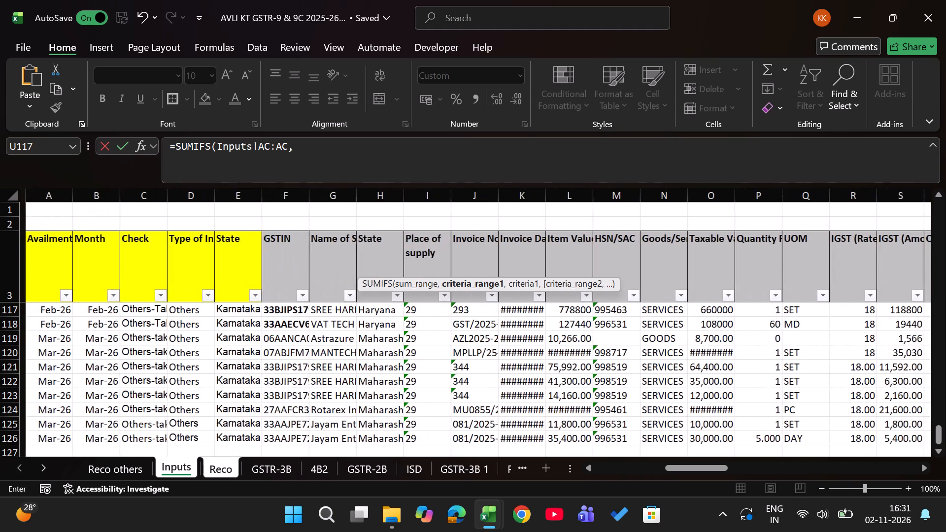
left_click(52, 197)
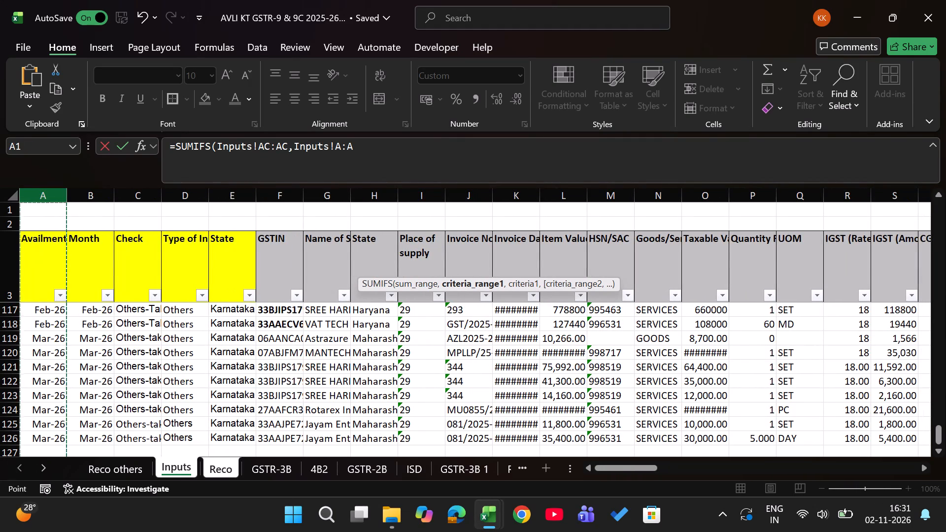
key("F4")
key("comma")
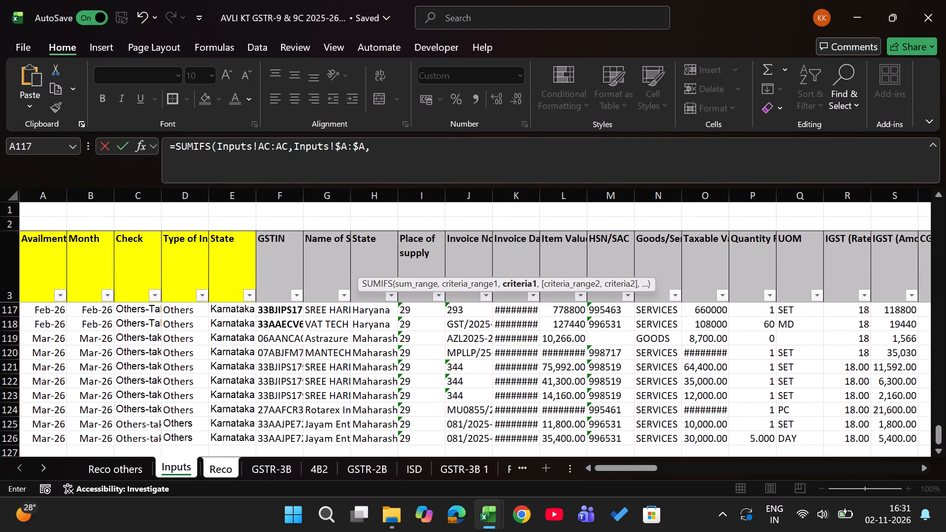
left_click(224, 461)
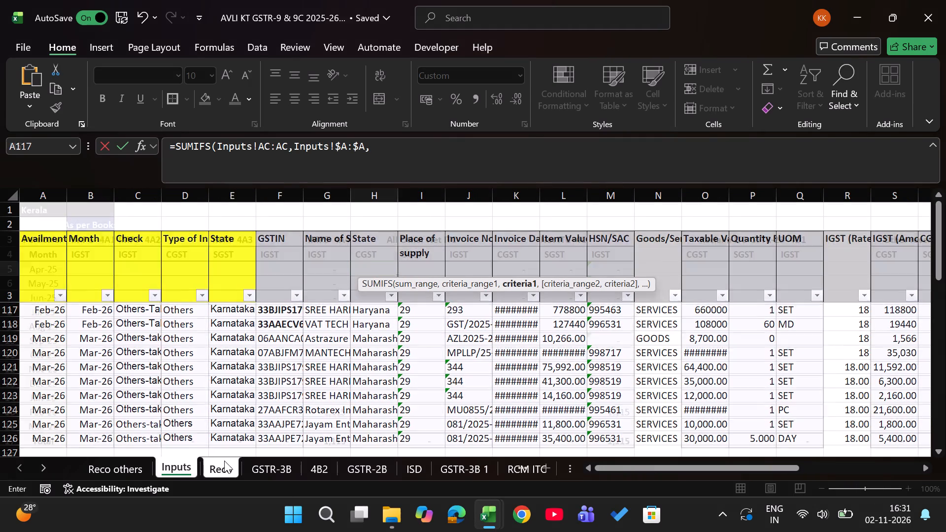
left_click(51, 270)
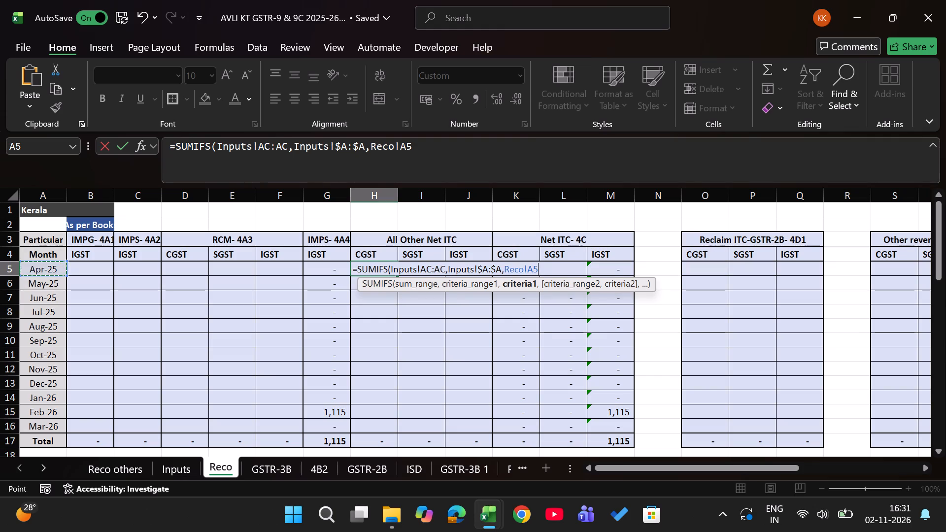
key("F4")
key("F4")
key("F4")
key("Return")
Fill the H5 SUMIFS across to SGST and down through Mar-26, covering H5:I16.
key("Up")
key("shift+Right")
key("shift+Right")
key("shift+Left")
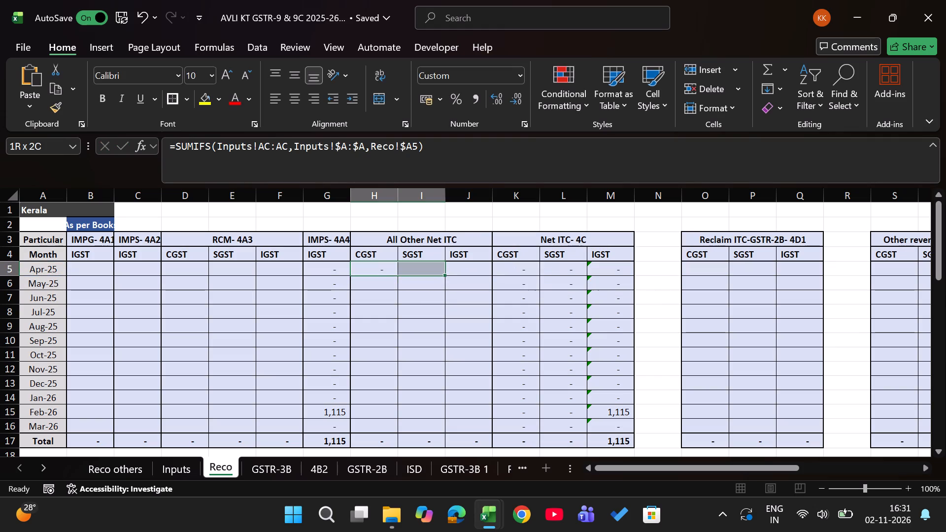
key("shift+Down")
key("shift+Down")
key("shift+Down")
key("shift+Down")
key("shift+Down")
key("shift+Down")
key("shift+Down")
key("shift+Down")
key("shift+Down")
key("shift+Down")
key("shift+Down")
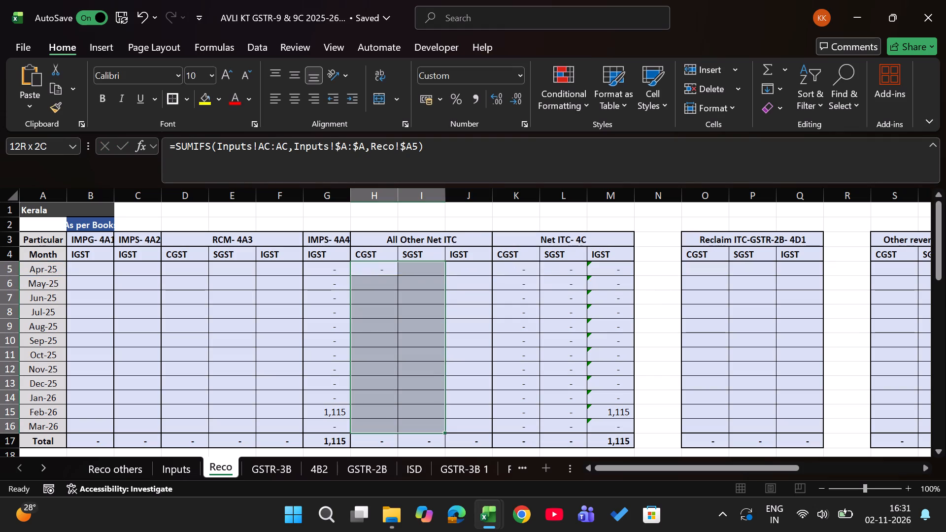
key("ctrl+r")
key("ctrl+d")
key("Right")
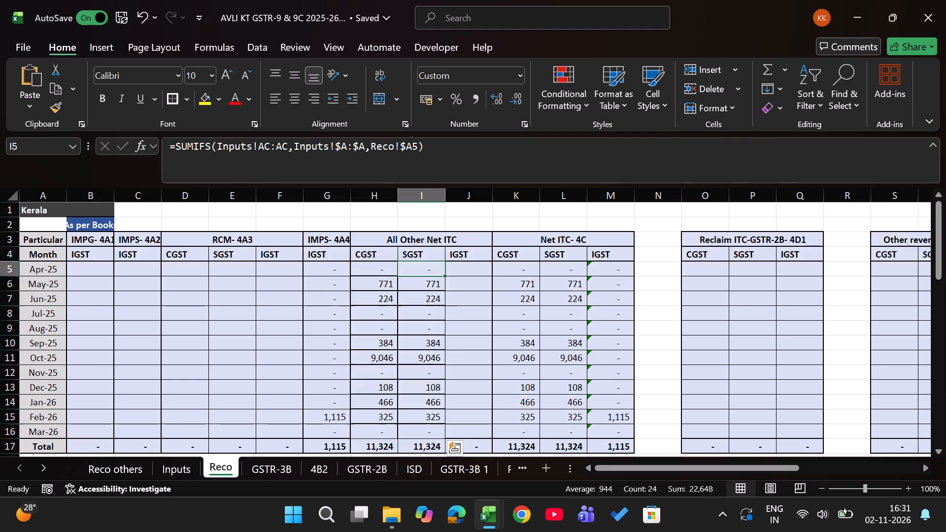
Copy H5's SUMIFS formula text into the Books block's Apr-25 All Other Net ITC IGST cell, J5.
key("Right")
key("Left")
key("Left")
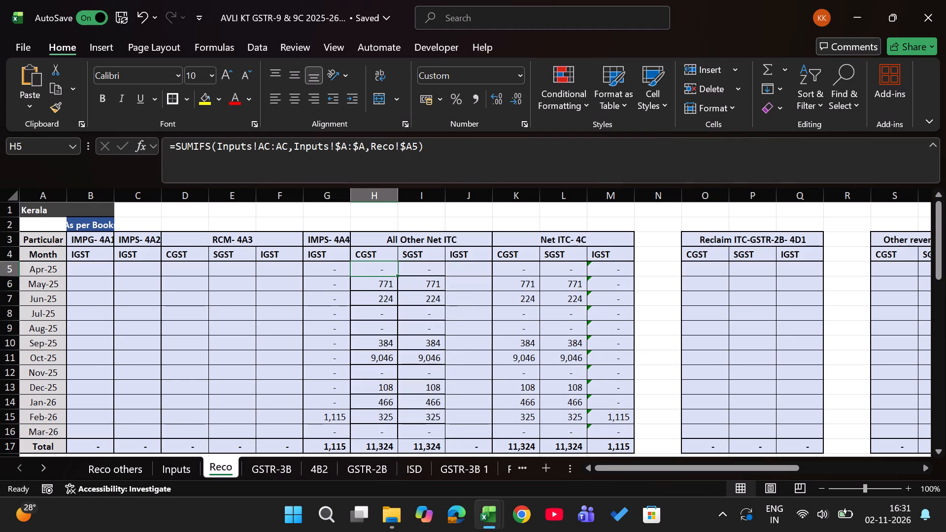
left_click_drag(179, 145, 209, 143)
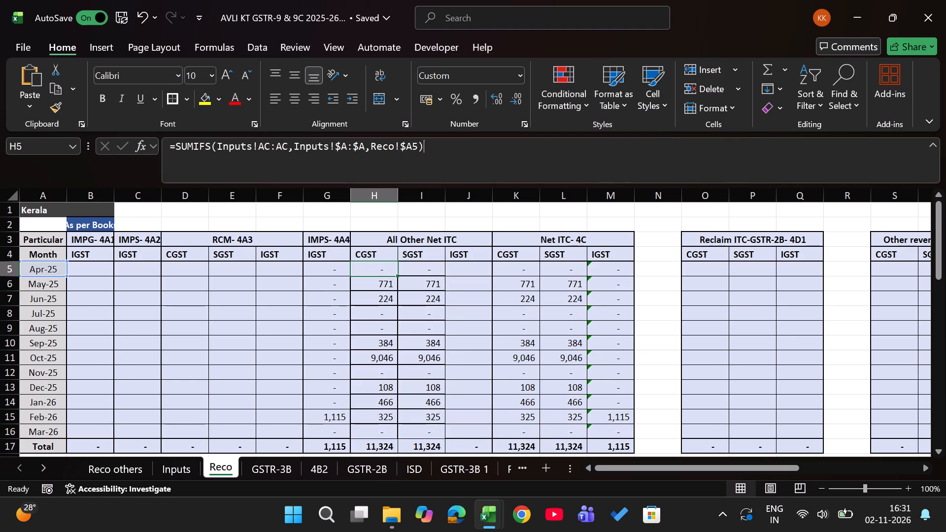
left_click_drag(209, 143, 516, 152)
key("Left")
key("Left")
key("Left")
key("Right")
key("shift+Right")
key("shift+Right")
key("shift+Right")
key("shift+Right")
key("shift+Right")
key("shift+Right")
key("shift+Right")
key("shift+Right")
key("shift+Right")
key("shift+Right")
key("shift+Right")
key("shift+Right")
key("shift+Right")
key("shift+Right")
key("shift+Right")
key("shift+Right")
key("shift+Right")
key("shift+Right")
key("shift+Right")
key("shift+Right")
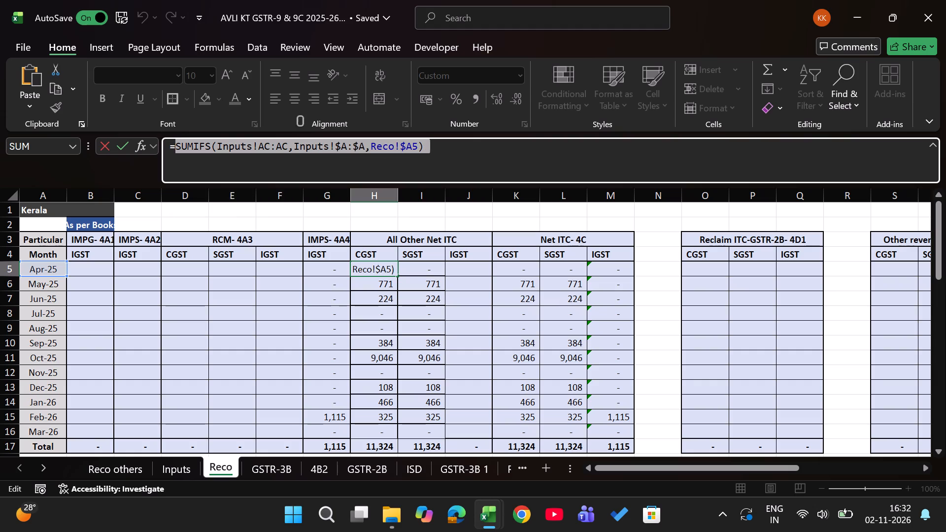
key("ctrl+c")
key("Return")
key("Up")
key("Right")
key("Right")
key("Left")
key("Left")
key("Right")
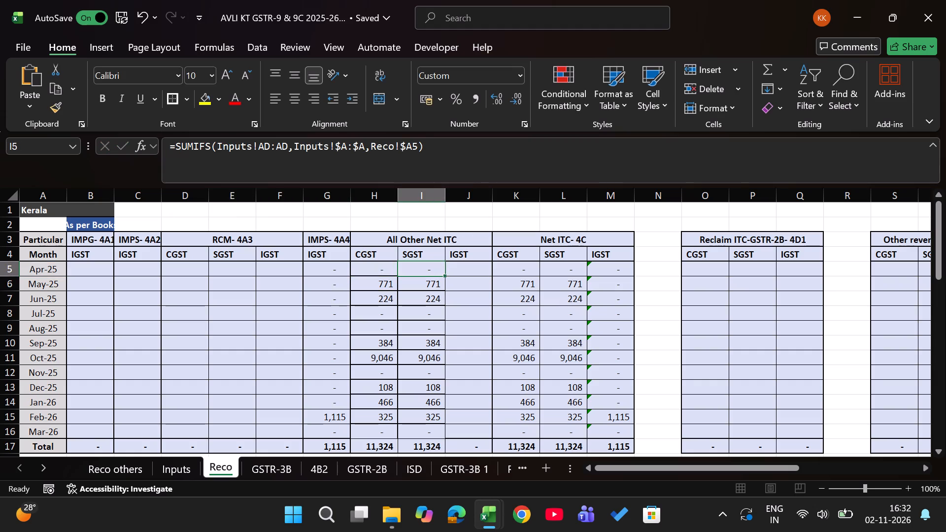
key("Right")
key("equal")
key("ctrl+v")
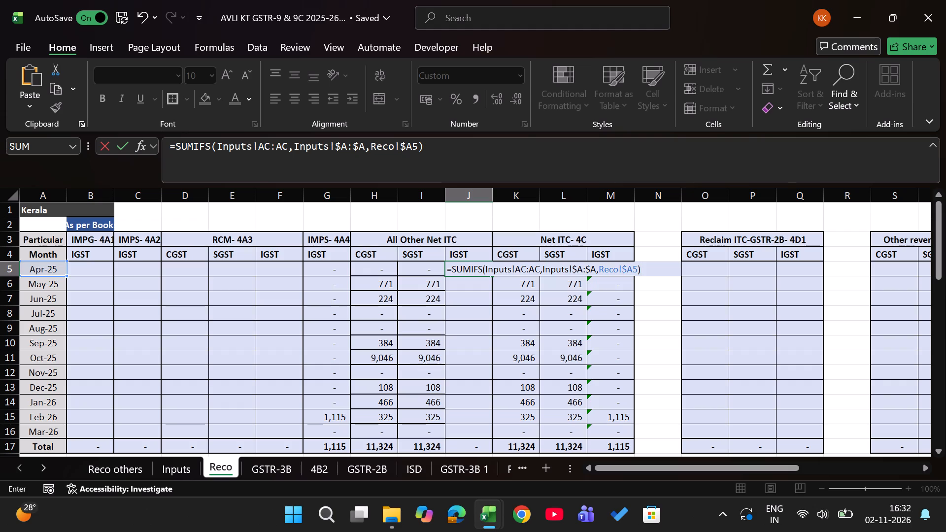
Change the sum range in the J5 IGST formula to Inputs column AB:AB.
left_click(285, 152)
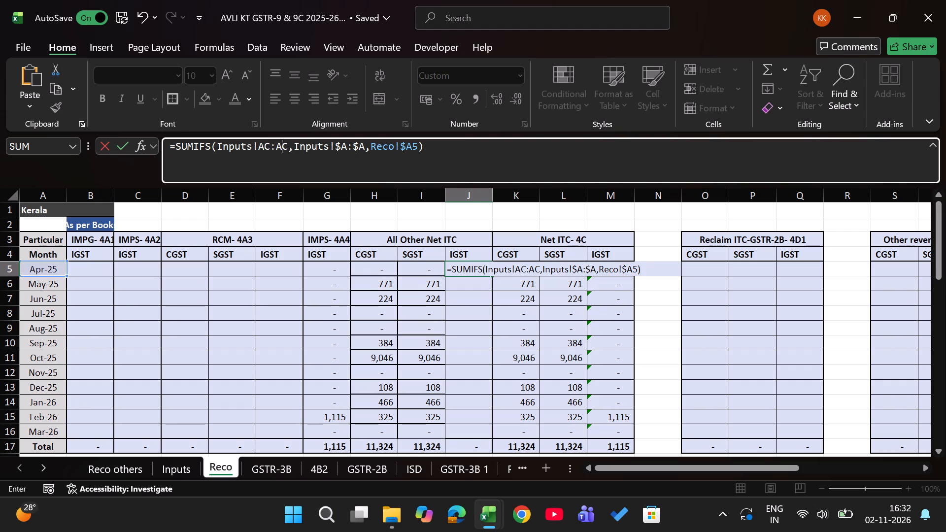
key("Right")
key("BackSpace")
key("b")
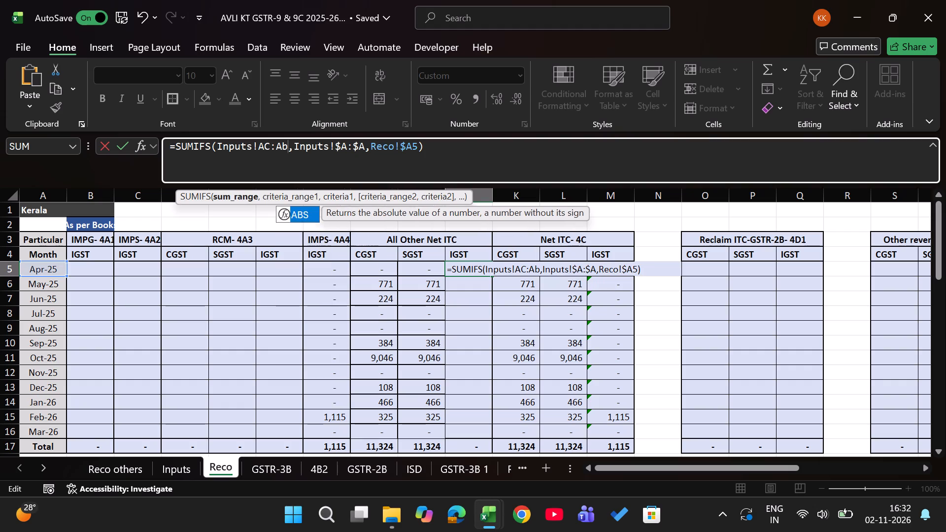
key("Left")
key("Left")
key("Left")
key("Left")
key("Right")
key("BackSpace")
key("b")
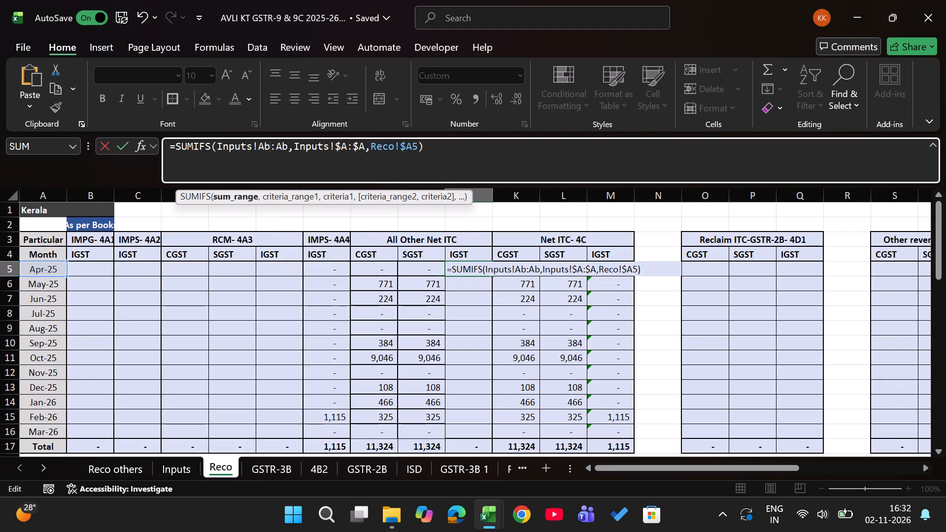
key("Return")
key("Up")
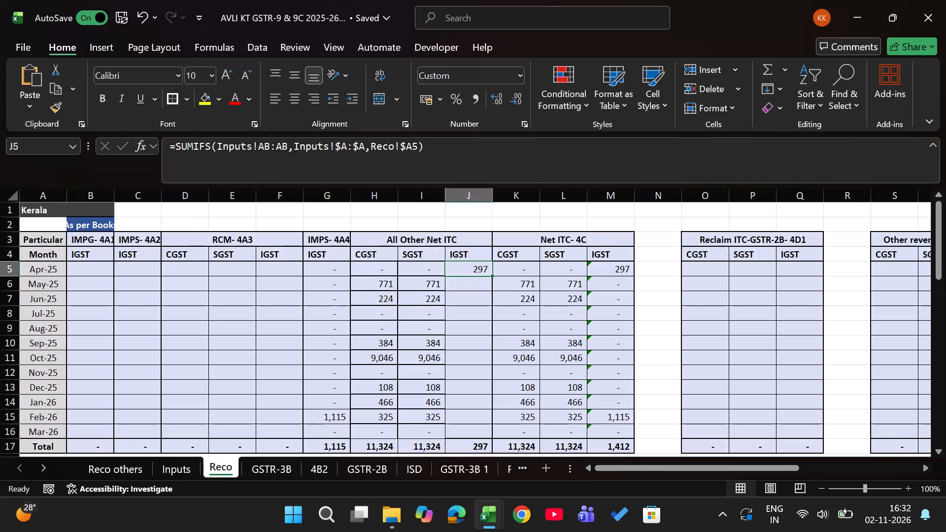
key("Left")
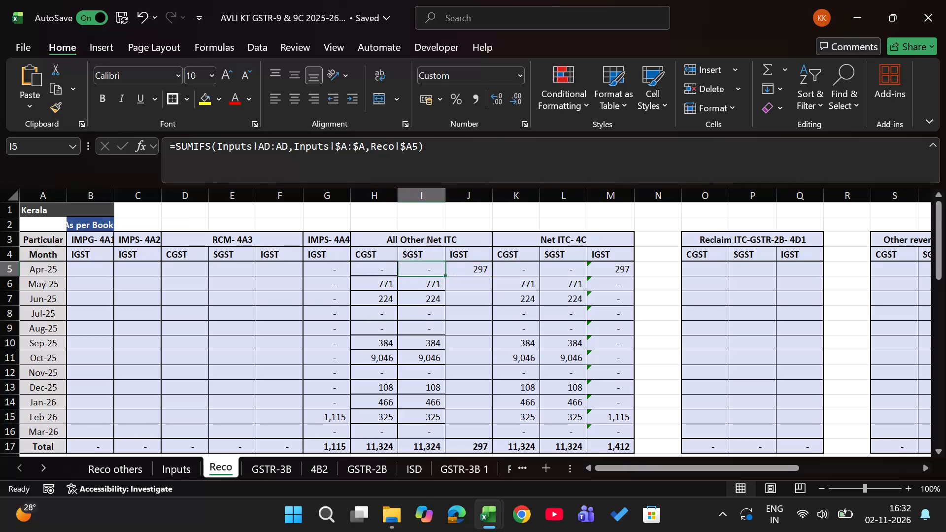
Fill the J5 IGST SUMIFS formula down through Mar-26, covering J5:J16.
key("ctrl+Down")
key("Right")
key("Up")
key("ctrl+shift+Up")
key("ctrl+d")
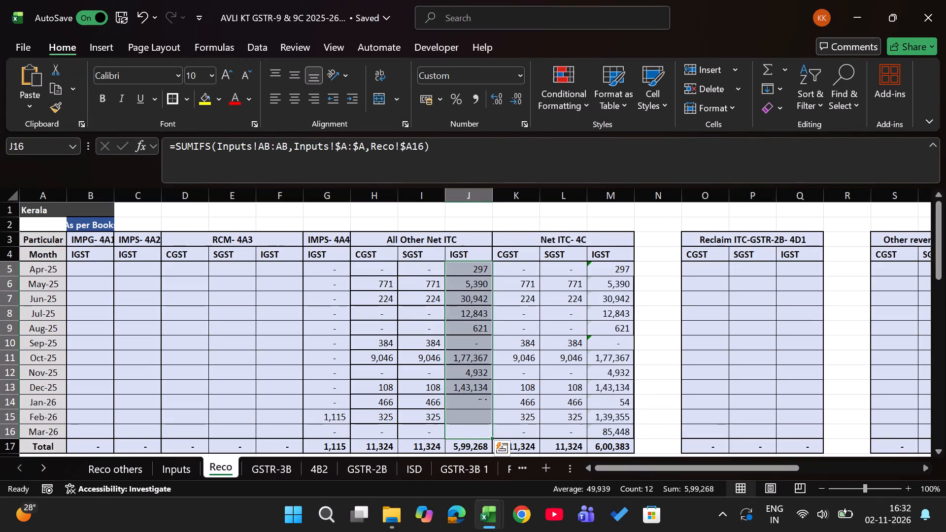
Apply all borders and a thick outside border to the Books block's All Other Net ITC range H5:J16.
key("Left")
key("Left")
key("Left")
key("Right")
key("ctrl+Up")
key("Down")
key("Down")
key("shift+Right")
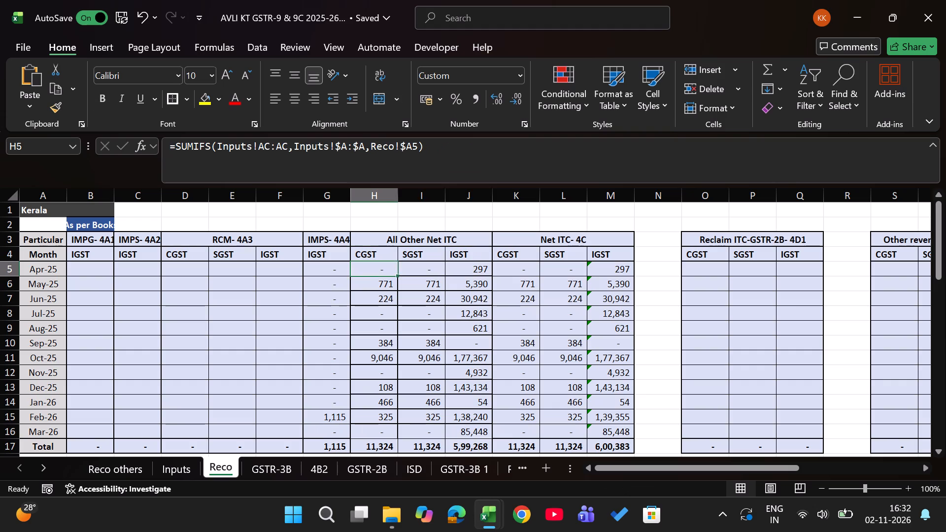
key("shift+Right")
key("ctrl+shift+Down")
key("shift+Up")
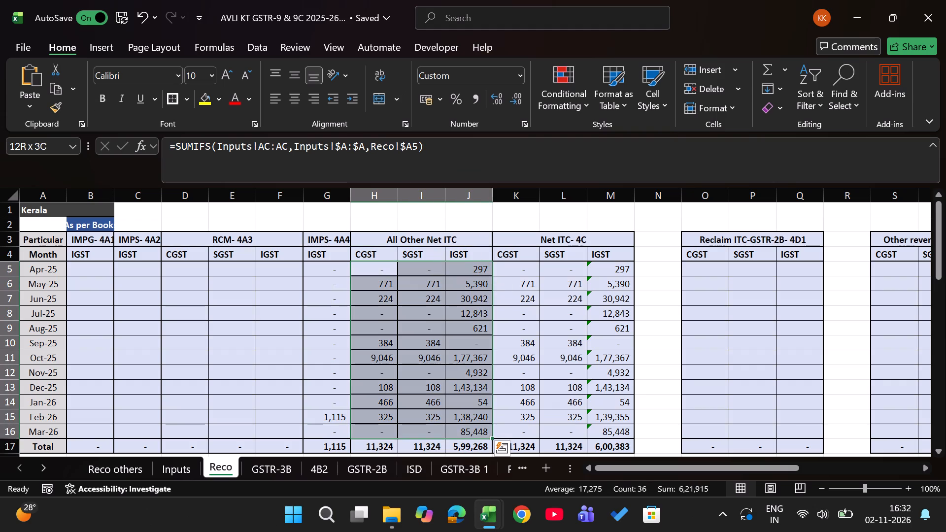
key("Up")
key("shift+Right")
key("shift+Right")
key("ctrl+shift+Down")
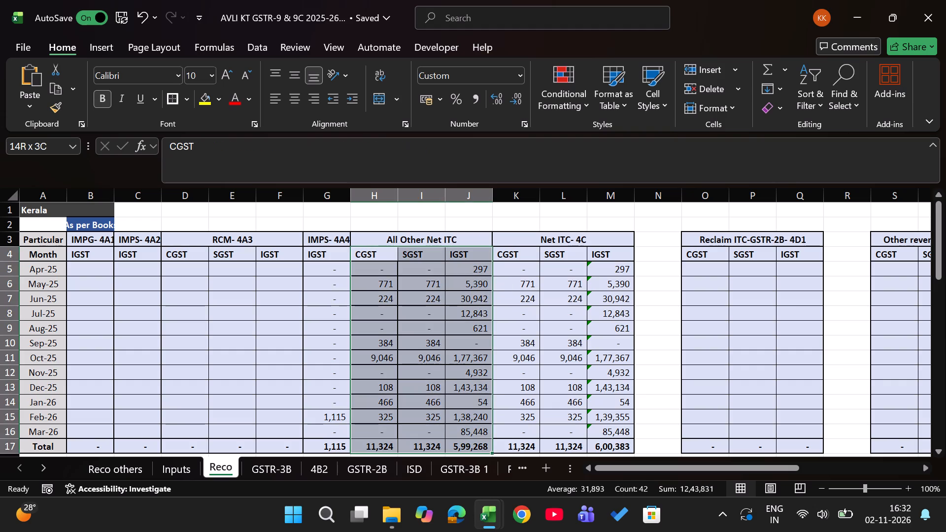
key("Down")
key("shift+Right")
key("shift+Right")
key("ctrl+shift+Down")
key("shift+Up")
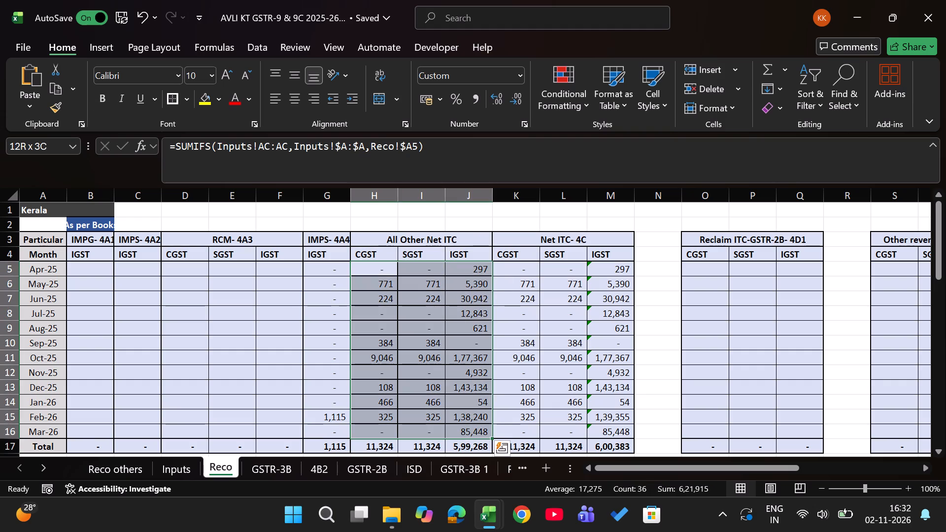
type("hba")
type("hbt")
Review the Difference block on Reco against the rebuilt Books All Other Net ITC figures.
key("Right")
key("Right")
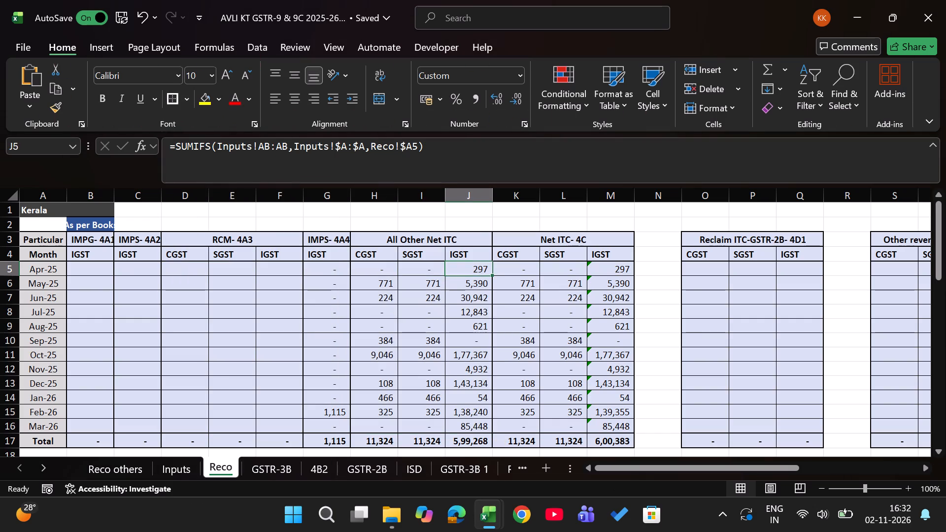
scroll(393, 307, "down", 5)
scroll(393, 307, "up", 1)
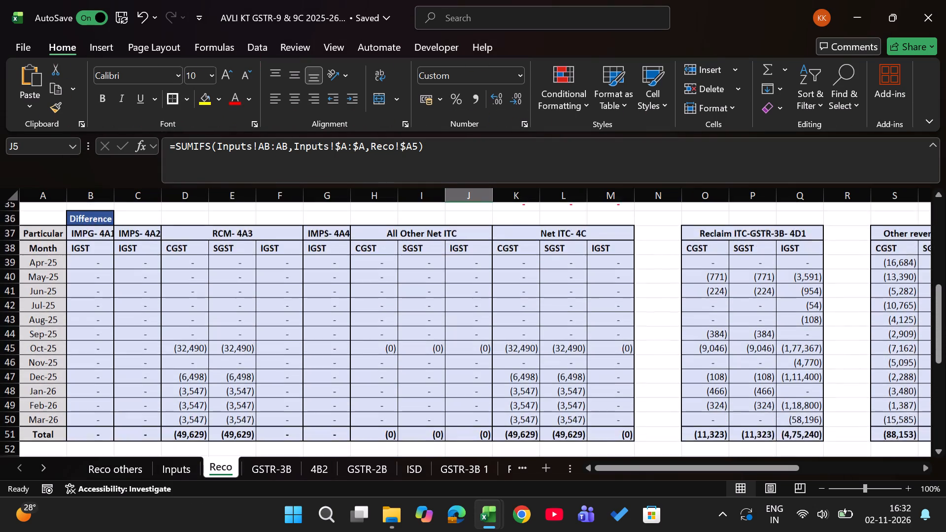
scroll(393, 307, "up", 2)
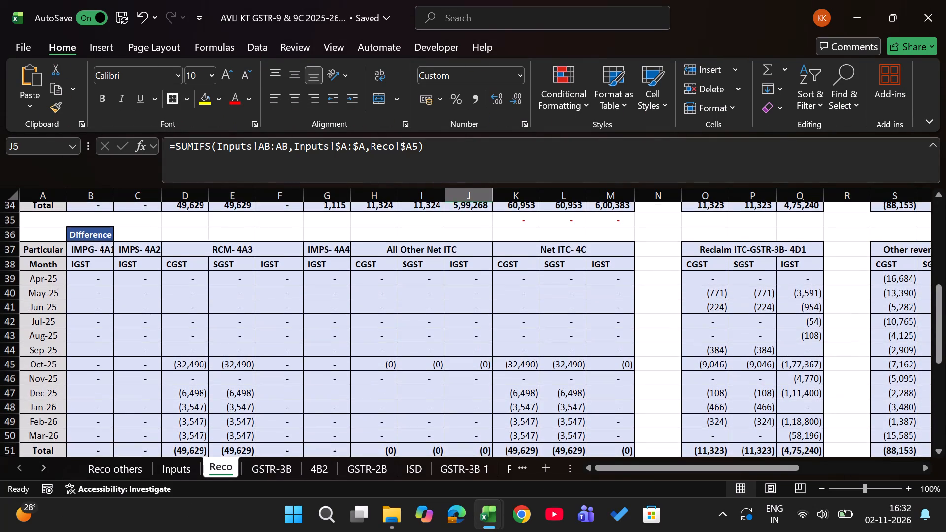
scroll(393, 307, "up", 1)
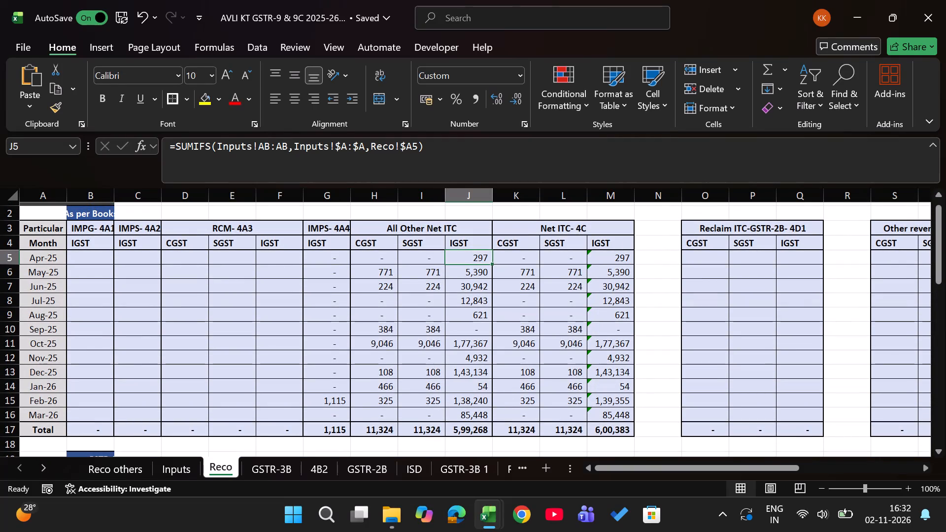
Start a SUMIFS in the Books block's Apr-25 RCM- 4A3 CGST cell, D5, with RCM ITC column AB:AB as the sum range.
left_click(189, 262)
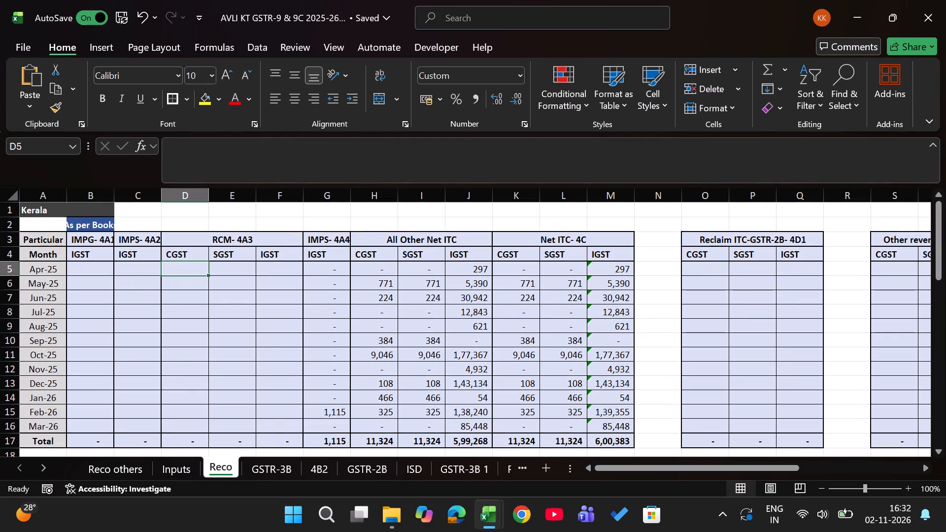
type("=sumifs")
key("Tab")
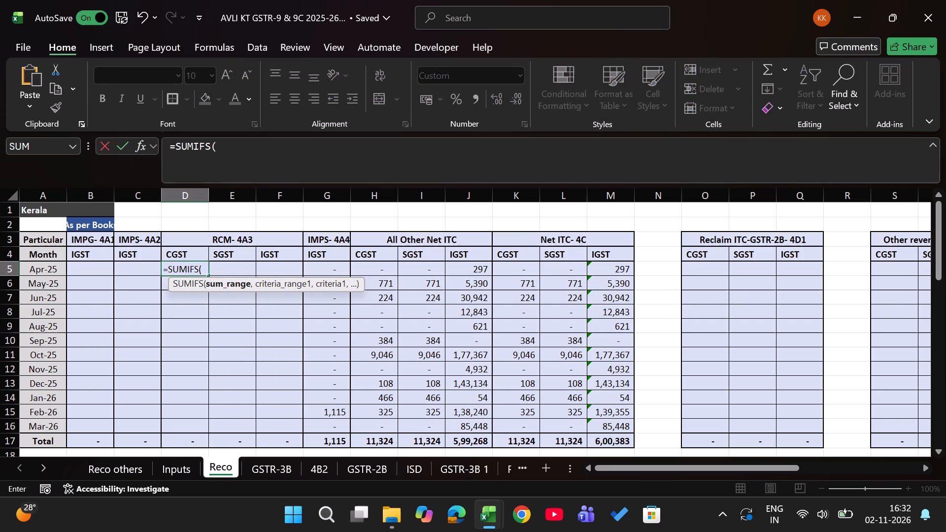
key("ctrl+Page_Down")
key("ctrl+Page_Down")
key("ctrl+Page_Down")
key("ctrl+Page_Down")
key("ctrl+Page_Down")
key("ctrl+Page_Down")
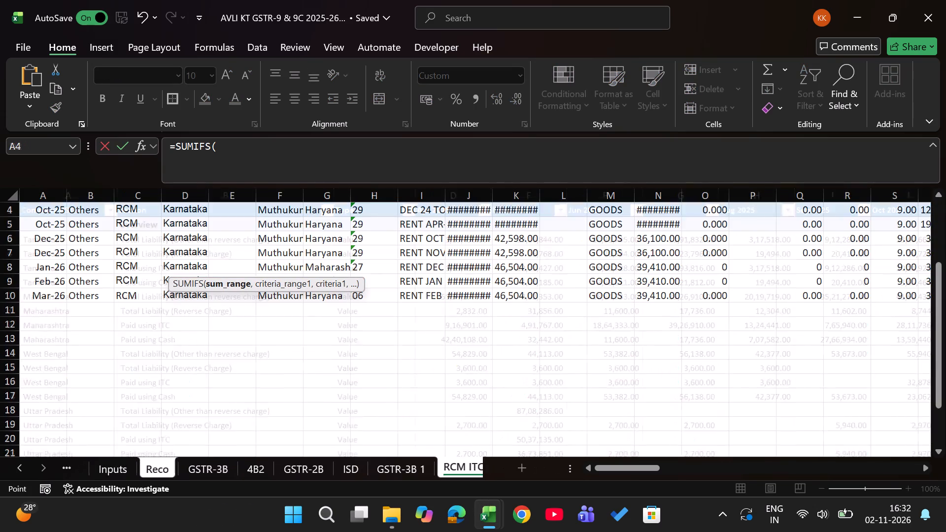
key("ctrl+Page_Down")
key("ctrl+Page_Down")
scroll(303, 329, "up", 6)
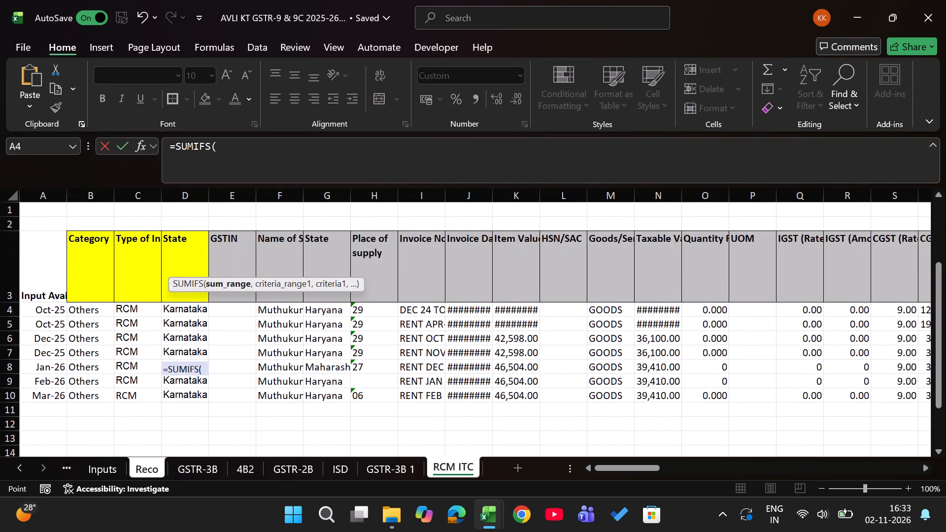
scroll(758, 270, "left", 8)
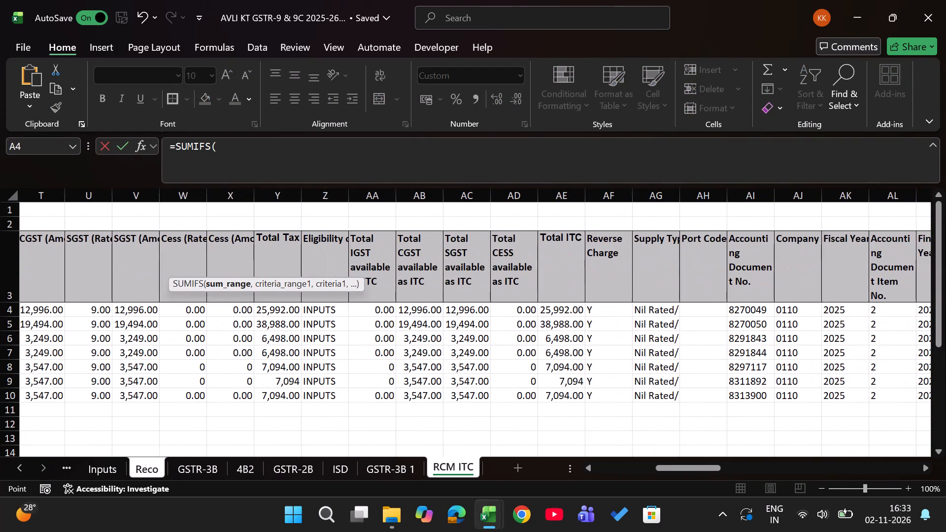
left_click(419, 200)
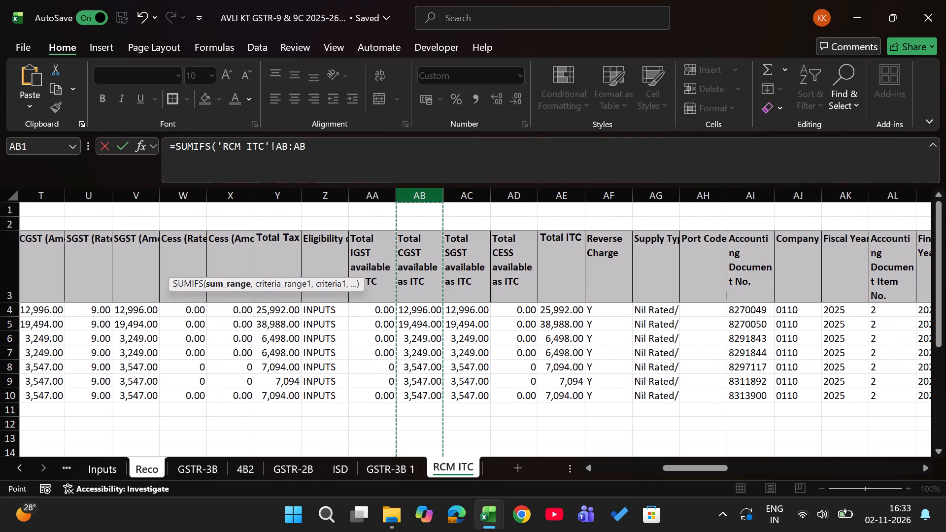
key("comma")
Complete the D5 SUMIFS with RCM ITC column $A:$A as the criteria range and Reco month cell $A5 as the criterion.
scroll(350, 395, "right", 6)
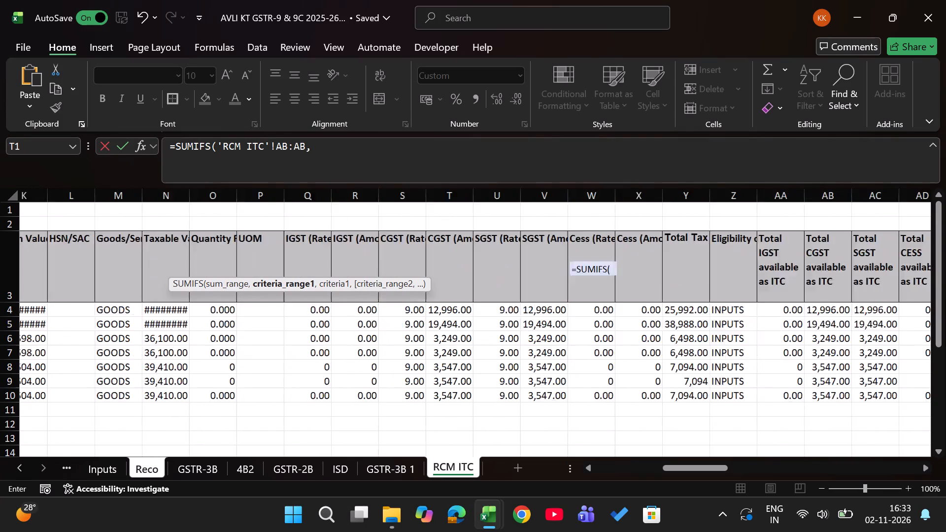
scroll(350, 395, "right", 3)
left_click(50, 195)
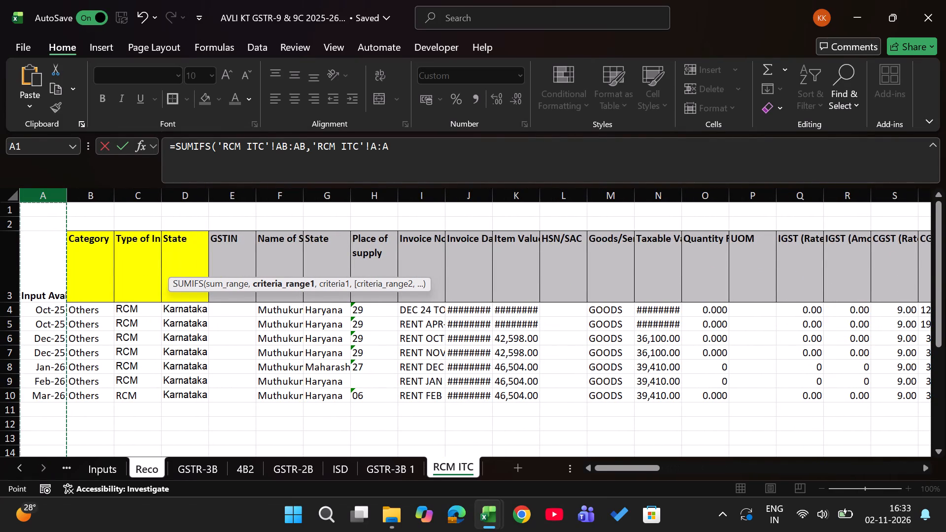
key("F4")
key("comma")
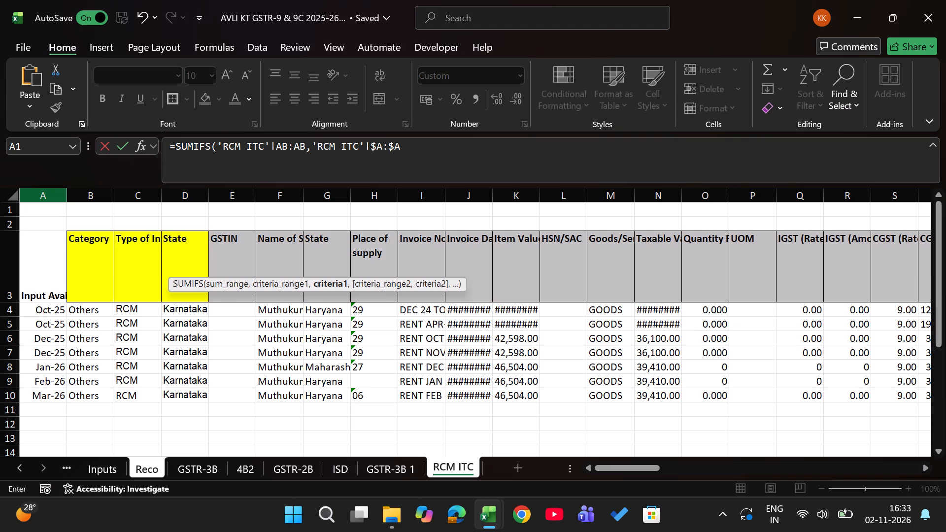
key("ctrl+Page_Up")
key("ctrl+Page_Up")
key("ctrl+Page_Up")
key("ctrl+Page_Up")
key("ctrl+Page_Up")
key("ctrl+Page_Up")
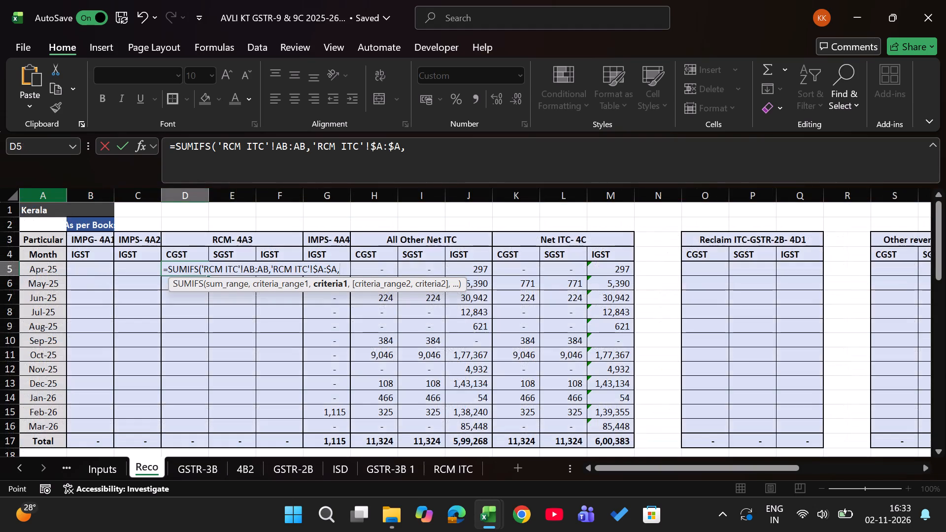
left_click(55, 269)
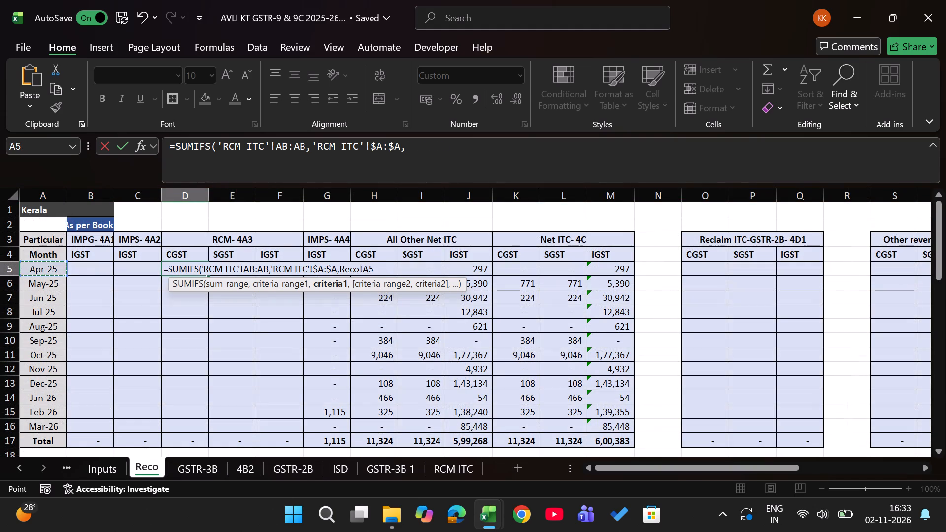
key("F4")
key("F4")
key("F4")
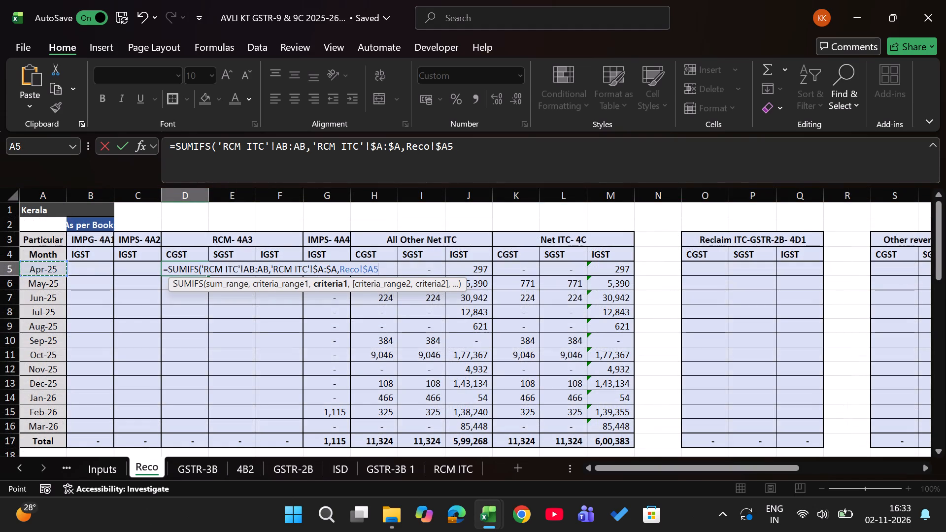
key("Return")
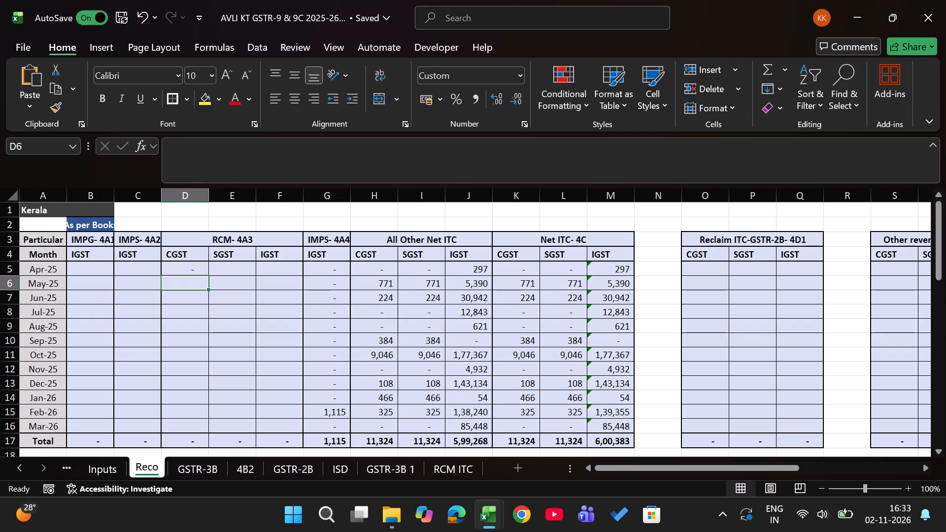
Copy the D5 SUMIFS formula across to the Apr-25 RCM SGST cell, E5.
key("Up")
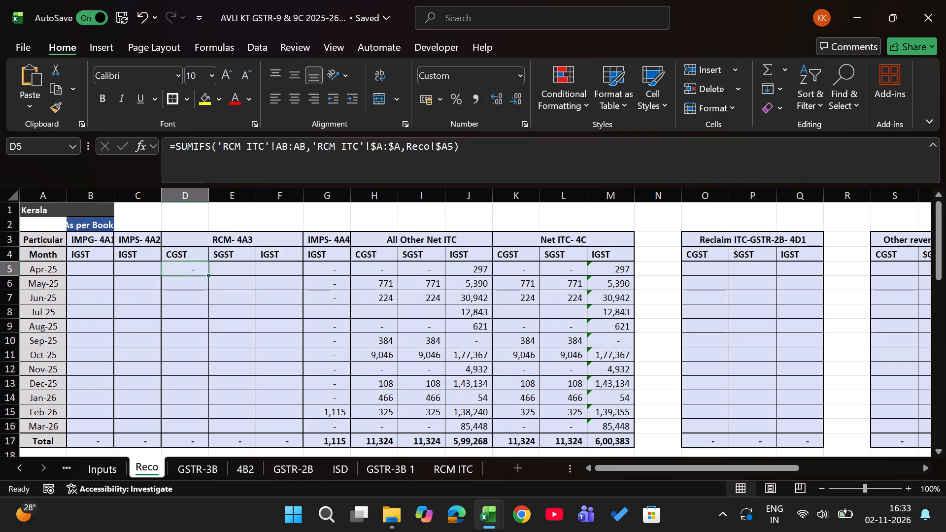
key("Right")
key("Left")
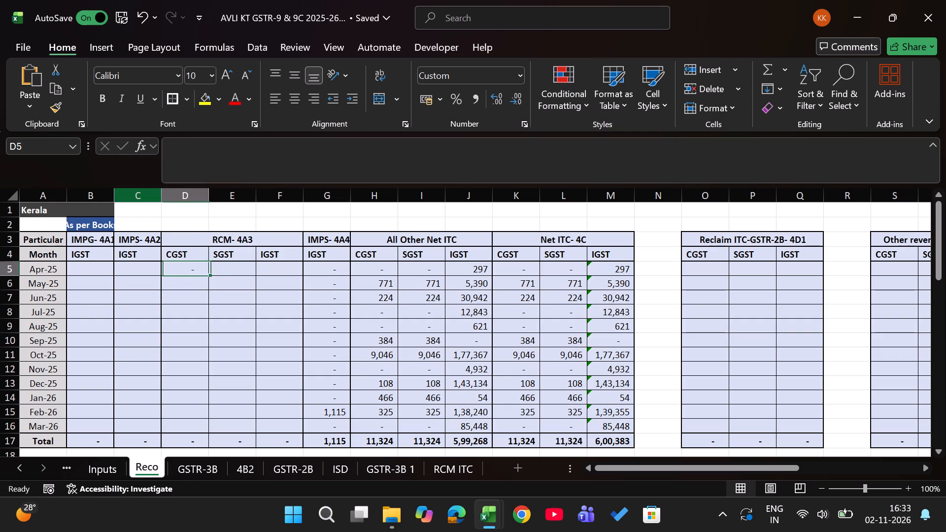
key("ctrl+c")
key("Right")
key("Return")
key("Left")
key("Right")
key("Right")
key("Right")
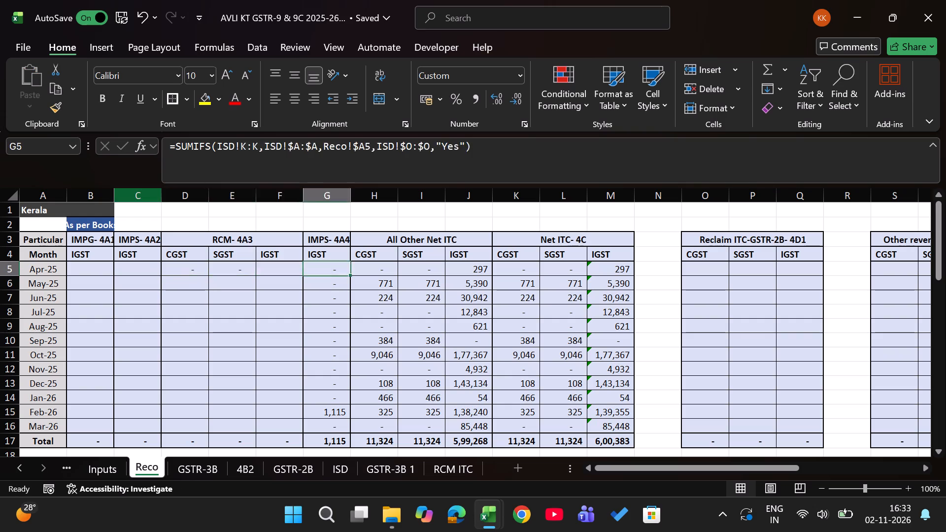
key("Left")
key("Left")
key("Left")
key("Right")
Examine the RCM ITC sheet's available-as-ITC columns to find the one holding total IGST.
key("ctrl+Page_Down")
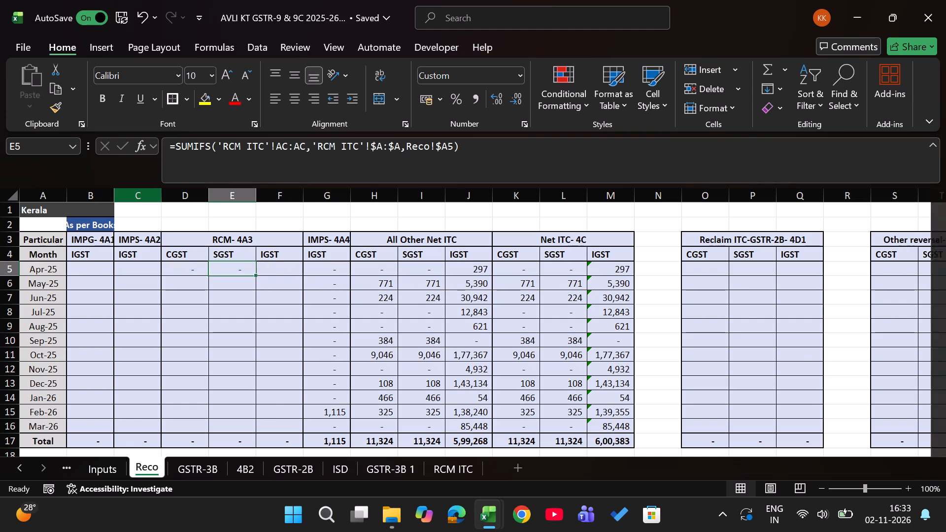
key("ctrl+Page_Down")
key("ctrl+Page_Down")
key("ctrl+Page_Down")
key("ctrl+Page_Down")
key("ctrl+Page_Down")
key("ctrl+Page_Down")
key("Right")
key("Right")
key("Right")
key("Right")
key("Right")
key("Right")
key("Right")
key("Right")
key("Right")
key("Right")
key("Right")
key("Right")
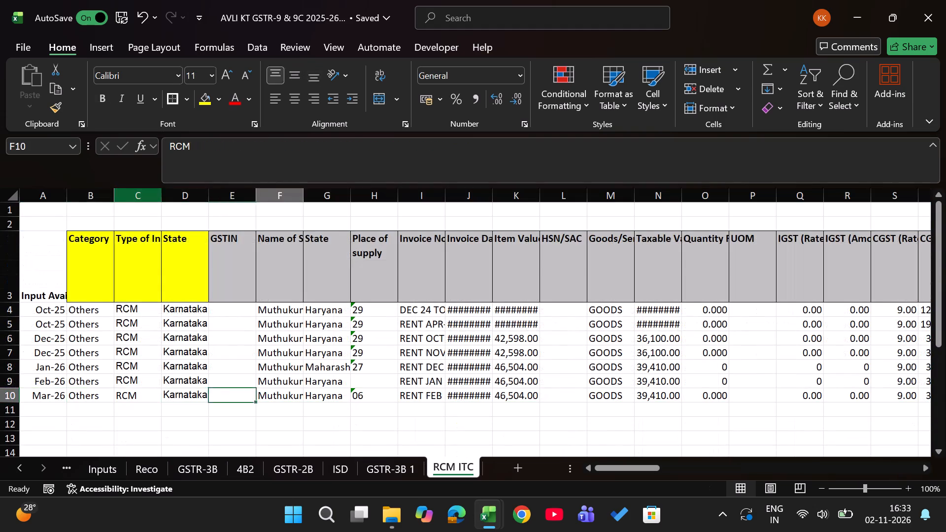
key("Right")
key("Right")
key("Right")
key("Right")
key("Right")
key("Right")
key("Right")
key("Right")
key("Right")
key("Right")
key("Right")
key("Right")
key("Right")
key("Right")
key("Right")
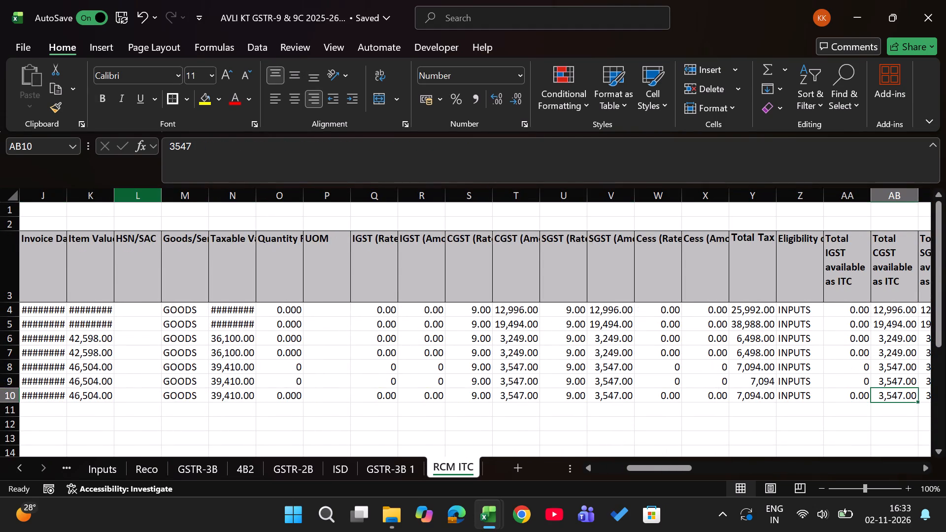
key("Right")
key("Right")
key("Right")
key("Right")
key("Right")
key("Right")
key("Left")
key("Left")
key("Left")
key("Left")
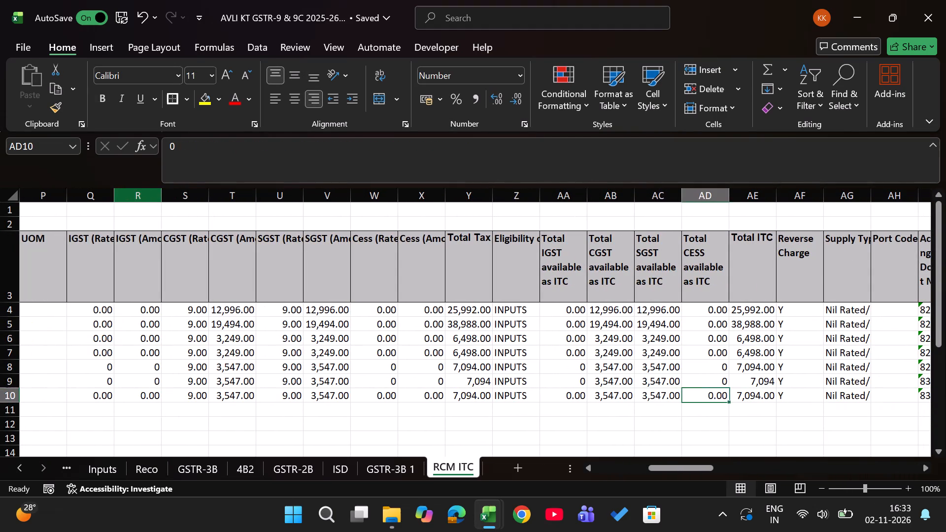
key("Left")
Copy Reco's E5 SUMIFS formula across to the Apr-25 RCM IGST cell, F5.
key("ctrl+Page_Up")
key("ctrl+Page_Up")
key("ctrl+Page_Up")
key("ctrl+Page_Up")
key("ctrl+Page_Up")
key("ctrl+Page_Up")
key("ctrl+Page_Up")
key("ctrl+Page_Up")
key("ctrl+Page_Up")
key("ctrl+Page_Up")
key("ctrl+Page_Up")
key("ctrl+Page_Up")
key("ctrl+Page_Up")
key("ctrl+Page_Up")
key("ctrl+Page_Up")
key("ctrl+Page_Up")
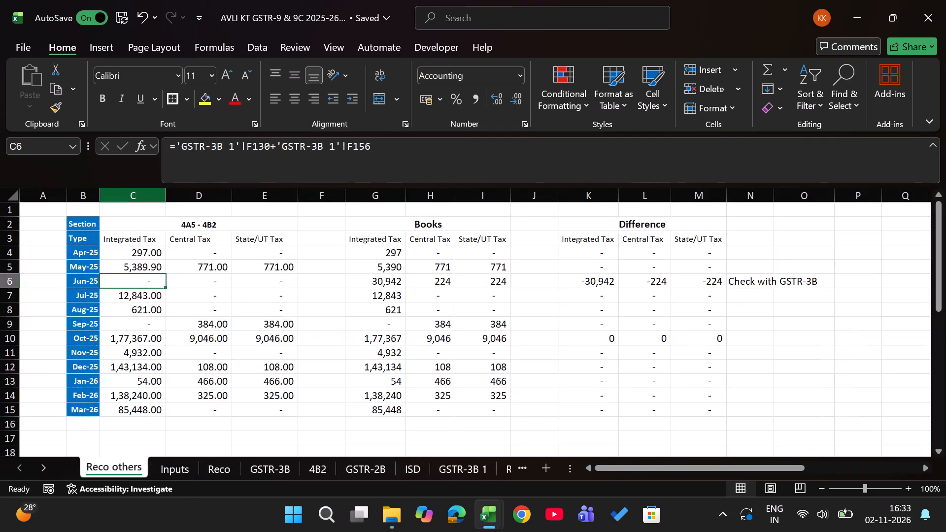
key("ctrl+Page_Down")
key("ctrl+Page_Down")
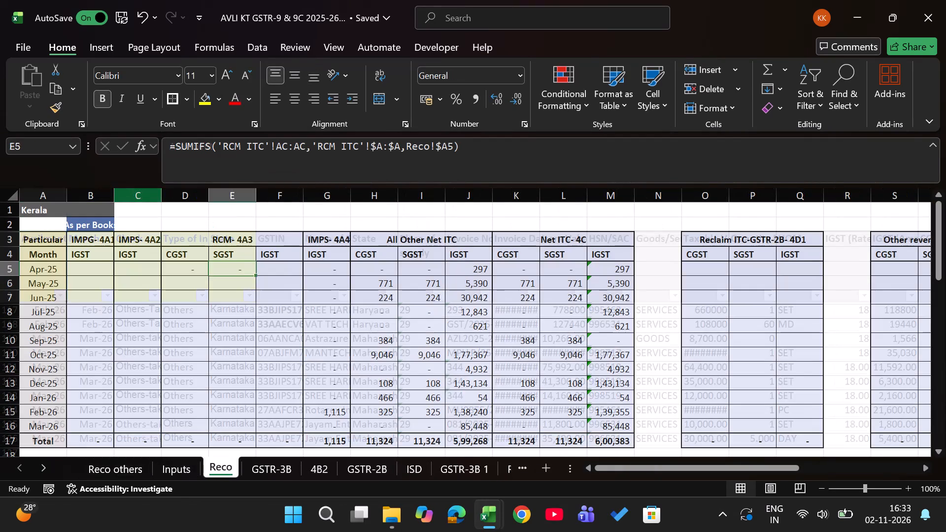
key("ctrl+c")
key("Right")
key("Return")
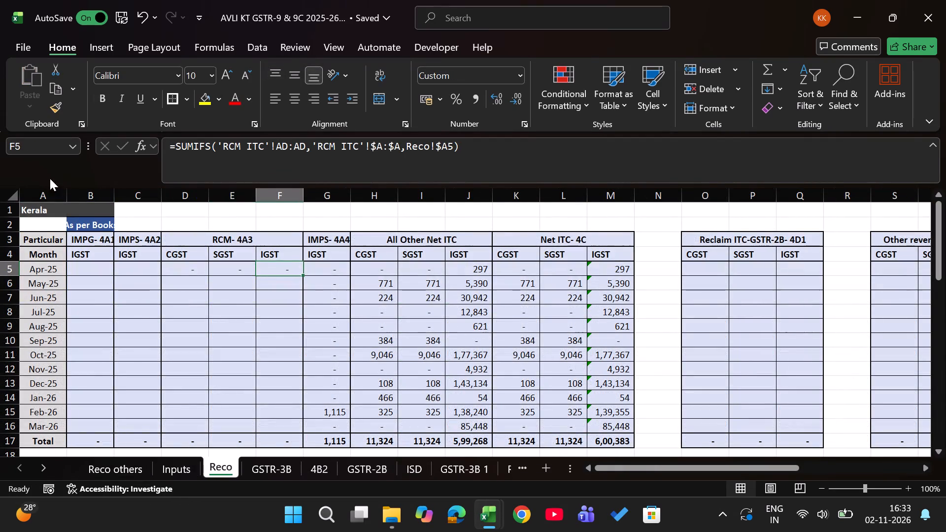
Change the sum range in Reco's Apr-25 RCM IGST formula, F5, to RCM ITC column AA:AA.
left_click(288, 158)
key("backslash")
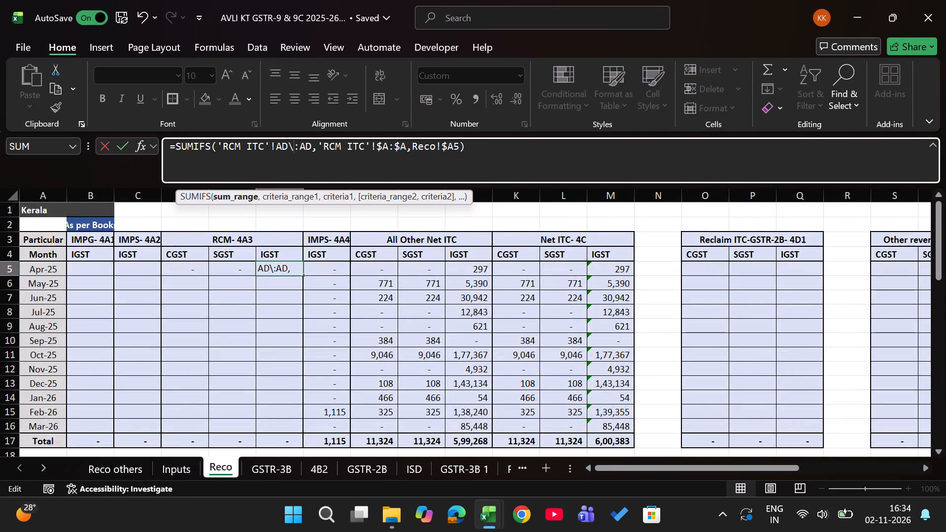
key("BackSpace")
key("BackSpace")
key("a")
key("Right")
key("Right")
key("Right")
key("BackSpace")
key("a")
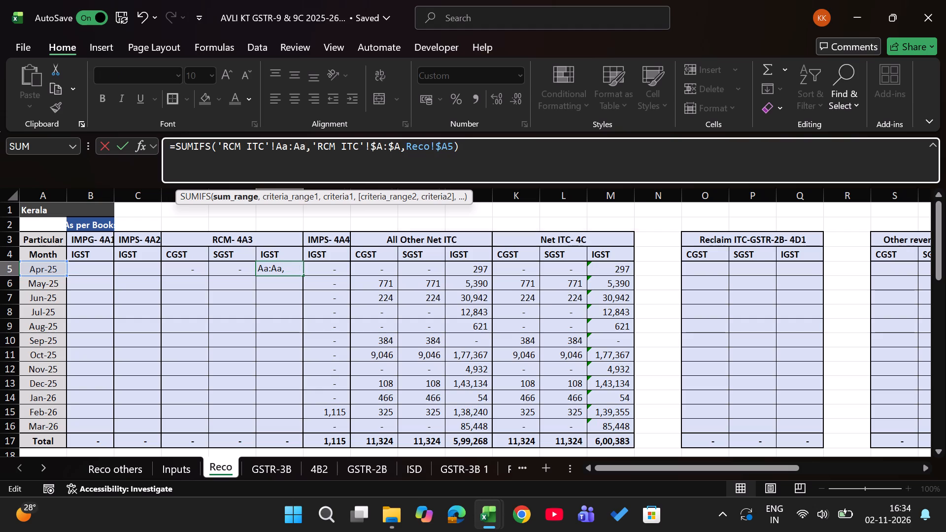
key("Return")
Fill the Apr-25 RCM CGST, SGST and IGST formulas in D5:F5 down through Mar-26, row 16.
key("Up")
key("Left")
key("Left")
key("shift+Right")
key("shift+Right")
key("shift+Down")
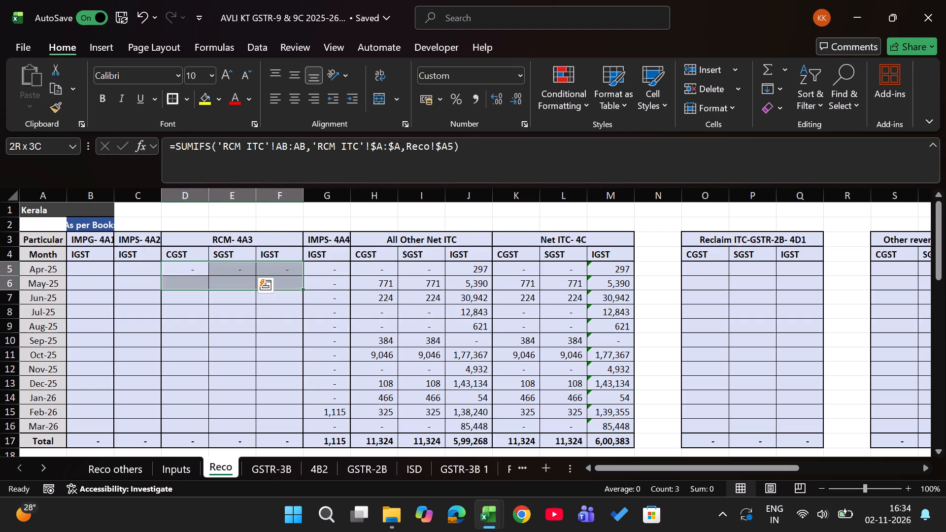
key("shift+Down")
key("shift+Down")
key("shift+Down")
key("shift+Down")
key("shift+Down")
key("shift+Down")
key("shift+Down")
key("shift+Down")
key("shift+Down")
key("shift+Down")
key("ctrl+d")
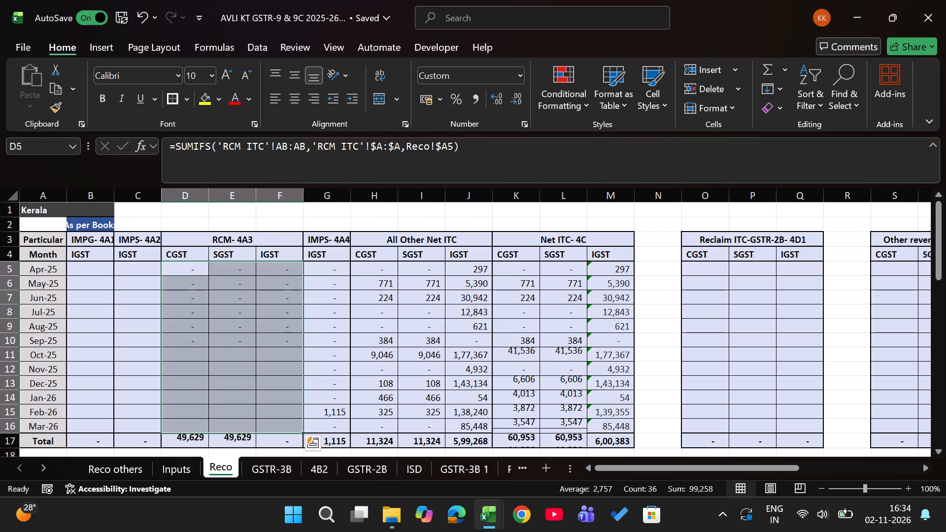
key("Down")
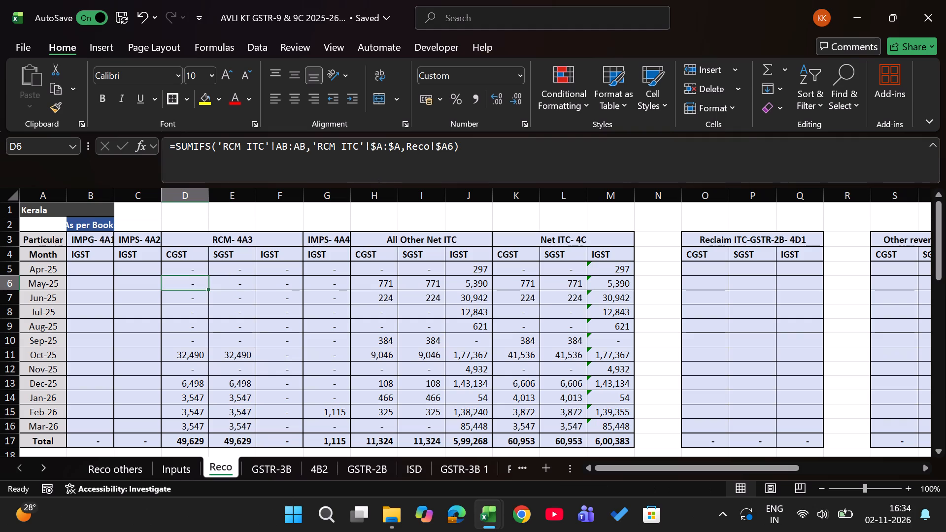
Check Reco's Difference block and the Books blocks for Reclaim ITC 4D1 and Other reversal 4B2.
scroll(359, 303, "down", 6)
scroll(359, 303, "up", 2)
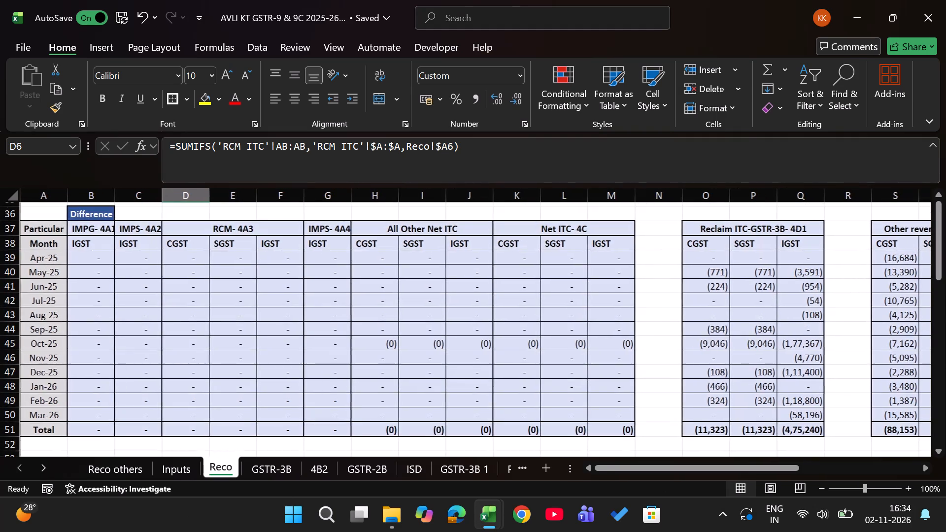
scroll(359, 303, "left", 2)
scroll(359, 303, "up", 2)
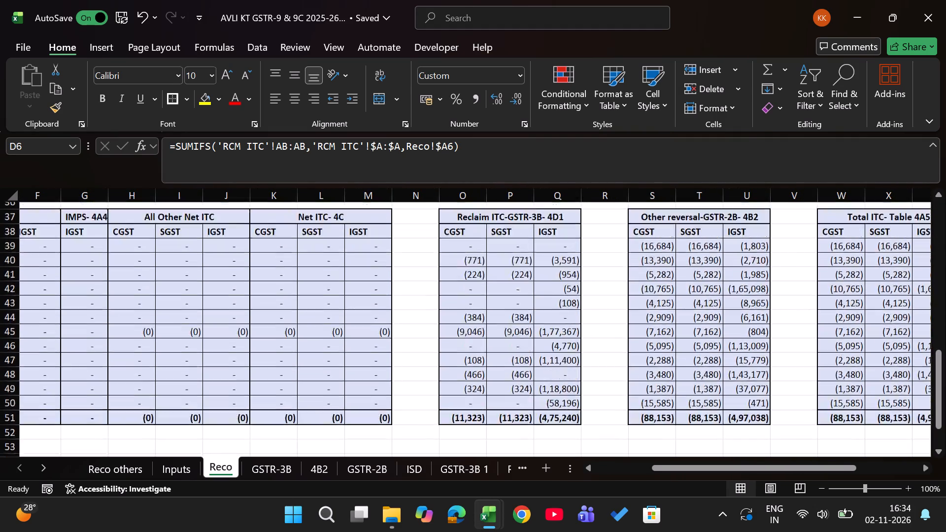
scroll(359, 303, "up", 3)
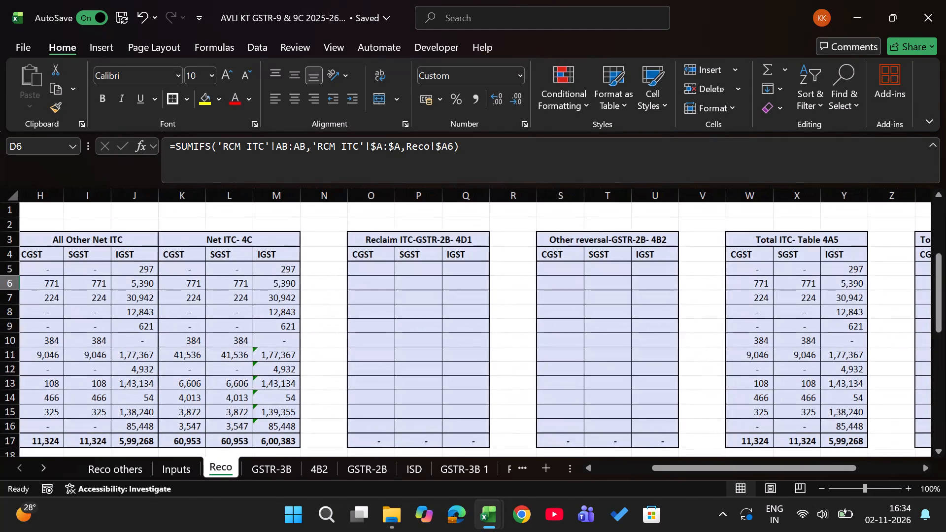
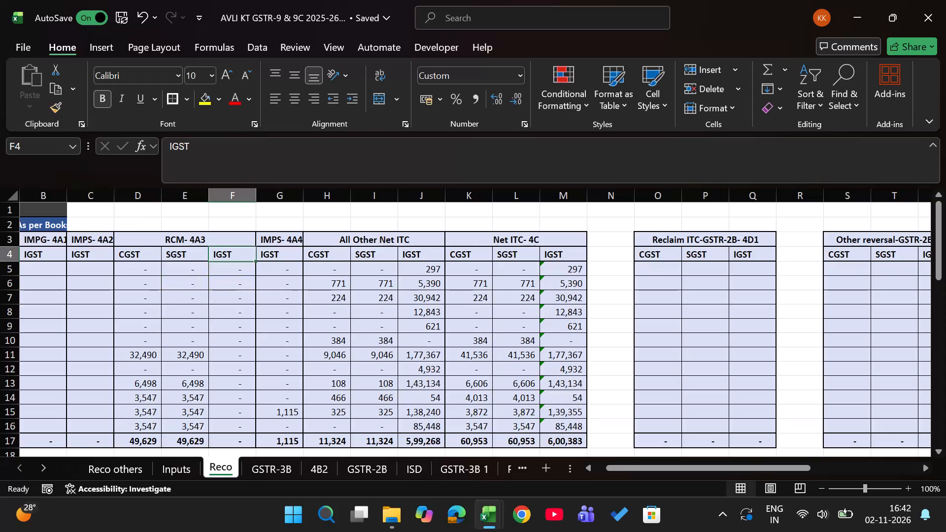
Review the Books block on Reco across IMPS- 4A4, All Other Net ITC and Net ITC- 4C.
key("Right")
key("Right")
key("Right")
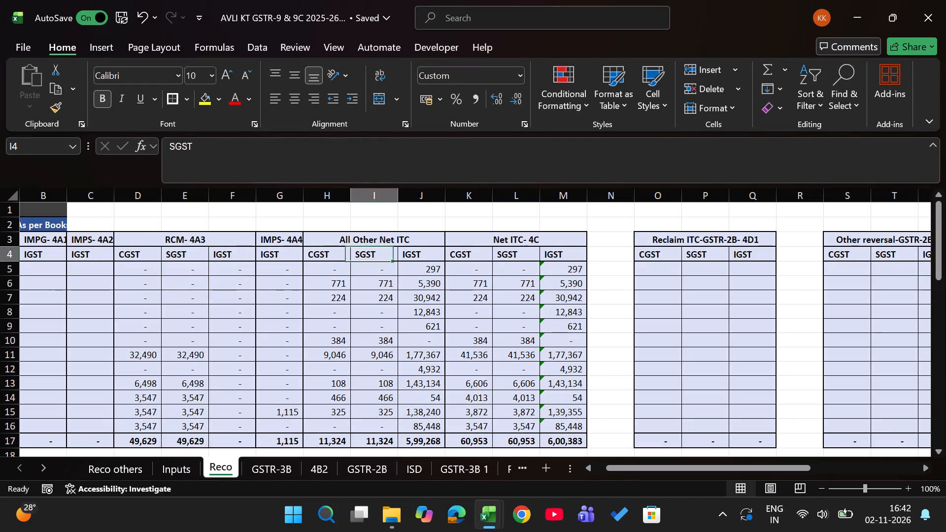
key("Right")
key("Right")
key("Right")
key("Right")
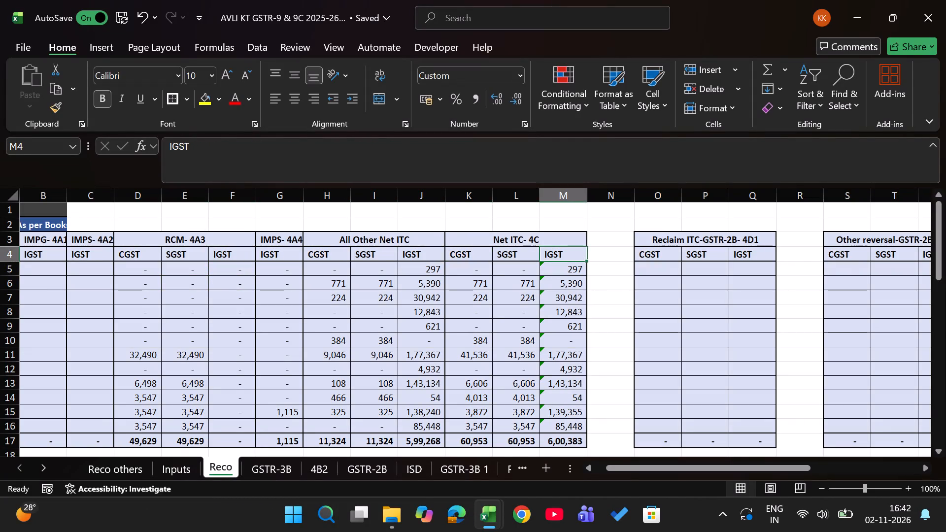
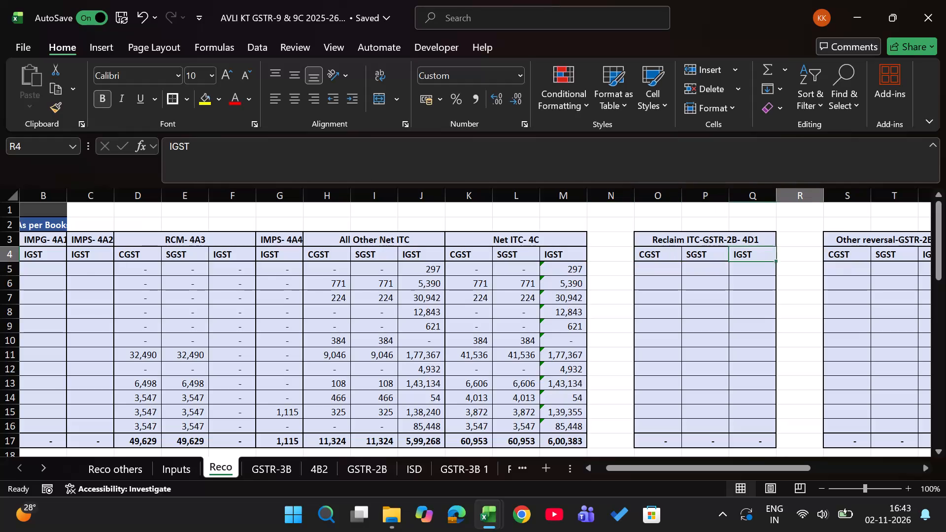
Review the Other reversal-GSTR-2B- 4B2 columns on Reco, comparing the empty Books block with the GSTR-3B and difference blocks below it.
key("Right")
key("Right")
key("Right")
key("Right")
key("Down")
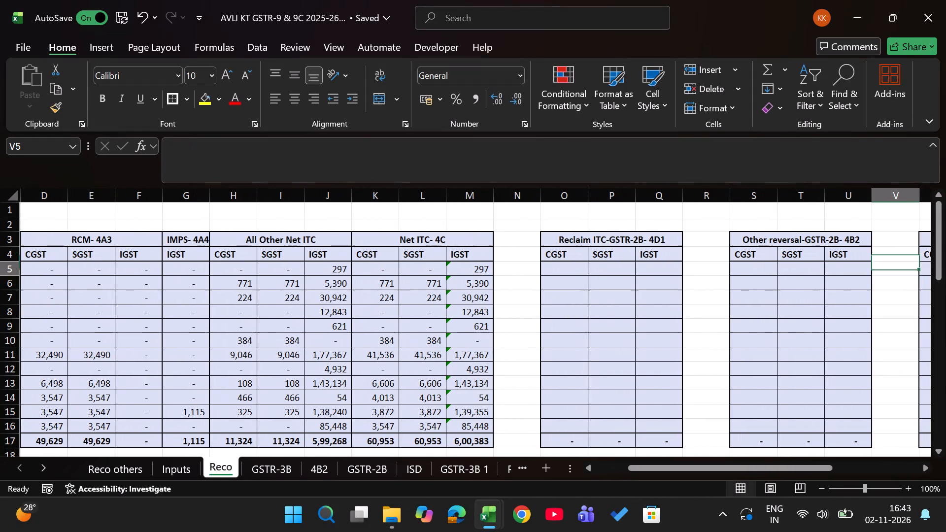
key("Down")
key("Down")
key("Down")
key("Down")
key("ctrl+Down")
key("Left")
key("ctrl+Up")
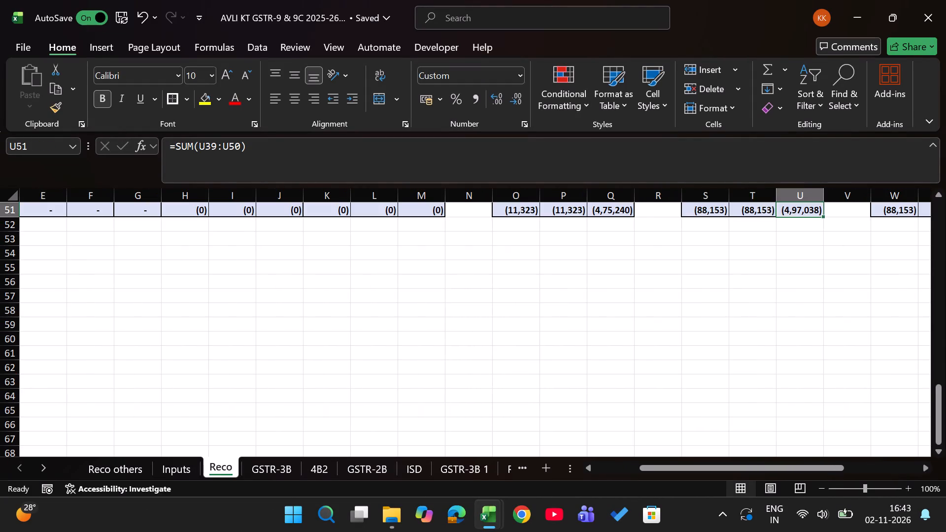
key("Left")
key("Left")
key("Up")
key("Up")
key("Up")
key("Up")
key("Up")
key("Up")
key("Up")
key("Up")
key("Up")
key("Up")
key("Up")
key("Up")
key("Up")
key("Up")
key("Up")
key("Up")
key("Up")
key("Up")
key("Up")
key("Up")
key("Up")
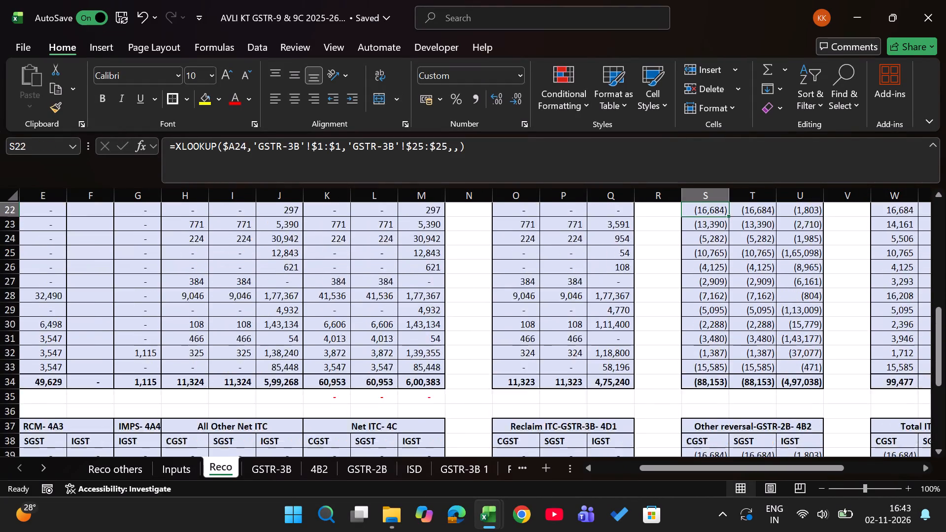
key("Down")
key("Down")
key("Down")
key("Down")
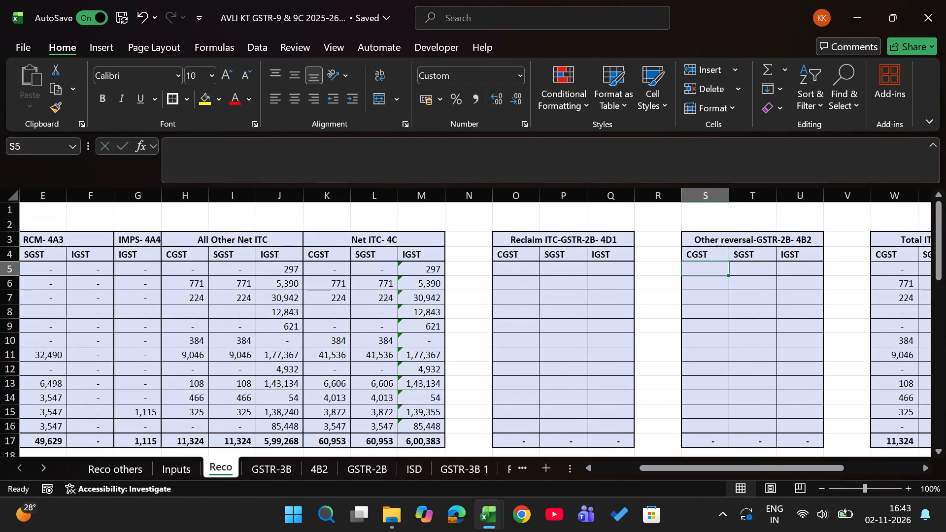
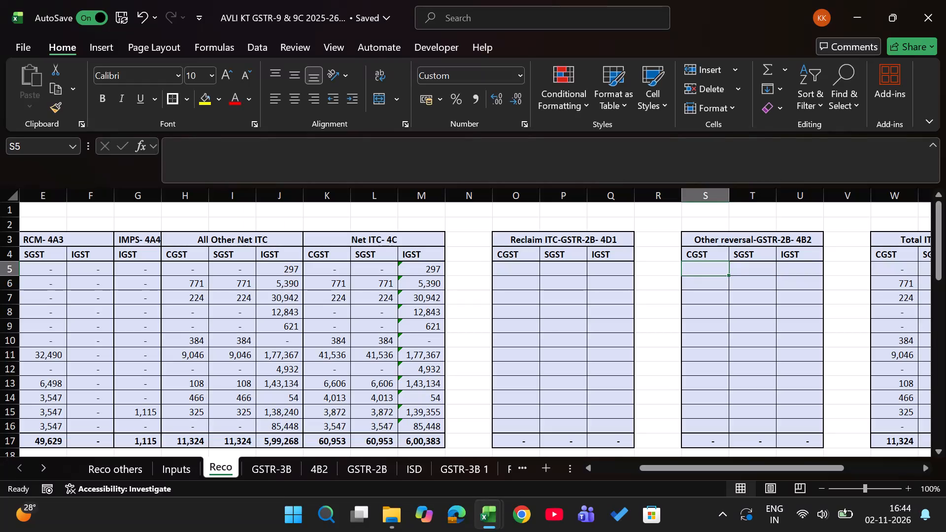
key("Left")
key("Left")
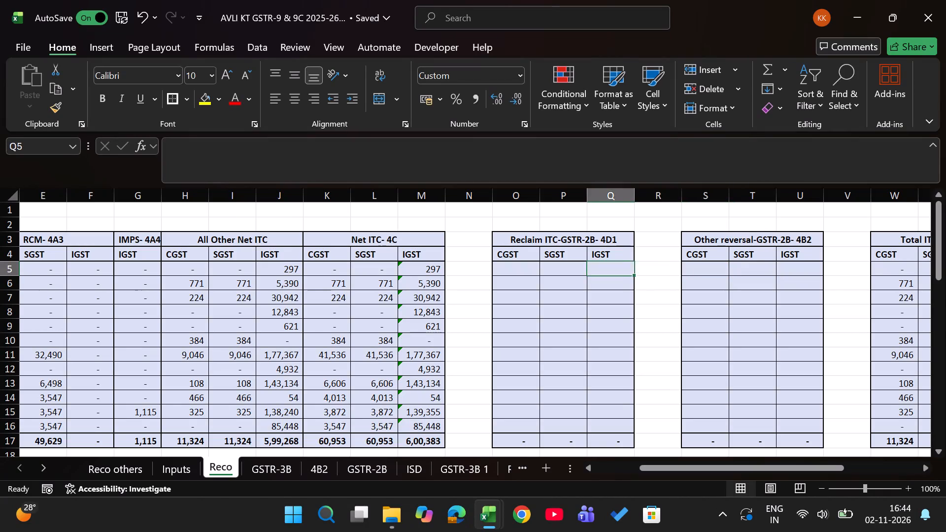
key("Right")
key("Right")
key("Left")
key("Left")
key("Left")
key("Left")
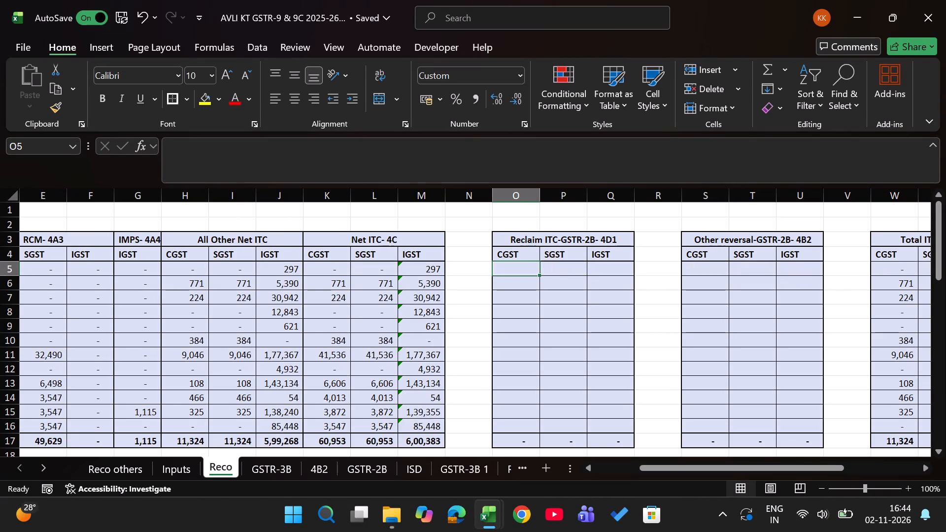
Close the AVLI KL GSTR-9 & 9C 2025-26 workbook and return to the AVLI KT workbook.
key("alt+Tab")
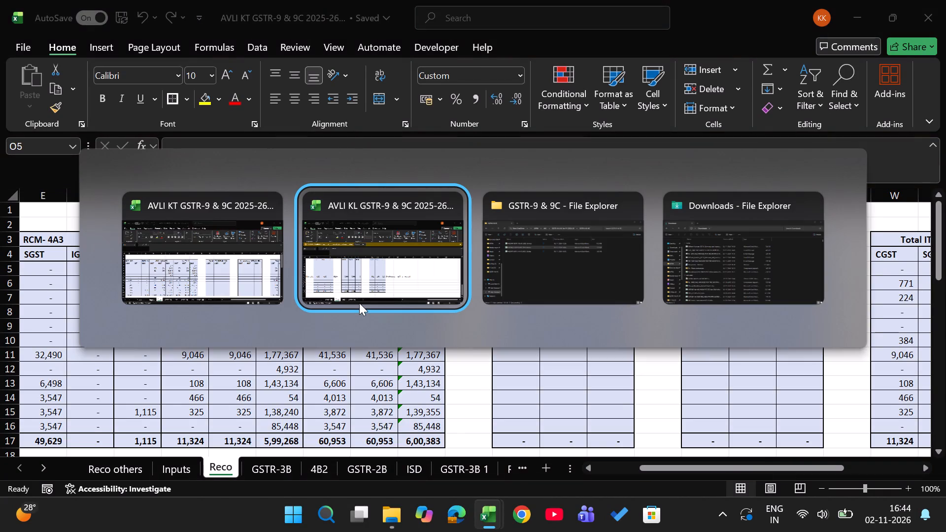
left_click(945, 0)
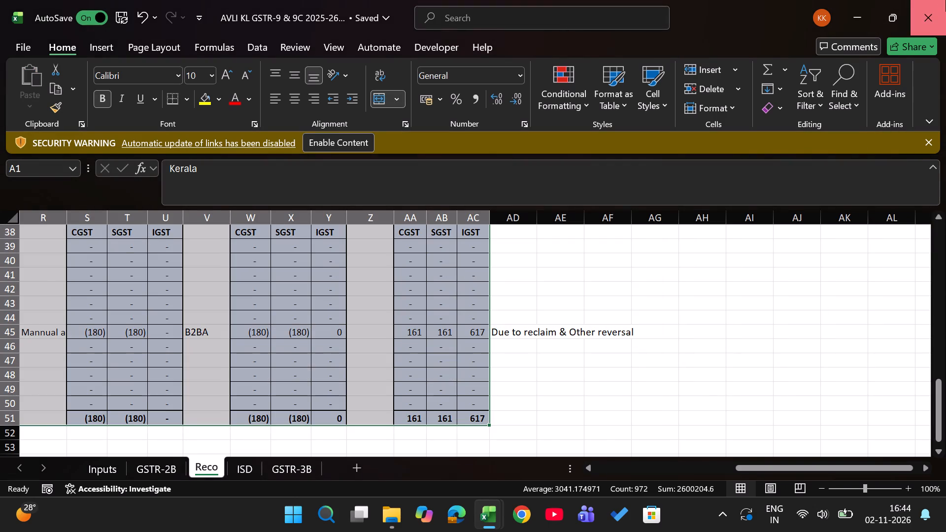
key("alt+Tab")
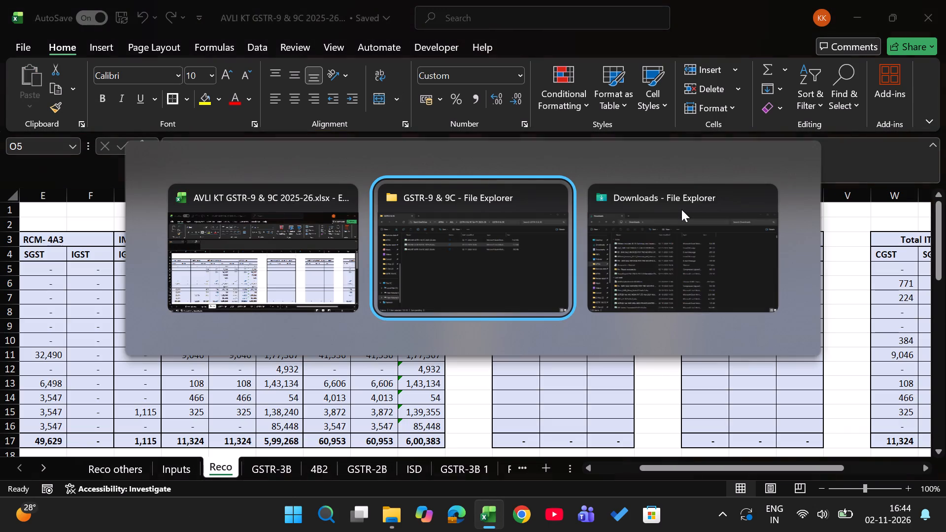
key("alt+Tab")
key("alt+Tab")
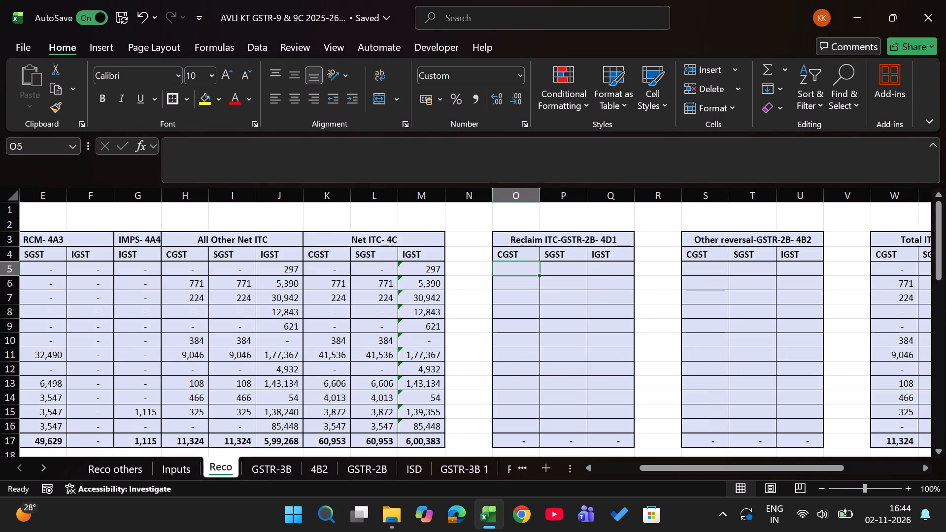
Go to cell A2 on the KT workbook's GSTR-2B sheet, in the blank columns before Company GSTIN.
key("ctrl+Page_Up")
key("ctrl+Page_Up")
key("ctrl+Page_Down")
key("ctrl+Page_Down")
key("ctrl+Page_Down")
key("ctrl+Page_Down")
key("ctrl+Page_Down")
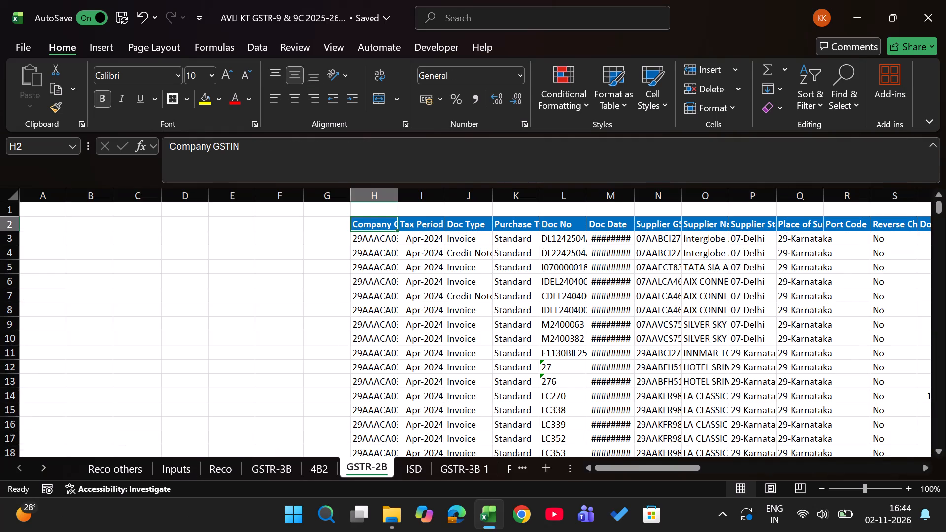
key("Left")
key("Left")
key("Left")
key("Left")
key("ctrl+Left")
key("ctrl+Left")
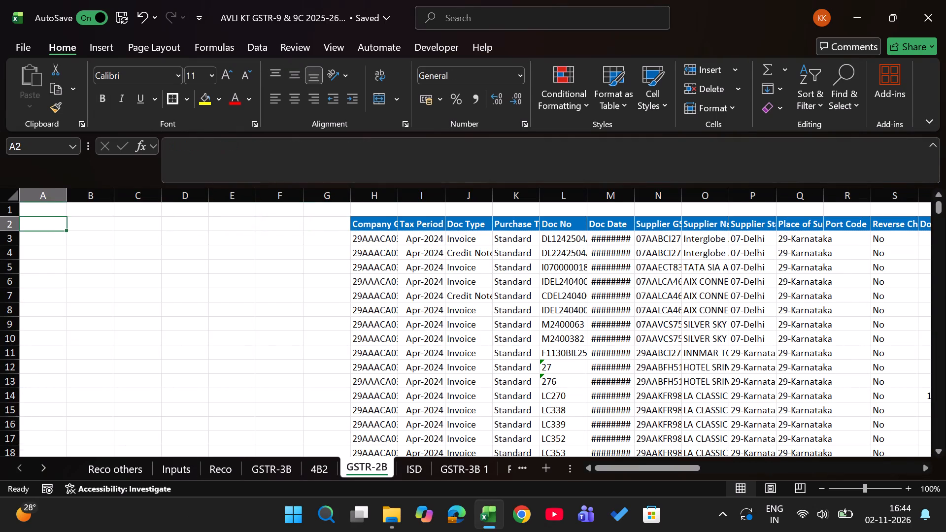
key("Right")
key("Left")
Open the AVLI KL GSTR-9 & 9C 2025-26 workbook from the GSTR-9 & 9C folder.
key("alt+Tab")
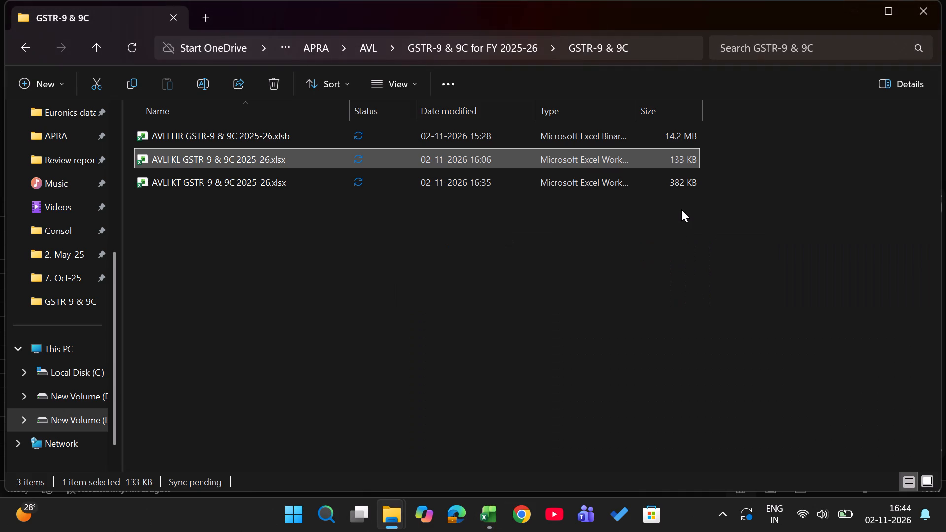
key("Down")
key("Up")
key("Return")
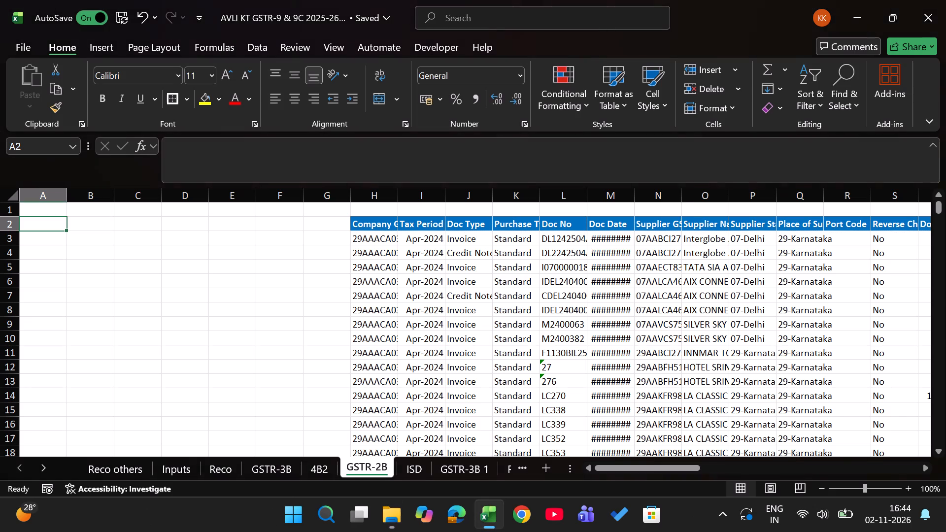
Copy the six headers UID through Invoice date from KL's GSTR-2B sheet into A2:F2 of KT's GSTR-2B sheet.
key("ctrl+Page_Up")
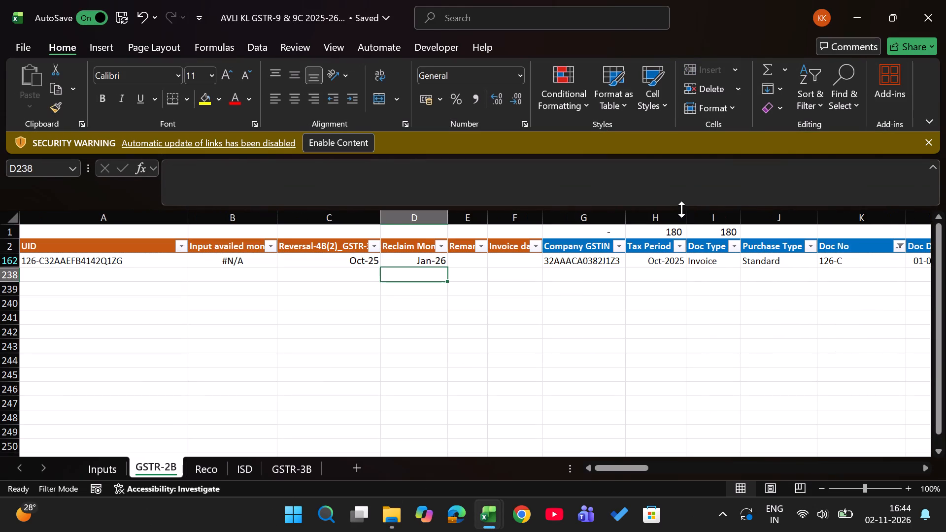
key("Left")
key("Up")
key("Up")
key("ctrl+Left")
key("ctrl+shift+Right")
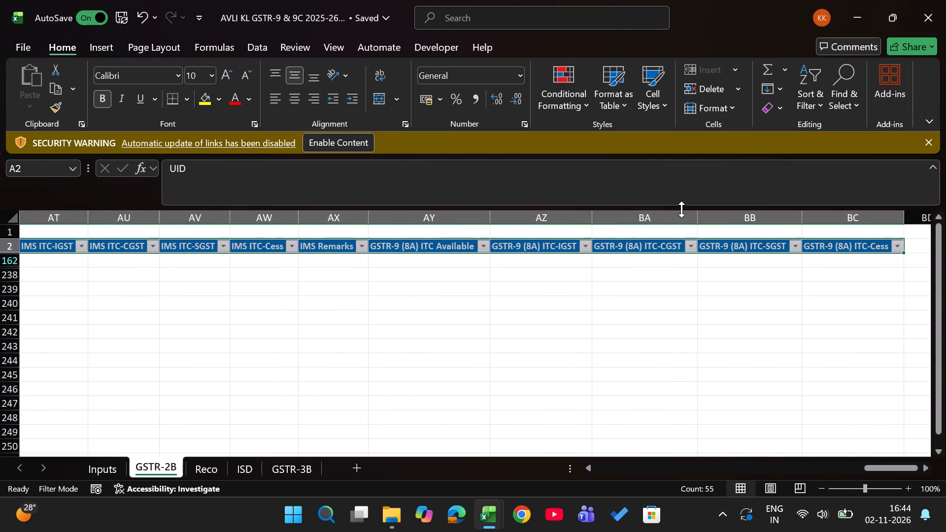
key("ctrl+Left")
key("Right")
key("Right")
key("Left")
key("Left")
key("Left")
key("shift+Right")
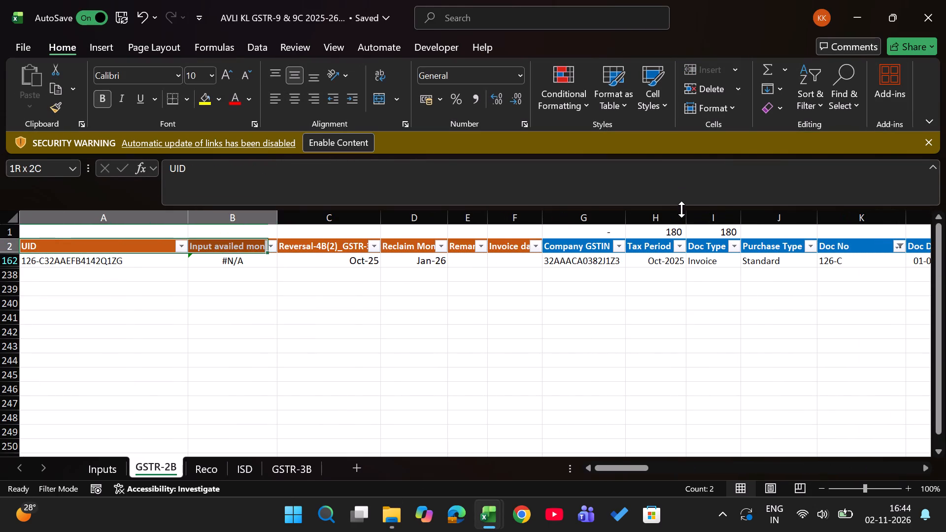
key("shift+Right")
key("shift+Right")
key("shift+Right")
key("shift+Right")
key("ctrl+c")
key("alt+Tab")
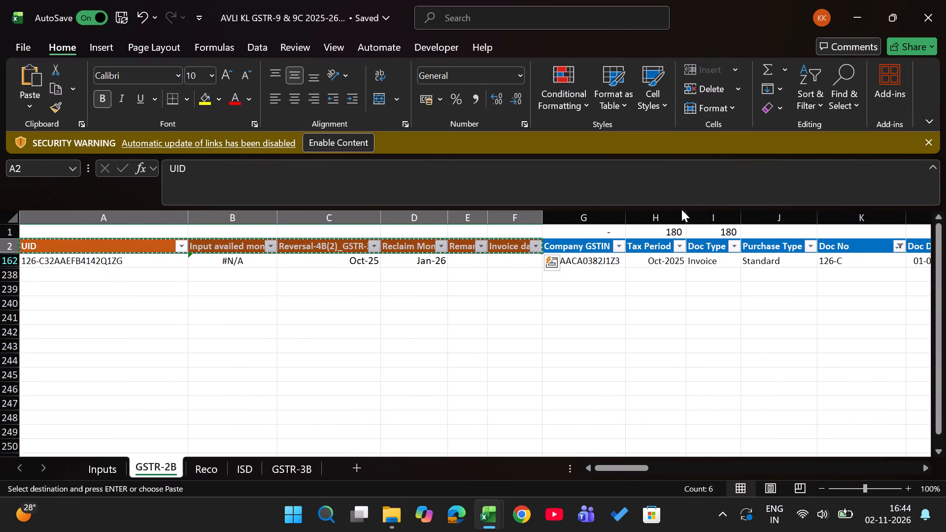
key("Return")
Delete the blank column G between Invoice date and Company GSTIN on the KT GSTR-2B sheet.
key("Right")
key("Right")
key("Right")
key("Right")
key("Right")
key("Right")
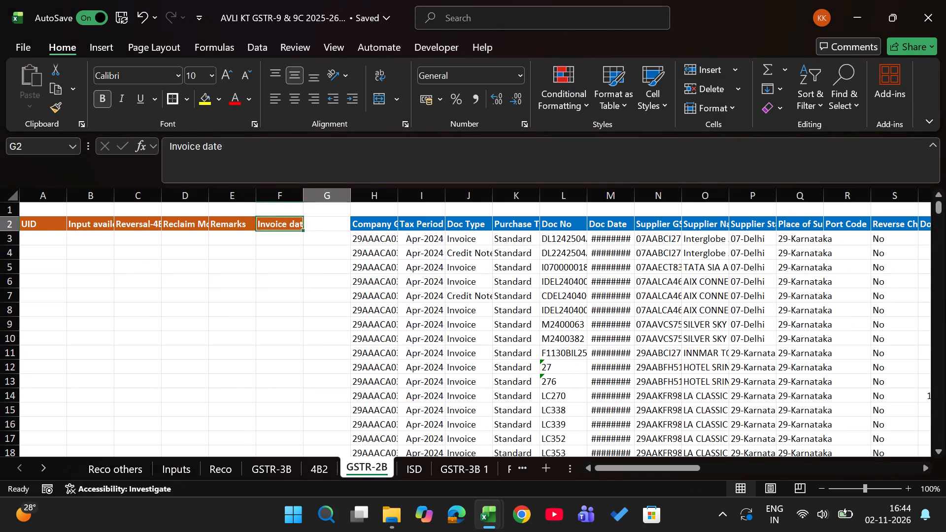
key("ctrl+space")
key("ctrl+minus")
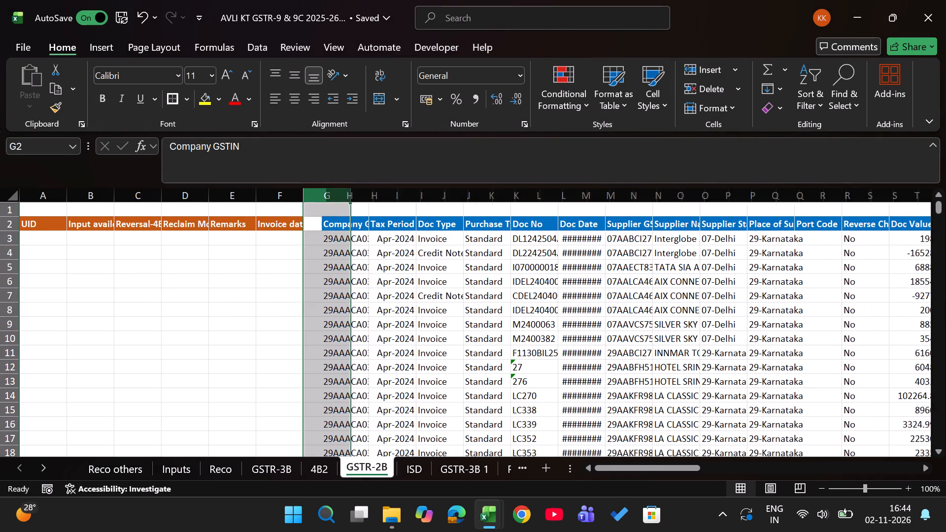
Enter the UID formula =K3&M3 in cell A3, joining the Doc No and the supplier GSTIN.
key("Down")
key("ctrl+Left")
key("ctrl+Left")
key("equal")
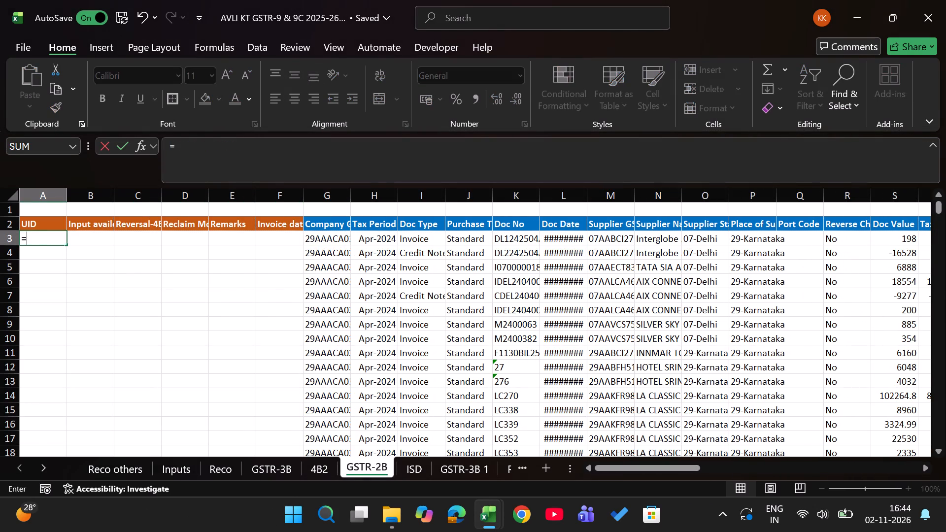
key("Right")
key("Right")
key("Right")
key("Right")
key("Right")
key("Right")
key("Right")
key("Right")
key("Right")
key("Right")
key("Right")
key("Right")
key("Left")
key("Left")
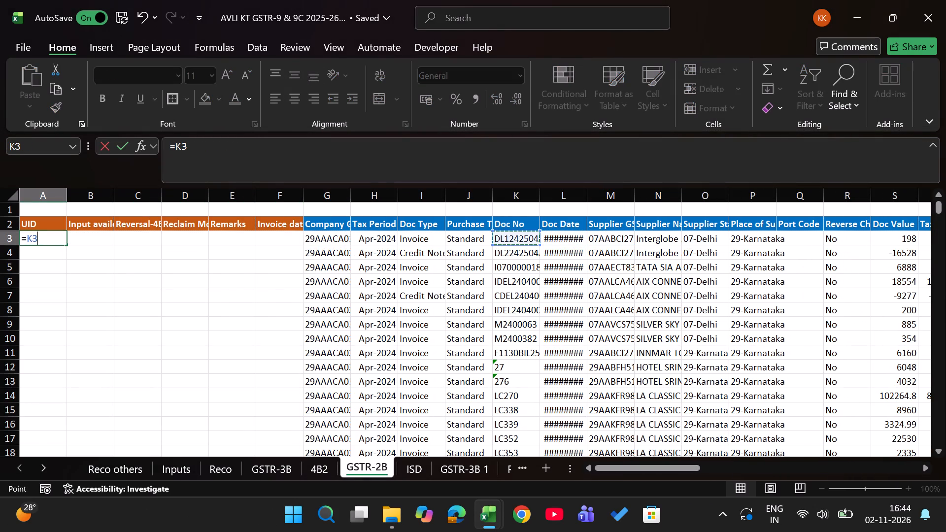
key("shift+ampersand")
key("Right")
key("Right")
key("Right")
key("Right")
key("Right")
key("Right")
key("Right")
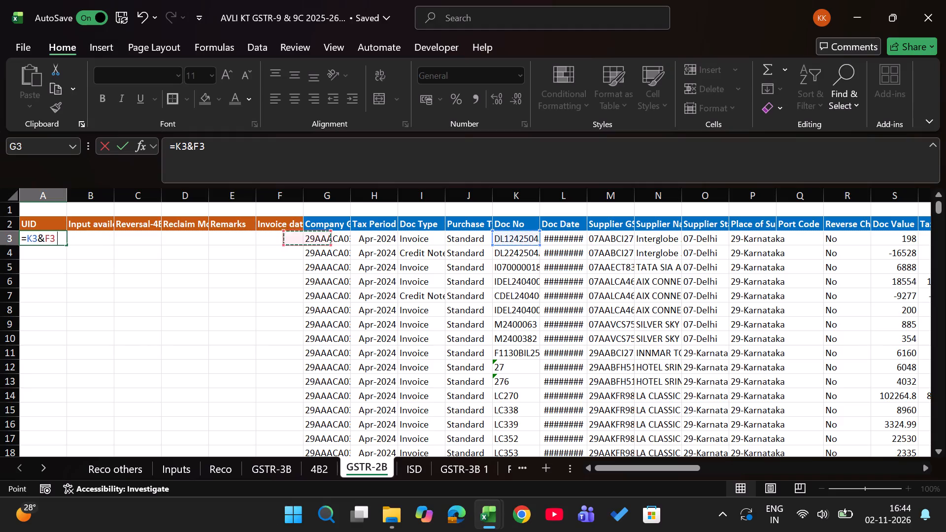
key("Right")
key("Right")
key("Right")
key("Right")
key("Right")
key("Return")
Fill the UID formula down column A to the last data row, 980.
key("Right")
key("Right")
key("Right")
key("Right")
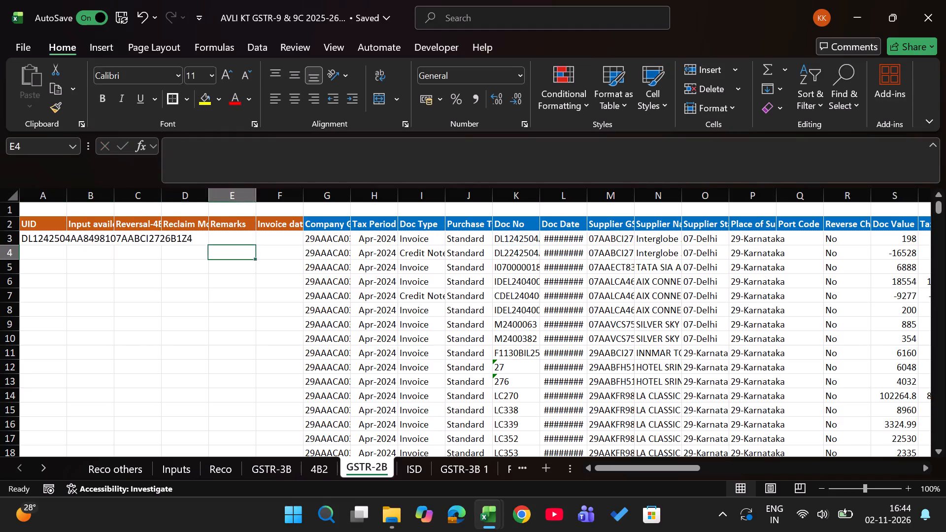
key("Right")
key("Right")
key("ctrl+Down")
key("Left")
key("Left")
key("Left")
key("Left")
key("Left")
key("Left")
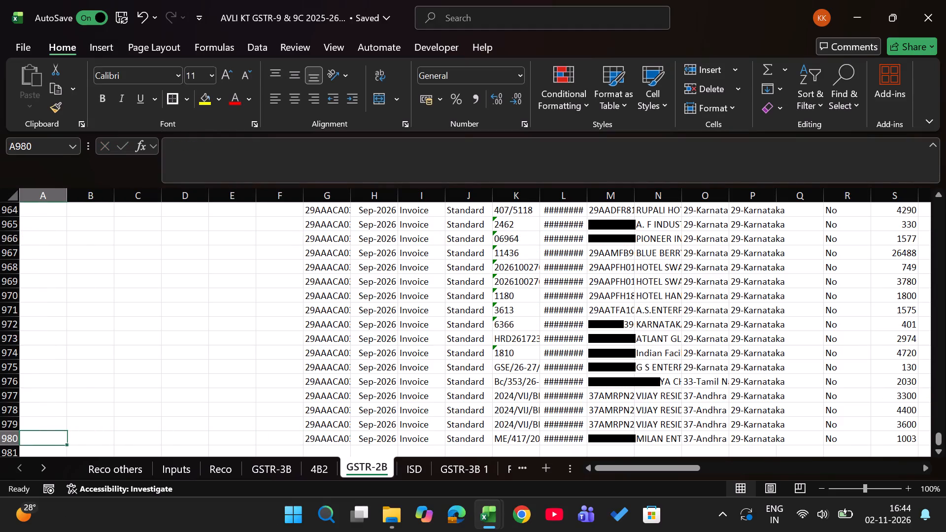
key("ctrl+shift+Up")
key("ctrl+d")
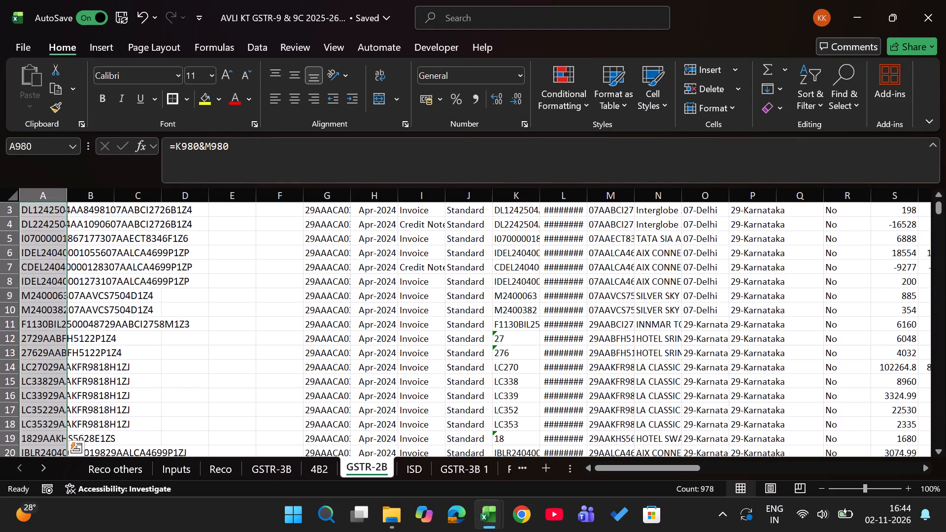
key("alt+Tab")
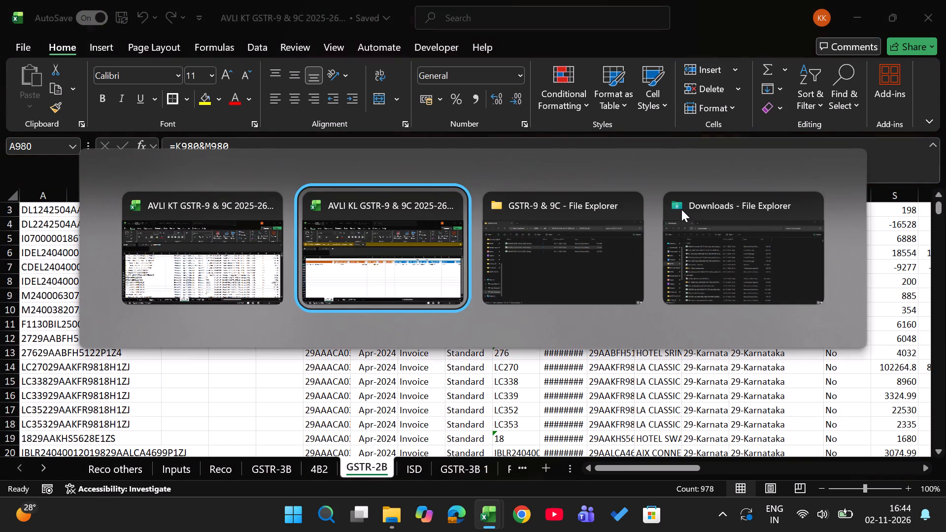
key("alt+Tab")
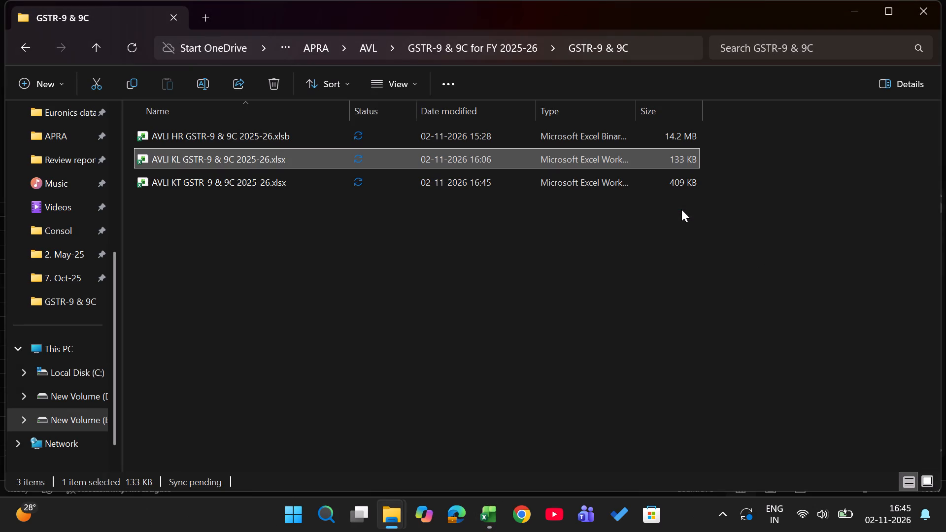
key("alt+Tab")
Enter =VLOOKUP(A3,'4B2'!A:A,1,0) in B3 under Input availed month to match each UID against the 4B2 sheet.
key("Up")
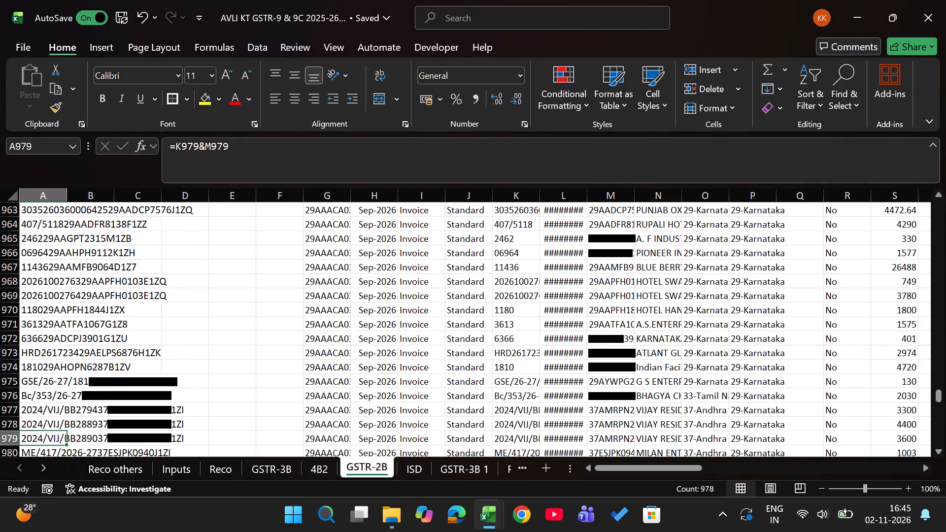
key("ctrl+Up")
key("Right")
key("Right")
key("Down")
key("Left")
type("=vlo")
key("Tab")
key("Left")
key("m")
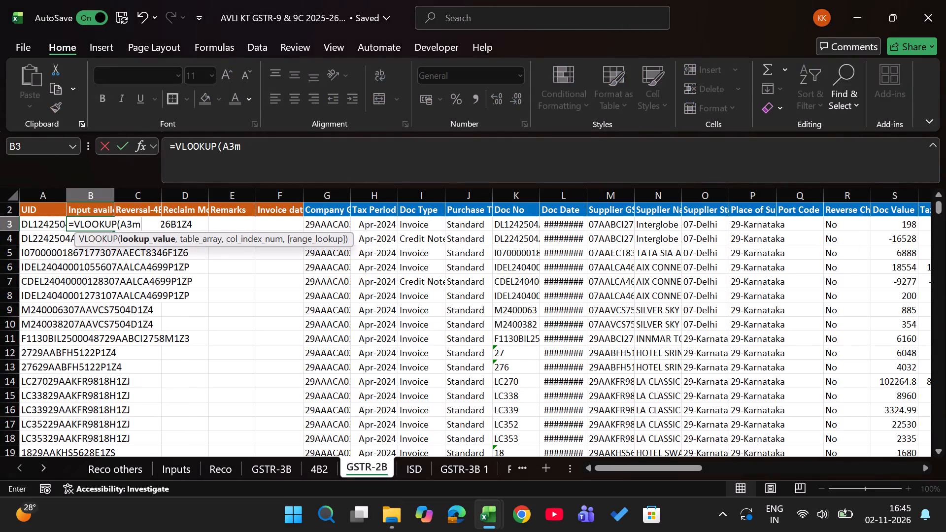
key("BackSpace")
key("comma")
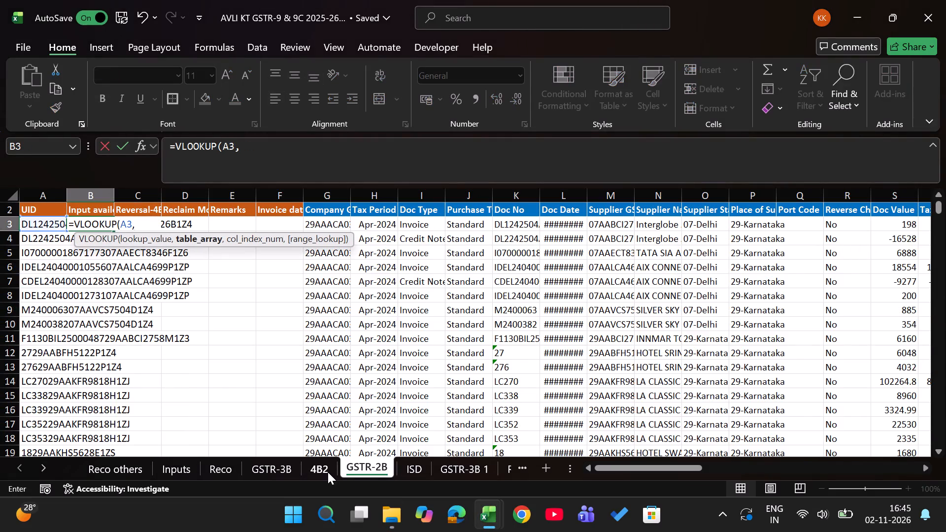
left_click(321, 469)
left_click(42, 195)
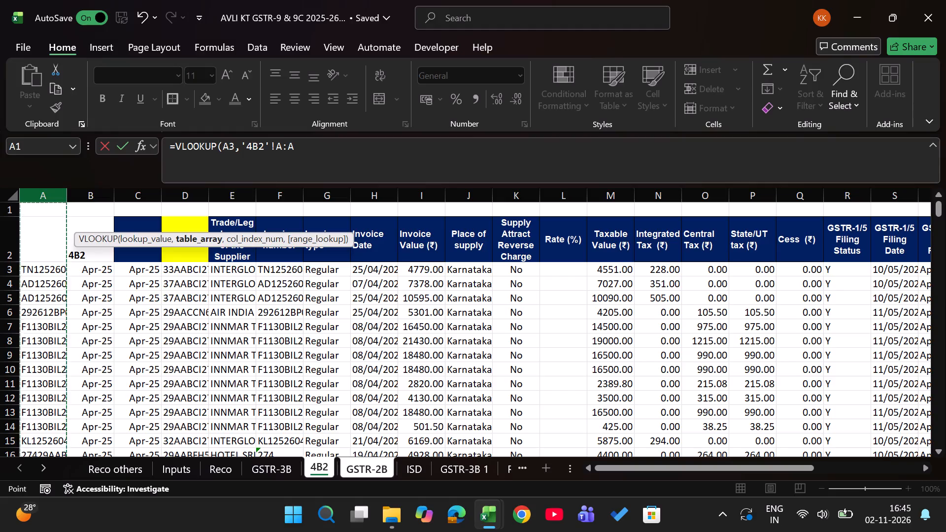
type(",1,0")
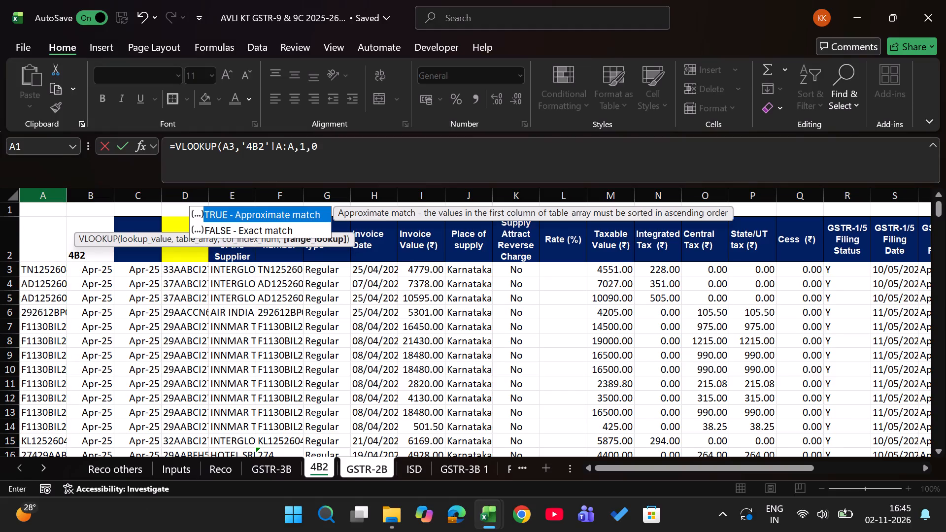
key("Return")
Fill the VLOOKUP formula down the Input availed month column to the last data row.
key("Left")
key("ctrl+Down")
key("Right")
key("ctrl+shift+Up")
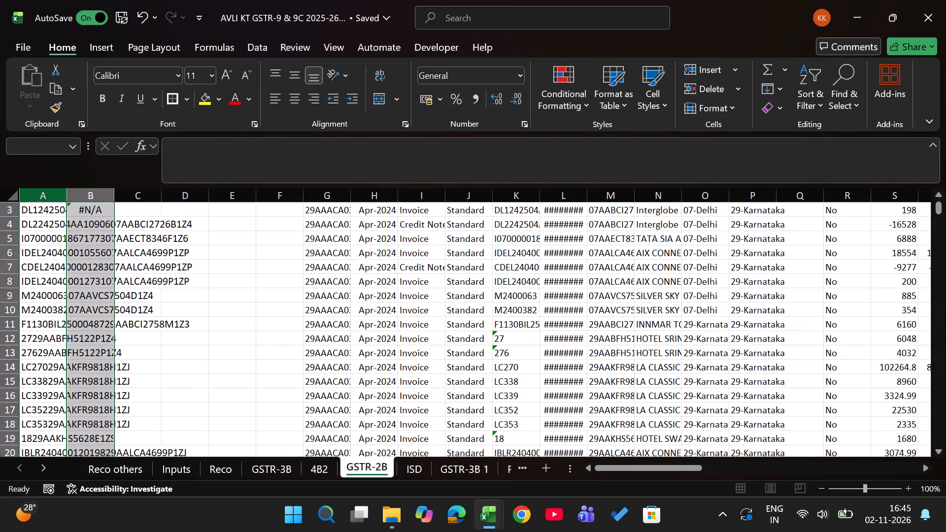
key("ctrl+d")
Add filters to the header row 2 of the GSTR-2B sheet.
key("ctrl+Up")
key("ctrl+Up")
key("Down")
key("shift+space")
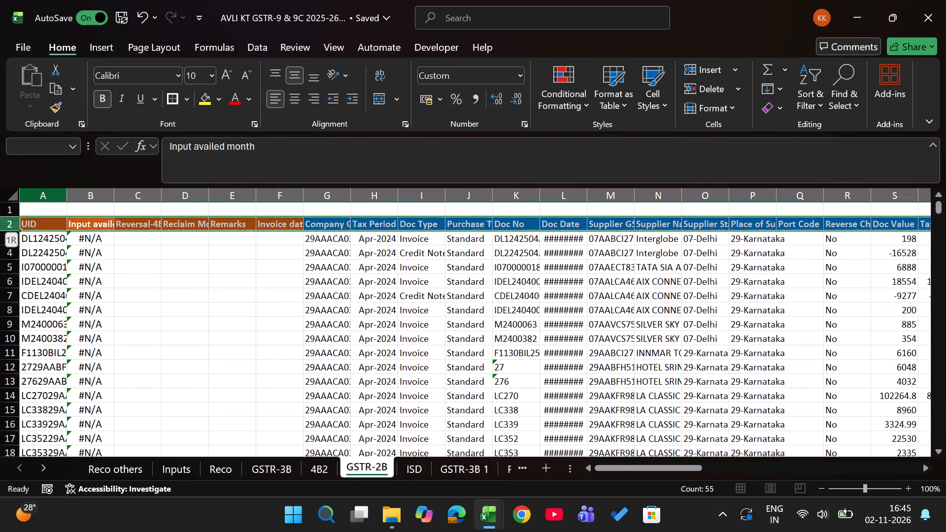
key("ctrl+shift+l")
Filter the Input availed month column to exclude #N/A.
key("Right")
key("Left")
key("alt+Down")
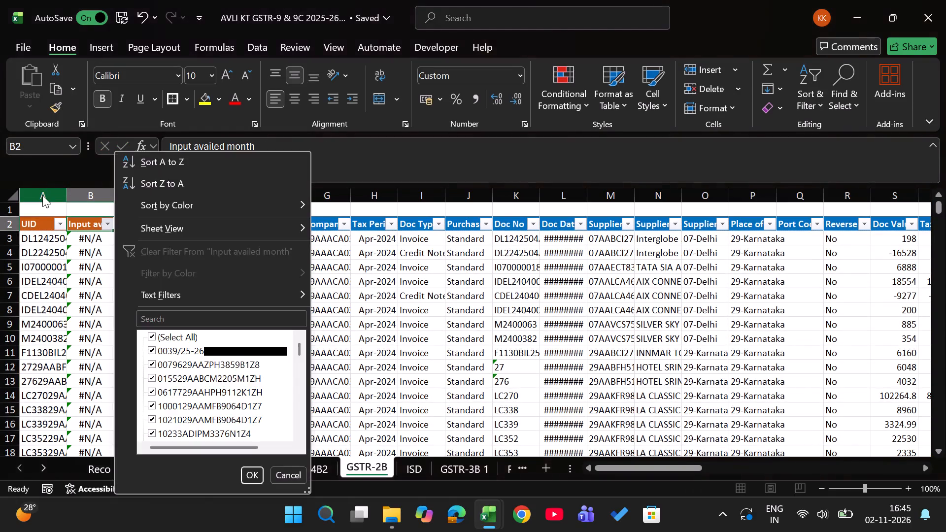
scroll(167, 361, "down", 16)
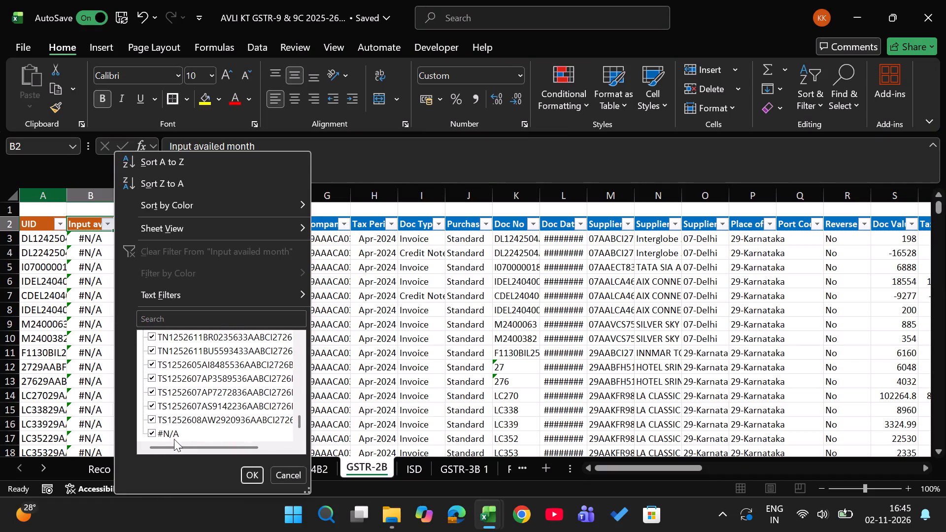
left_click(174, 436)
key("Return")
Delete the Reco others sheet from the workbook.
key("ctrl+Page_Up")
key("ctrl+Page_Up")
key("ctrl+Page_Up")
key("ctrl+Page_Up")
key("ctrl+Page_Up")
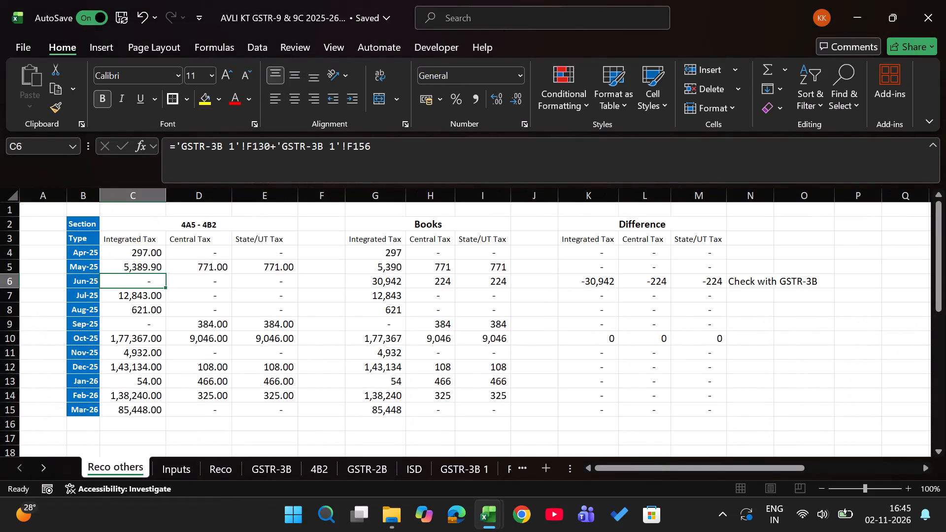
right_click(117, 468)
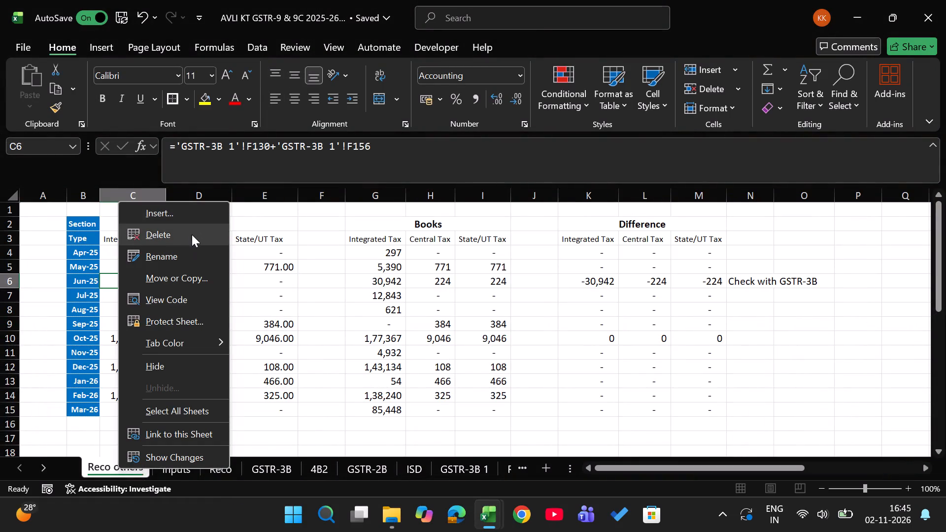
left_click(192, 234)
key("Return")
Delete the GSTR-3B 1 sheet from the workbook.
key("ctrl+Page_Down")
key("ctrl+Page_Down")
key("ctrl+Page_Down")
key("ctrl+Page_Down")
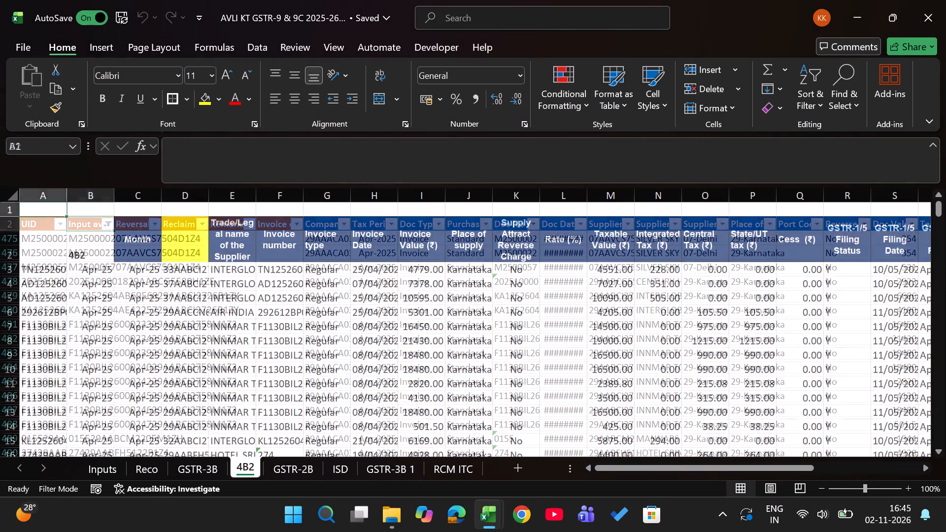
key("ctrl+Page_Down")
key("ctrl+Page_Down")
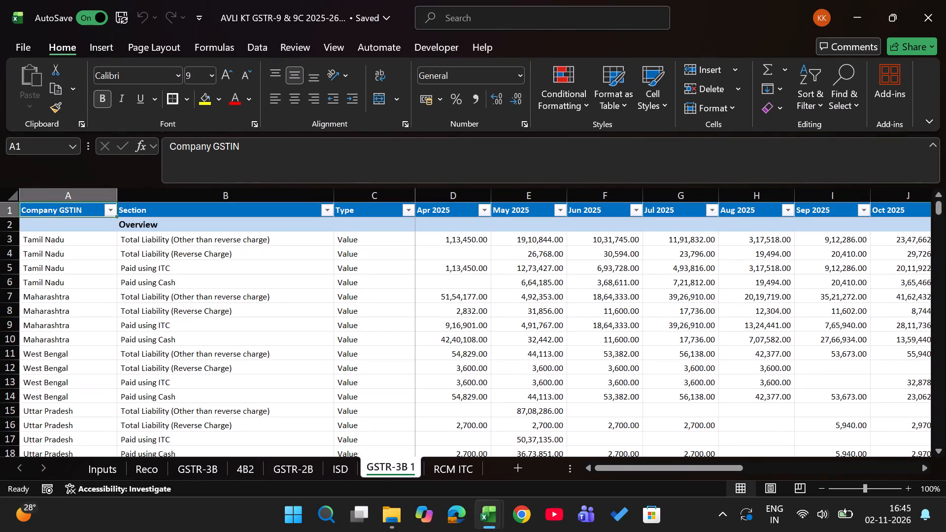
right_click(395, 471)
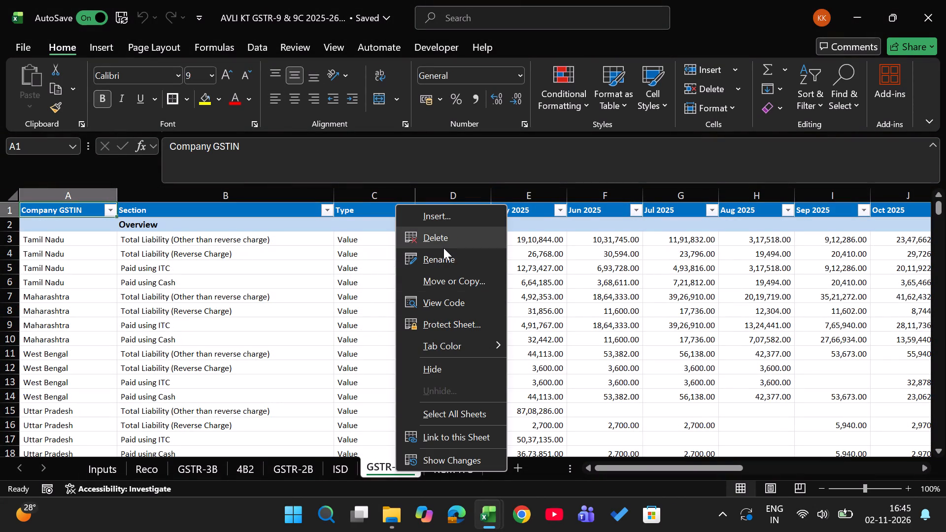
left_click(443, 248)
key("Return")
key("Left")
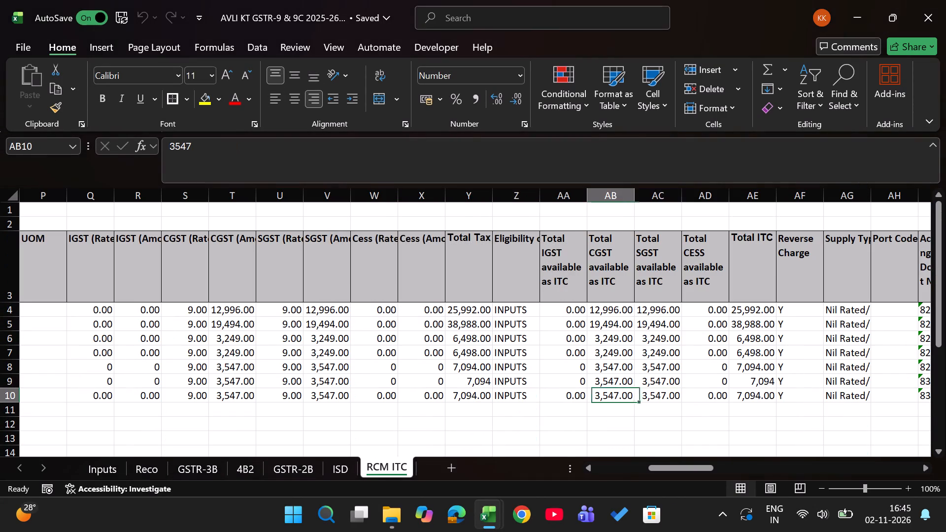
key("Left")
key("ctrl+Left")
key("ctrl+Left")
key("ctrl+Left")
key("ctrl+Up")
Change the lookup in B475 of the GSTR-2B sheet to =VLOOKUP(A475,'4B2'!A:B,2,0) to return the 4B2 month.
key("ctrl+Page_Up")
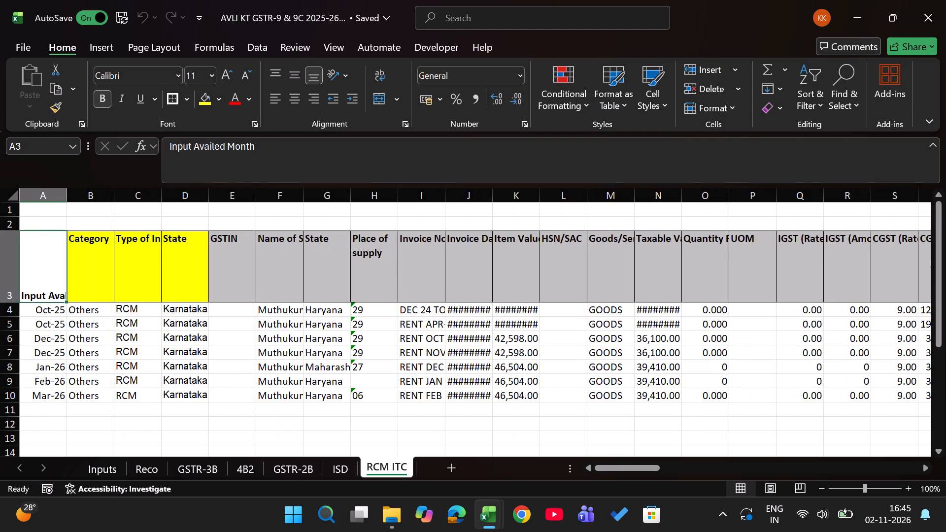
key("ctrl+Page_Up")
key("ctrl+Page_Up")
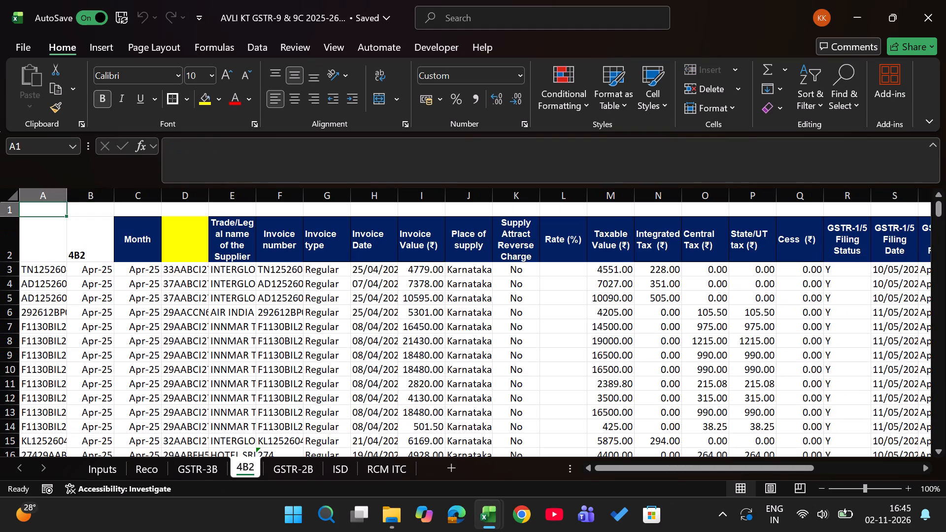
key("ctrl+Page_Down")
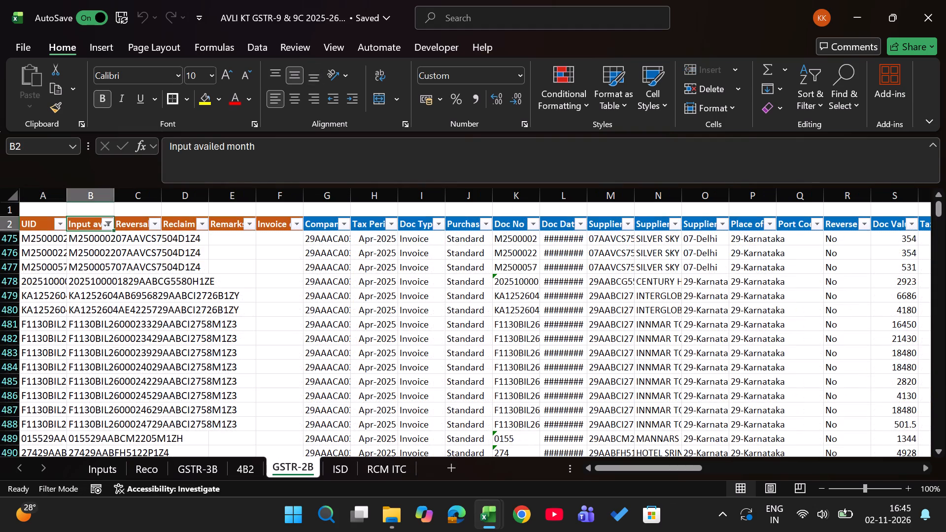
key("Right")
key("Down")
key("Left")
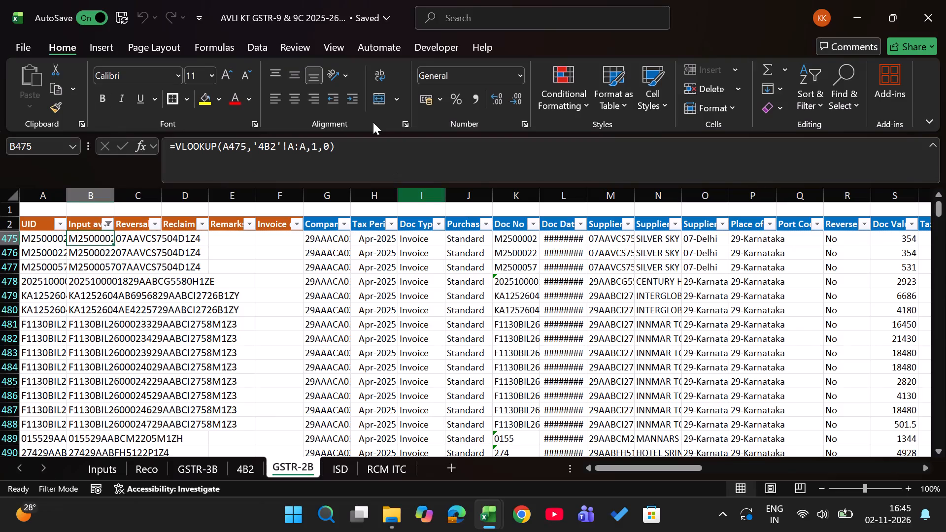
left_click(294, 146)
key("Right")
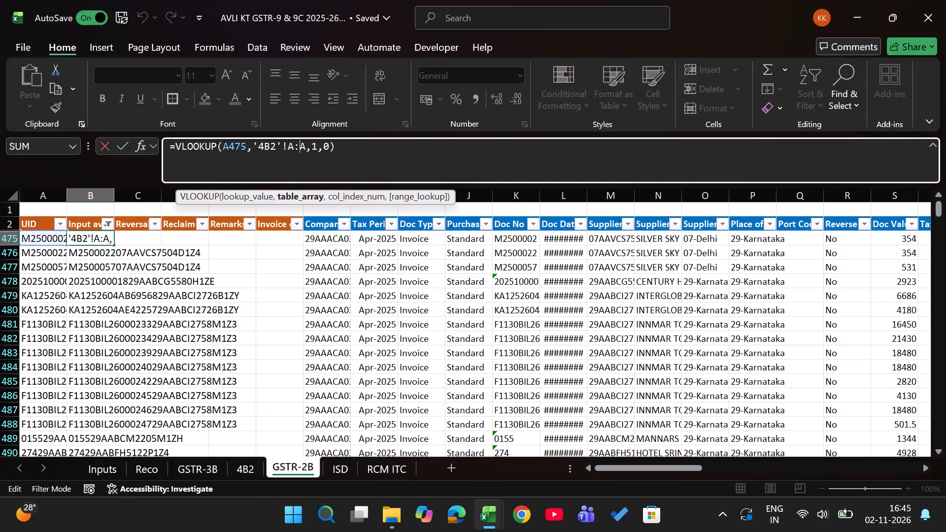
key("Right")
key("BackSpace")
key("b")
key("Right")
key("Right")
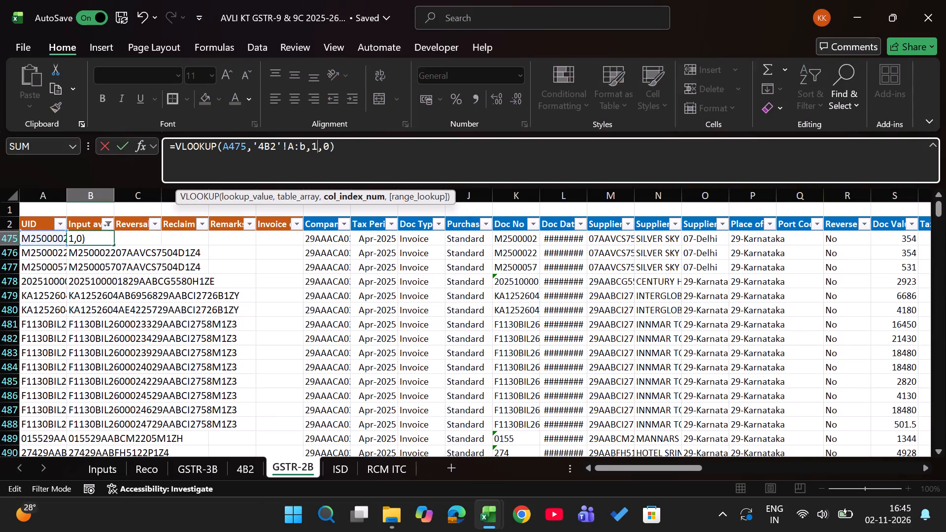
key("BackSpace")
key("2")
key("Return")
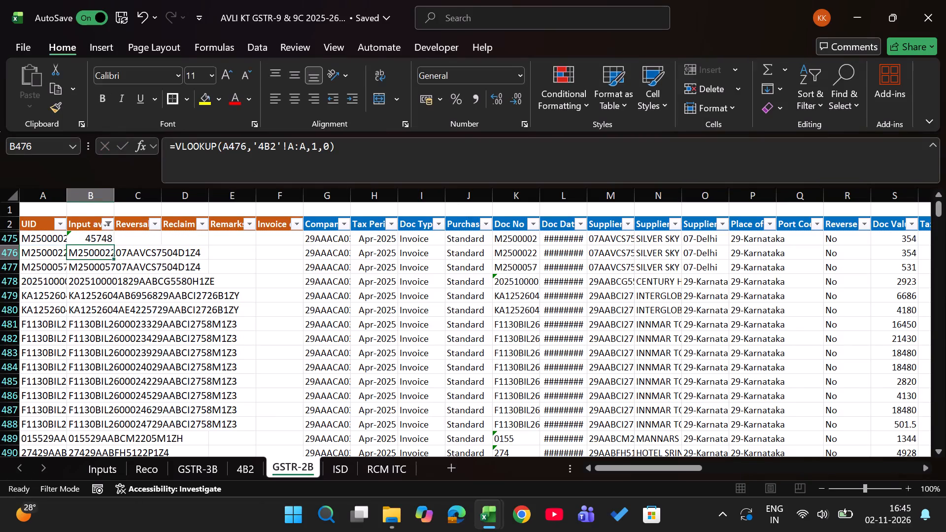
Copy only the formatting of the Tax Period cell H475 onto B475.
key("Right")
key("Up")
key("Left")
key("ctrl+shift+Down")
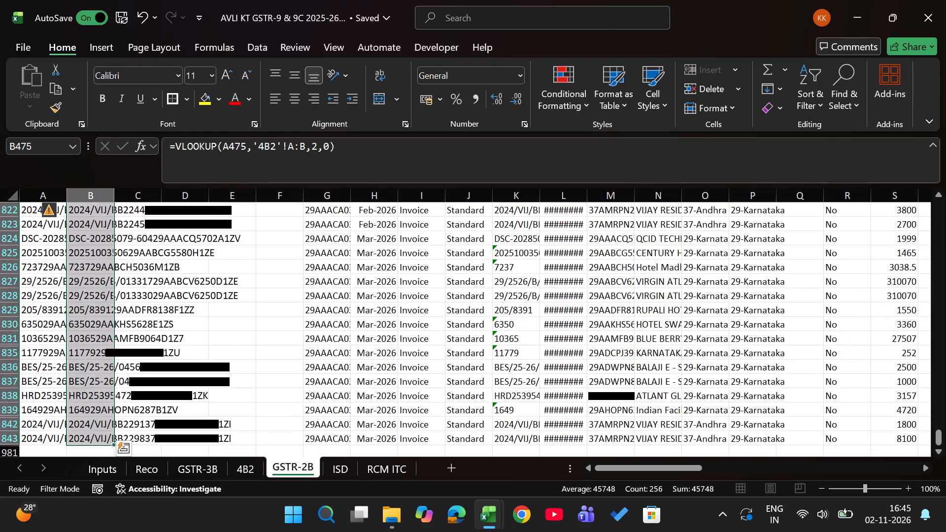
key("Right")
key("Up")
key("Right")
key("Right")
key("Right")
key("Down")
key("Right")
key("Right")
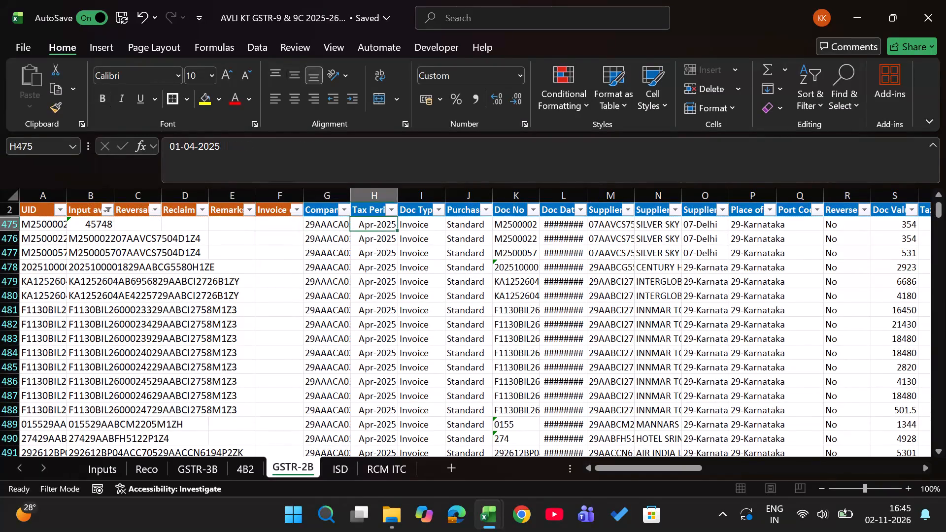
key("ctrl+c")
key("Left")
key("Left")
key("Left")
key("Left")
key("Left")
key("Left")
key("ctrl+alt+v")
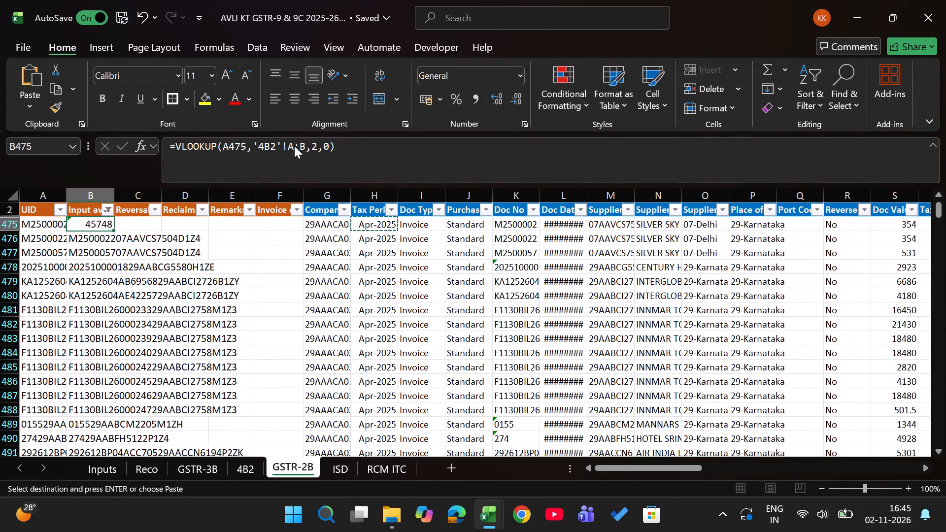
key("t")
key("Return")
Fill B475's revised lookup and month format down the visible filtered rows of the Input availed month column to row 843.
key("ctrl+shift+Down")
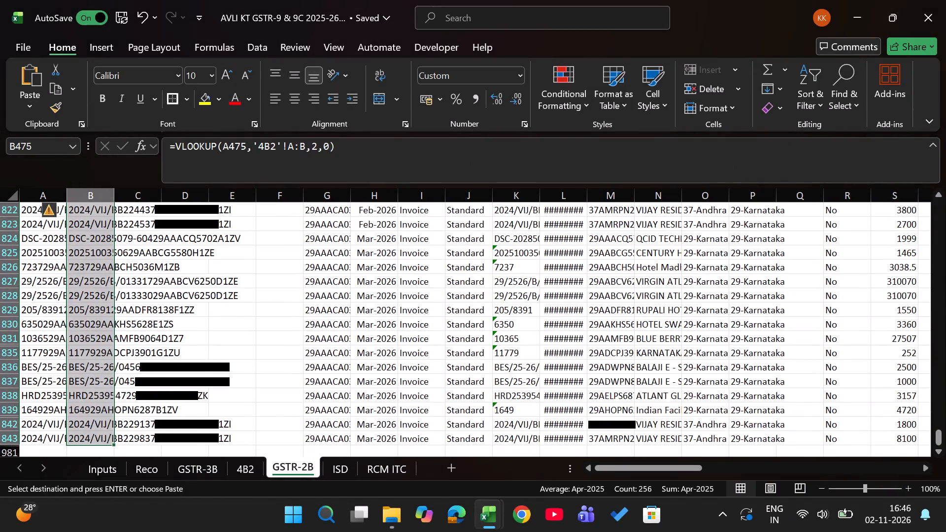
key("alt+semicolon")
key("ctrl+d")
key("ctrl+Up")
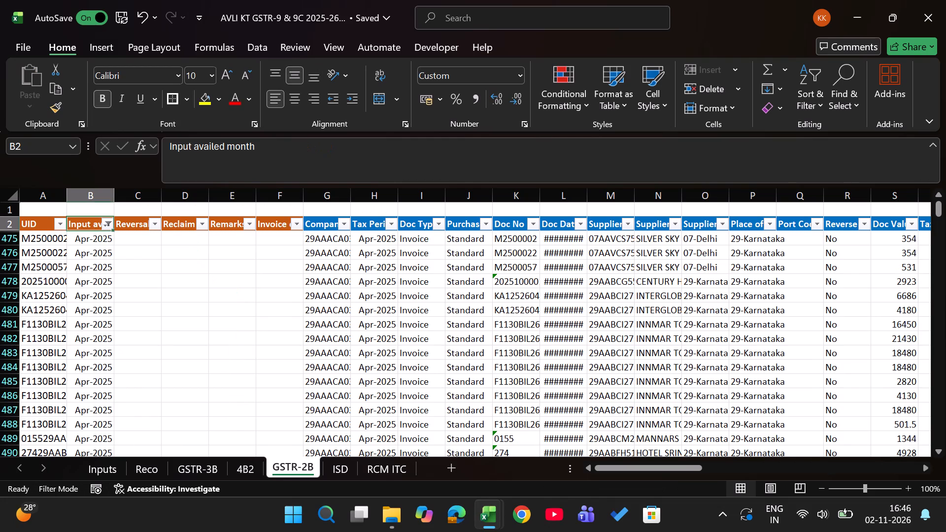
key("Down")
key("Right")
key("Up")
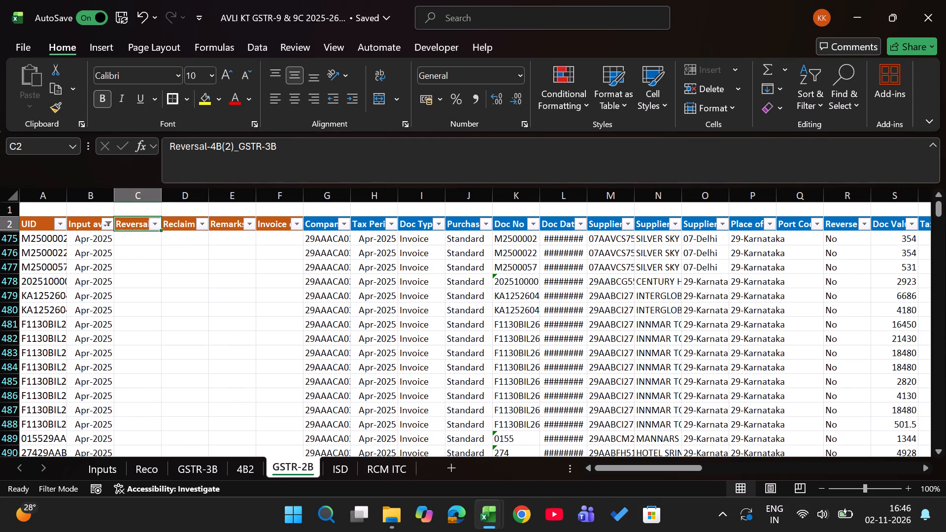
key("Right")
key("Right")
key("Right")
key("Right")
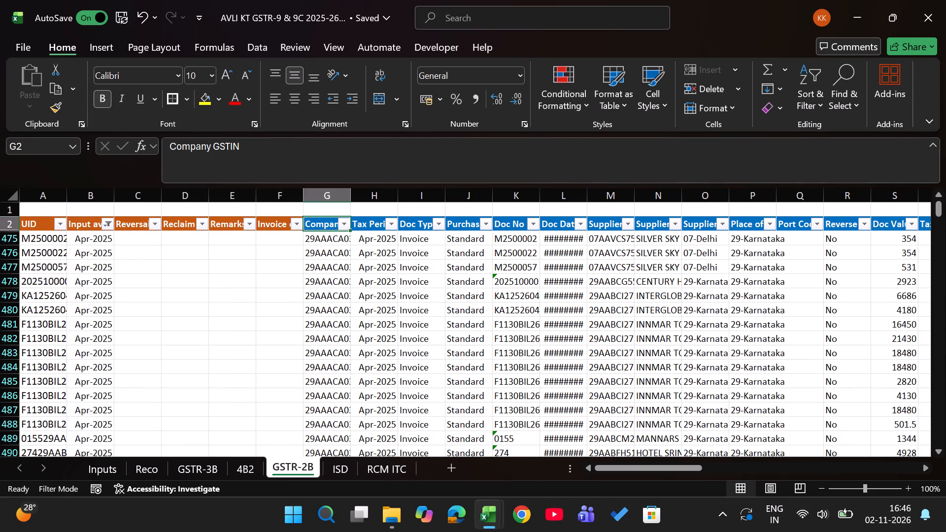
Enter =SUBTOTAL(9,N3:N256) in C1 of the 4B2 sheet to total Integrated Tax.
key("ctrl+Page_Up")
key("Right")
key("Right")
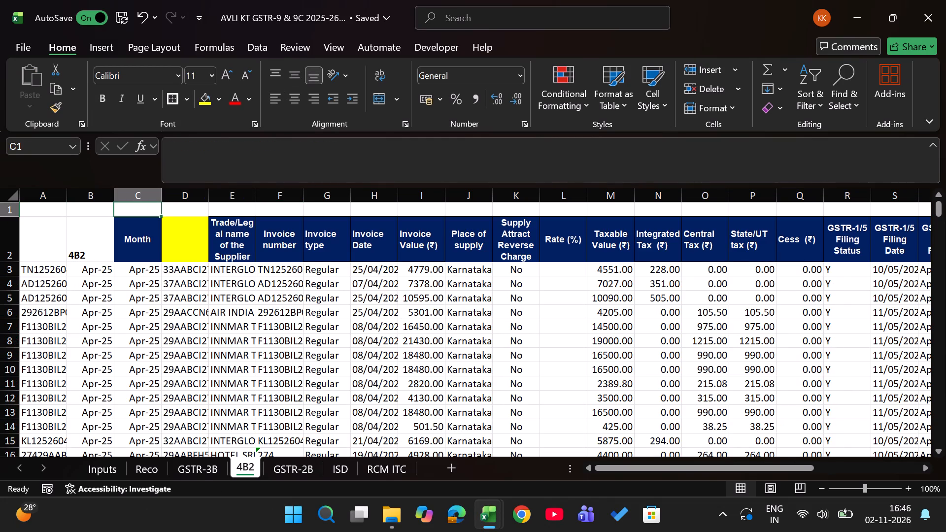
type("=subt")
key("Tab")
type("9,")
key("Down")
key("Right")
key("Right")
key("Right")
key("Right")
key("Right")
key("Right")
key("Right")
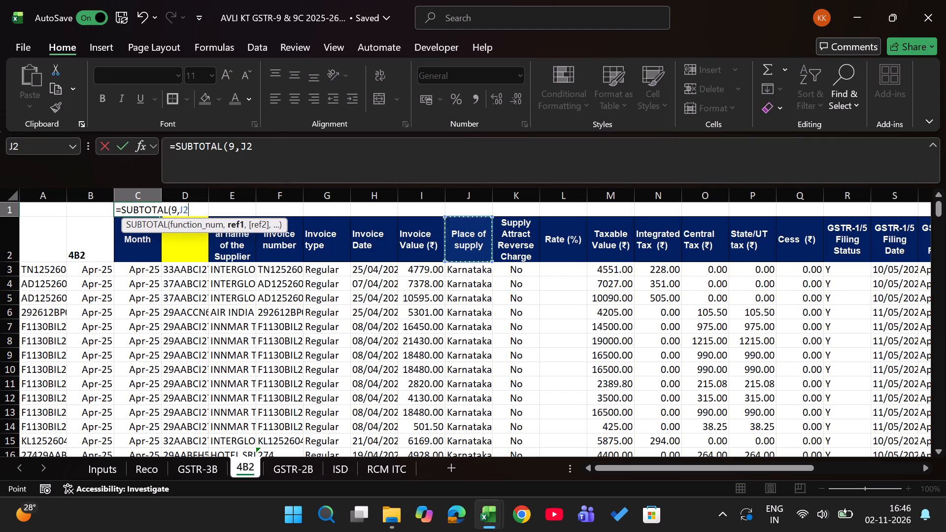
key("Right")
key("Right")
key("Right")
key("Right")
key("Down")
key("ctrl+shift+Down")
key("Return")
key("Up")
key("Up")
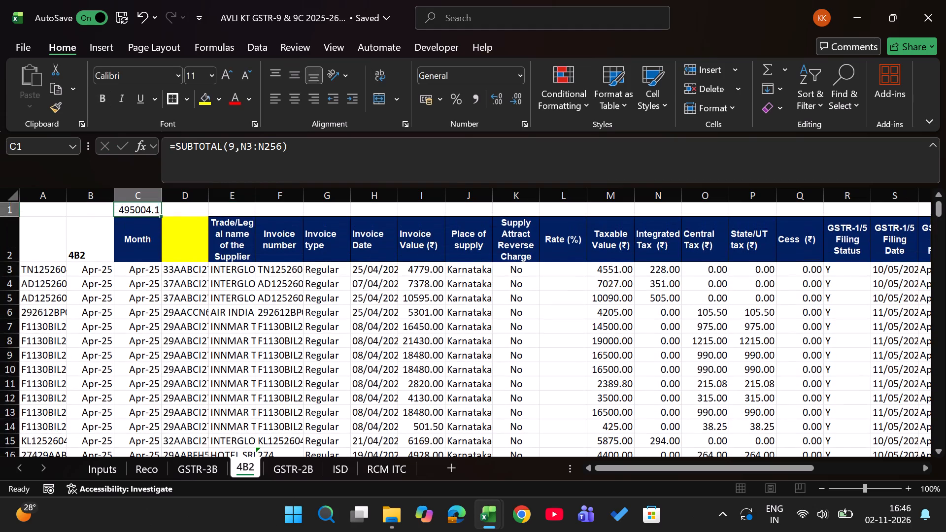
Fill the 4B2 subtotal from C1 across to E1 and format the three totals with comma separators and no decimals.
key("shift+Right")
key("shift+Right")
key("ctrl+r")
type("hk")
type("h9h9")
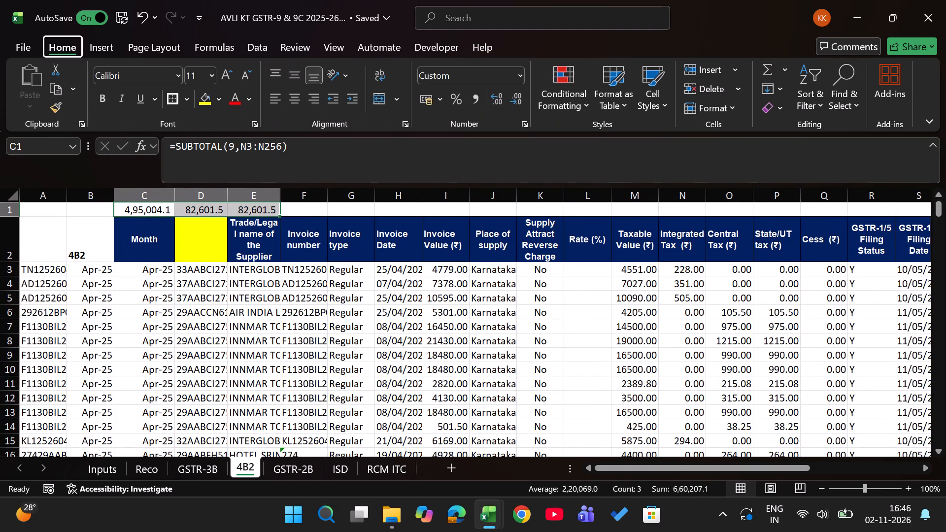
Add filters to header row 2 of the 4B2 sheet.
key("Down")
key("Left")
key("shift+space")
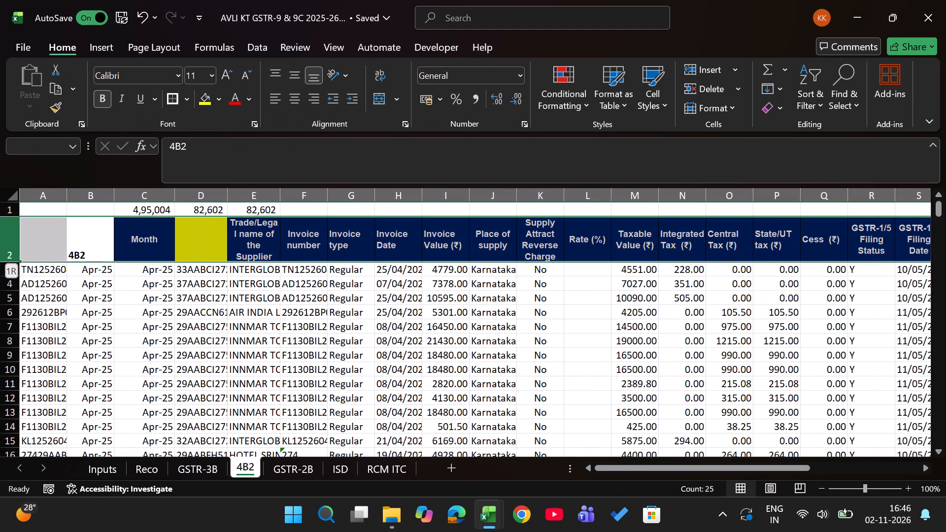
key("ctrl+shift+l")
Enter =SUBTOTAL(9,AB475:AB843) in C1 of the GSTR-2B sheet to total the net IGST of the filtered invoices.
key("ctrl+Page_Down")
key("Up")
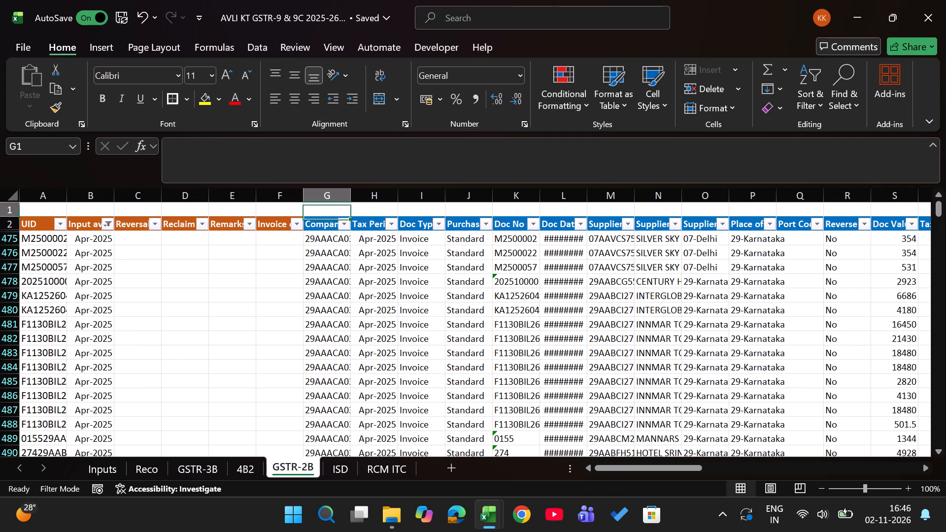
key("ctrl+Left")
key("Right")
key("Right")
key("Right")
key("Right")
key("Right")
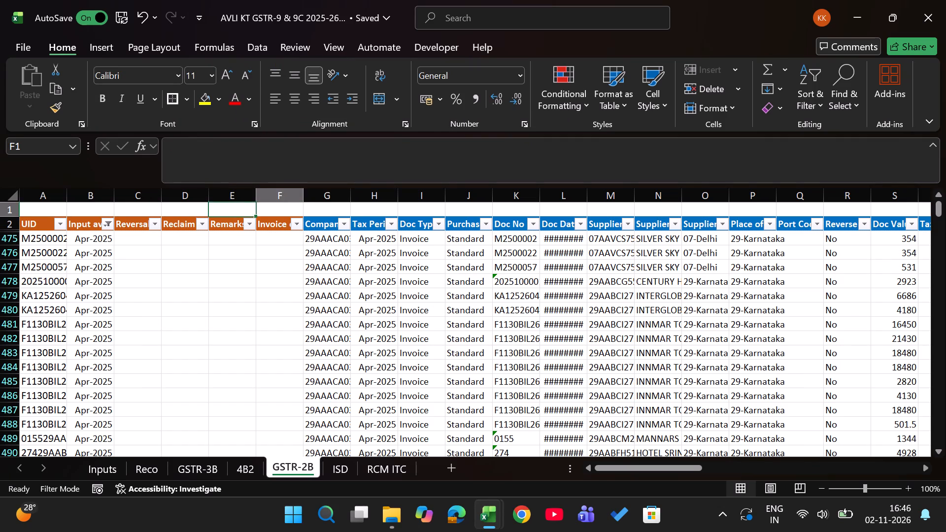
key("Right")
key("Left")
key("Left")
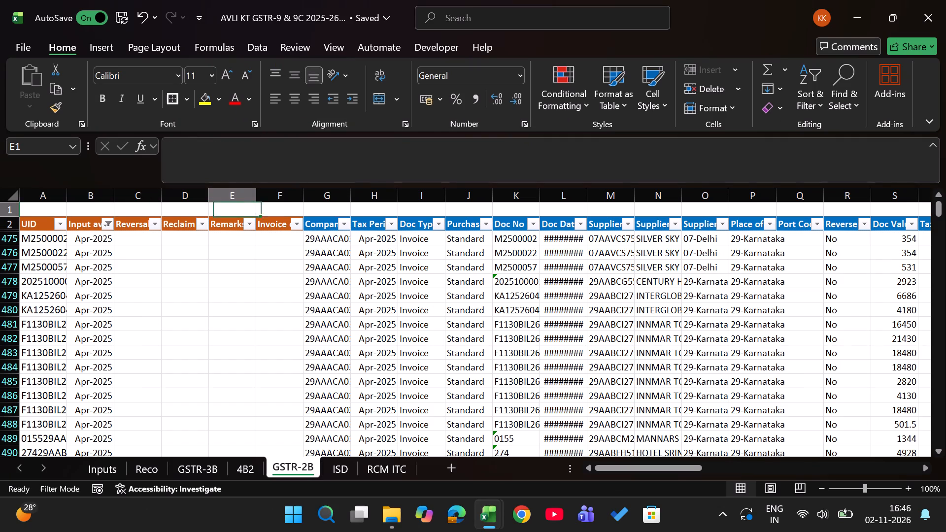
key("Left")
key("Left")
type("=subt")
key("Tab")
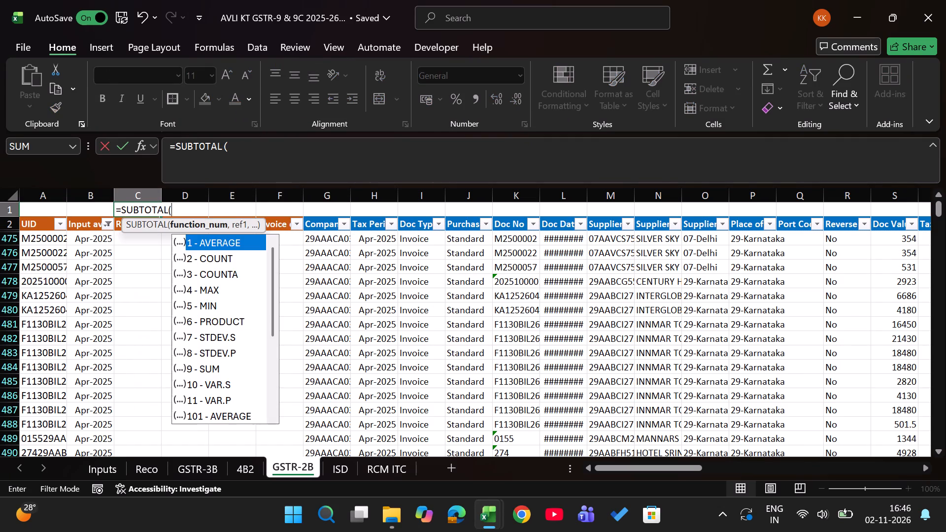
type("9,")
key("Down")
key("Right")
key("Right")
key("Right")
key("Right")
key("Right")
key("Right")
key("Right")
key("Right")
key("Right")
key("Right")
key("Right")
key("Right")
key("Right")
key("Right")
key("Right")
key("Right")
key("Right")
key("Right")
key("Right")
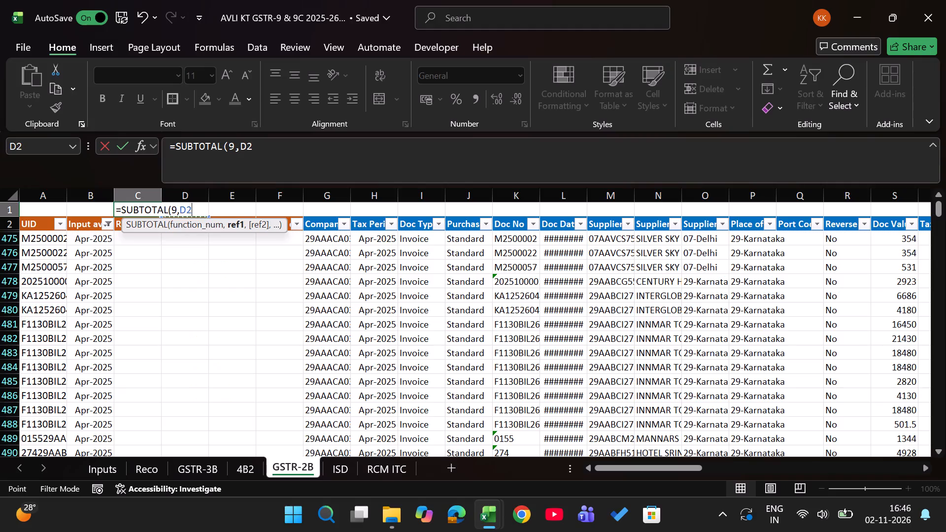
key("Right")
key("Right")
key("Right")
key("Right")
key("Right")
key("Right")
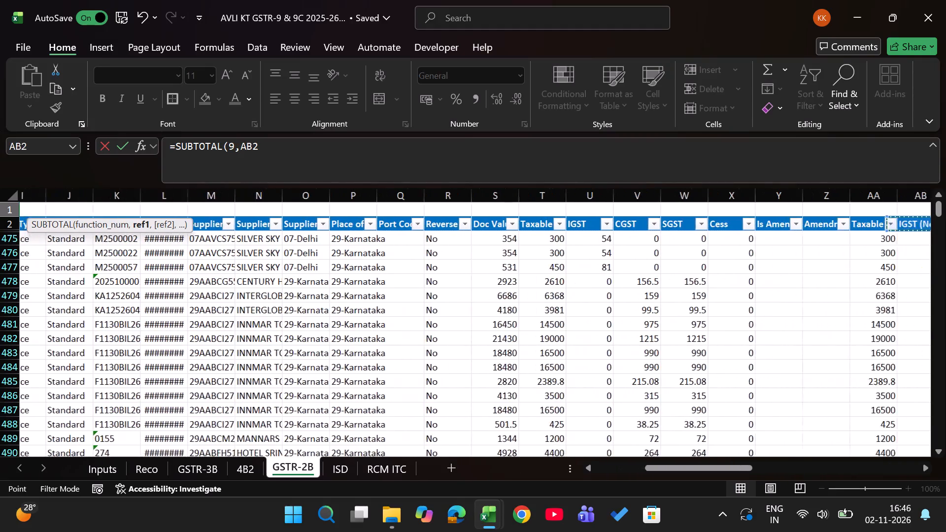
key("Right")
key("Down")
key("Left")
key("ctrl+shift+Down")
key("Return")
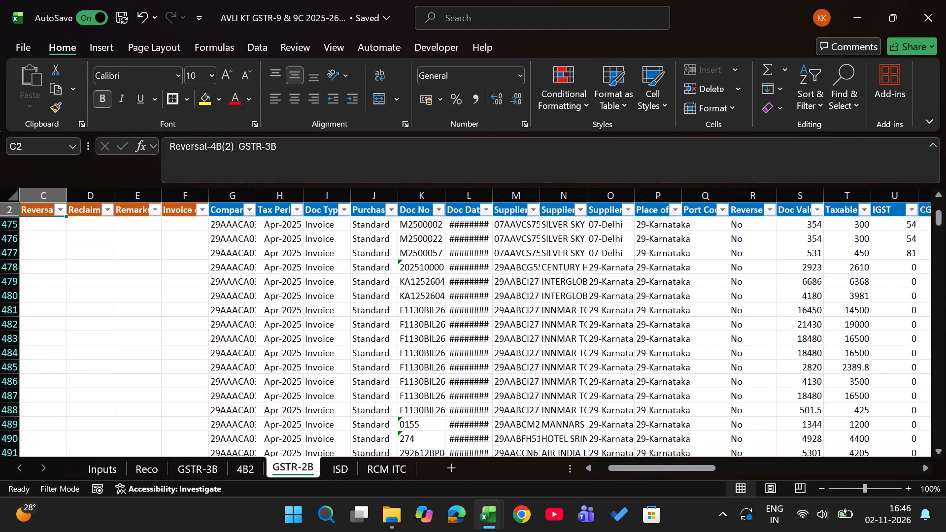
Fill the GSTR-2B subtotal formula from C1 across to E1.
key("Up")
key("shift+Right")
key("shift+Right")
key("ctrl+r")
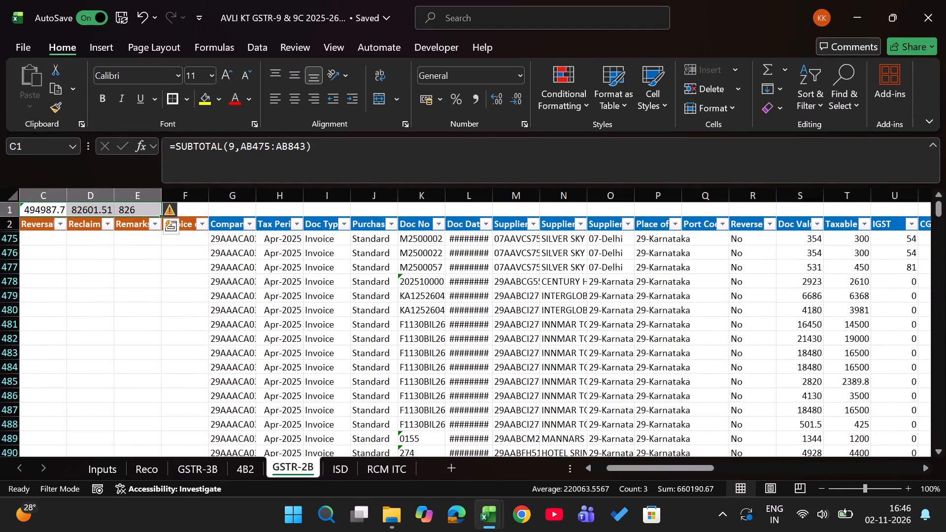
Format the three subtotals in C1:E1 of the GSTR-2B sheet with comma separators and no decimals.
type("hk")
key("alt+h")
key("9")
key("alt+h")
key("9")
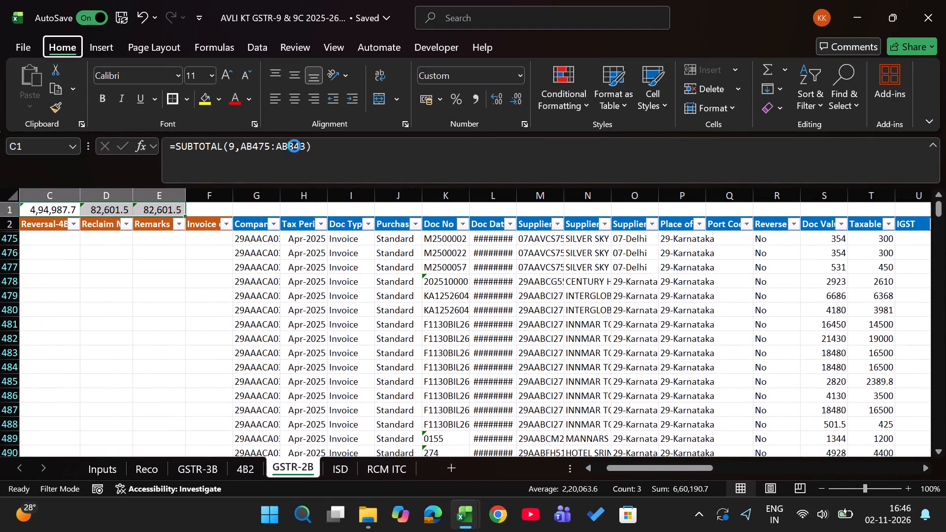
Compare the C1:E1 tax totals on the 4B2 sheet with those on the GSTR-2B sheet.
key("ctrl+Page_Up")
key("Down")
key("Up")
key("Up")
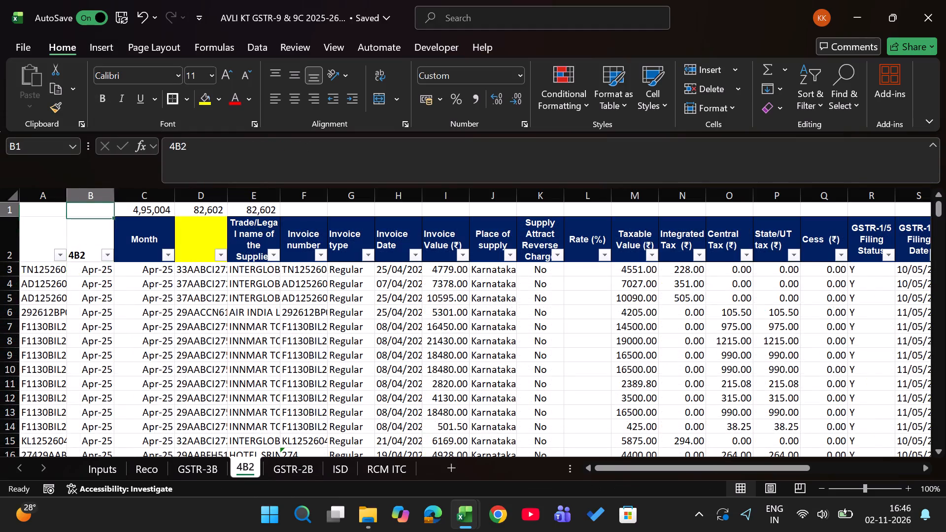
key("Up")
key("Right")
key("ctrl+Page_Down")
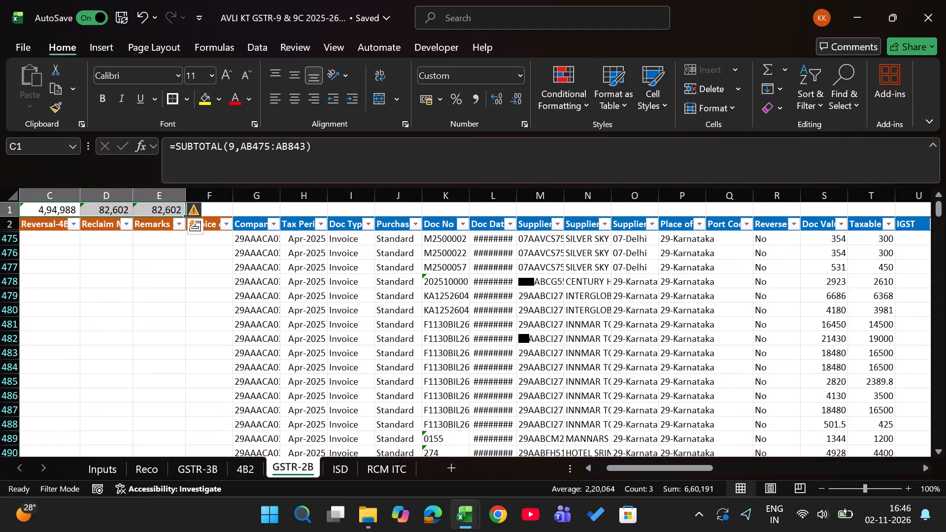
Delete the three subtotals from C1:E1 of the GSTR-2B sheet.
key("Delete")
Filter the Tax Period column of the GSTR-2B sheet to January 2026 only.
key("Down")
key("Down")
key("Left")
key("Left")
key("Left")
key("Right")
key("Right")
key("Right")
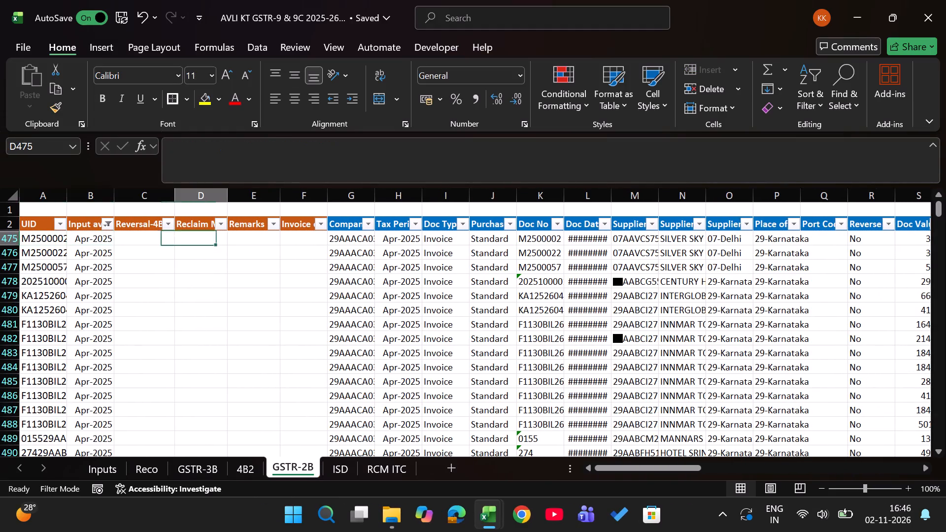
key("Up")
key("Right")
key("Right")
key("Right")
key("Right")
key("alt+Down")
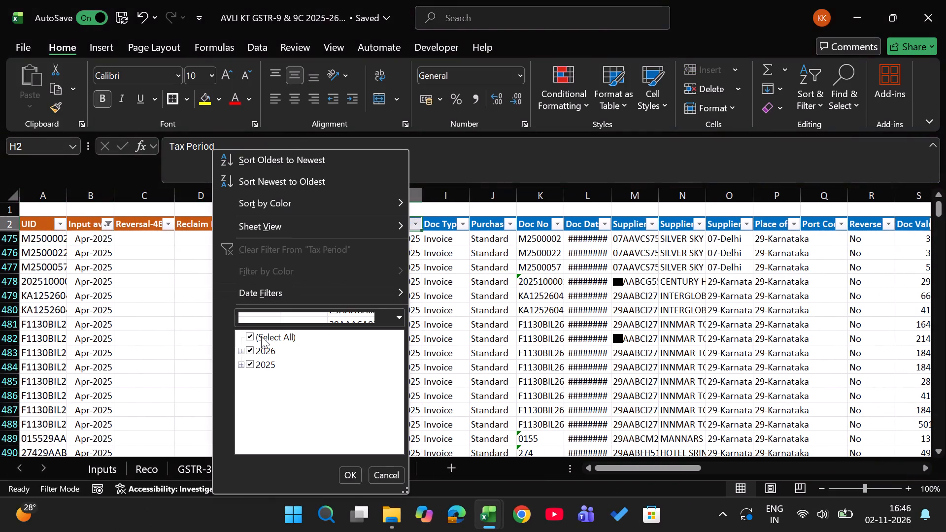
left_click(258, 337)
key("Down")
key("Right")
key("Down")
key("space")
key("Return")
Enter Jan-26 in the Reversal-4B(2)_GSTR-3B column and fill it down all visible January 2026 rows.
key("Left")
key("Left")
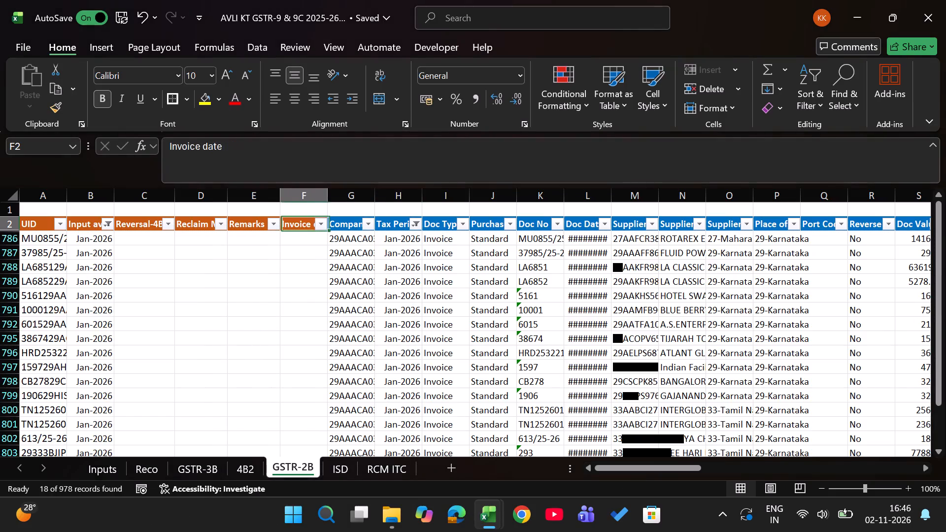
key("Left")
key("Left")
key("Left")
key("Left")
scroll(169, 396, "down", 1)
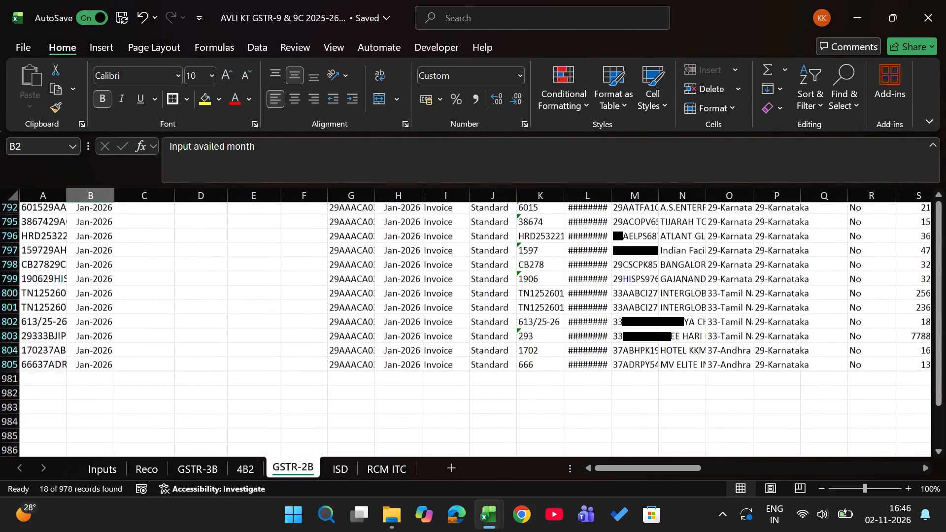
key("Down")
key("Up")
key("Down")
key("Right")
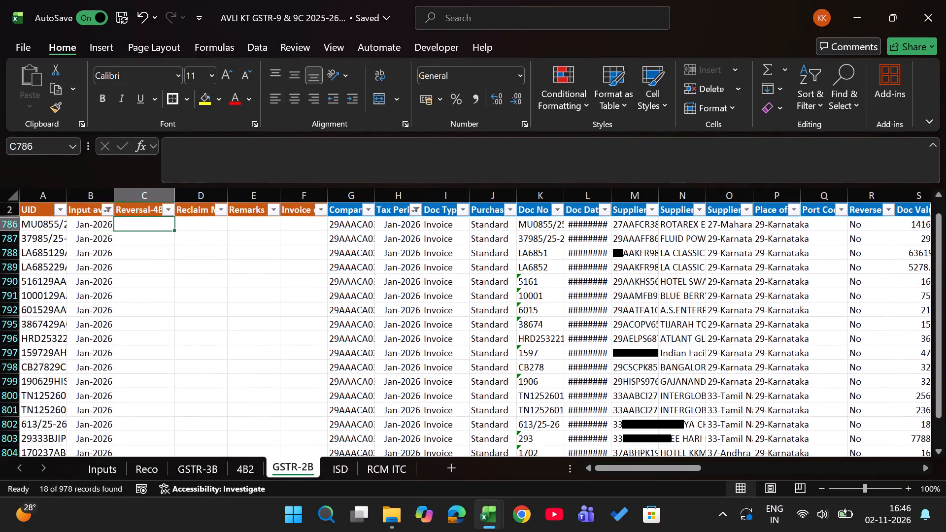
type("jan26")
key("Return")
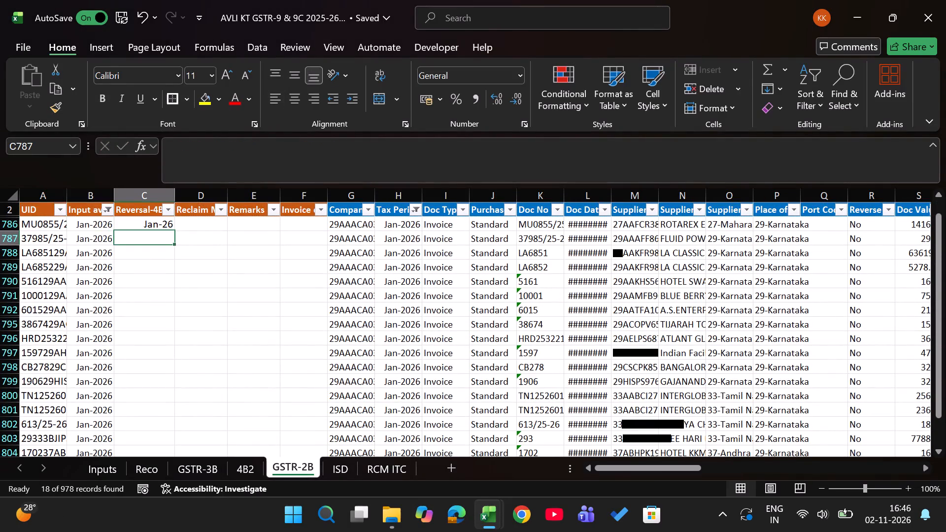
key("Left")
key("ctrl+Down")
key("Right")
key("ctrl+shift+Up")
key("alt+semicolon")
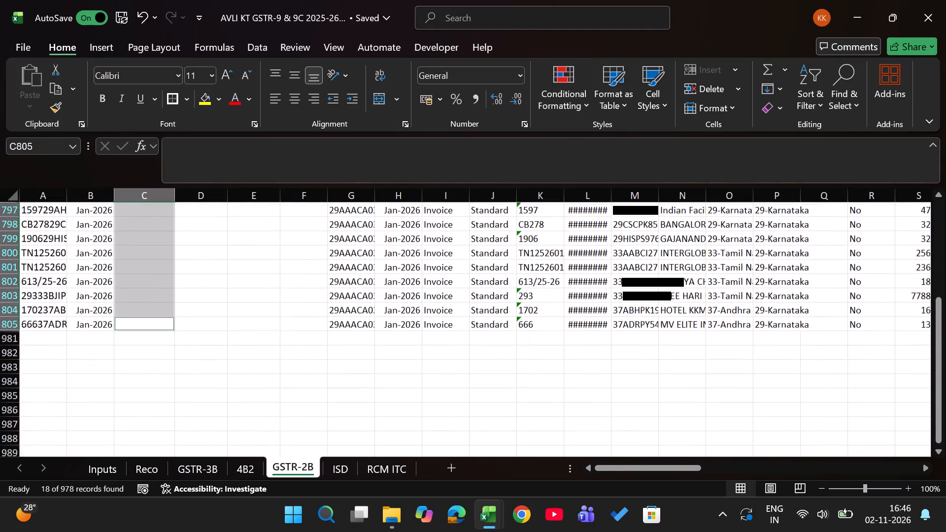
key("ctrl+d")
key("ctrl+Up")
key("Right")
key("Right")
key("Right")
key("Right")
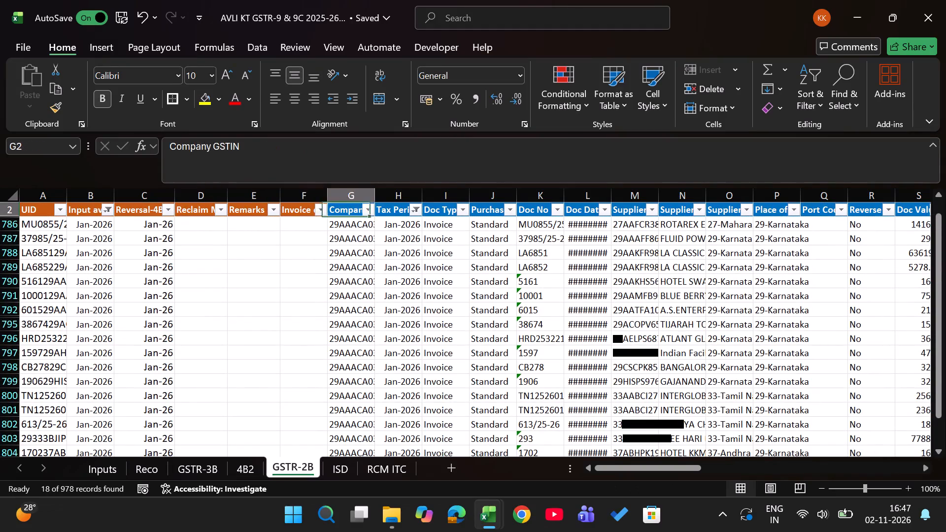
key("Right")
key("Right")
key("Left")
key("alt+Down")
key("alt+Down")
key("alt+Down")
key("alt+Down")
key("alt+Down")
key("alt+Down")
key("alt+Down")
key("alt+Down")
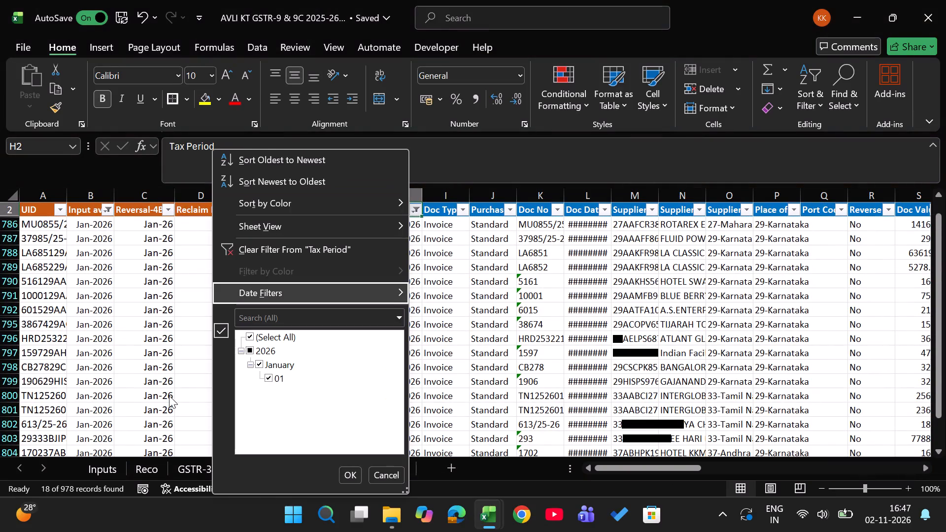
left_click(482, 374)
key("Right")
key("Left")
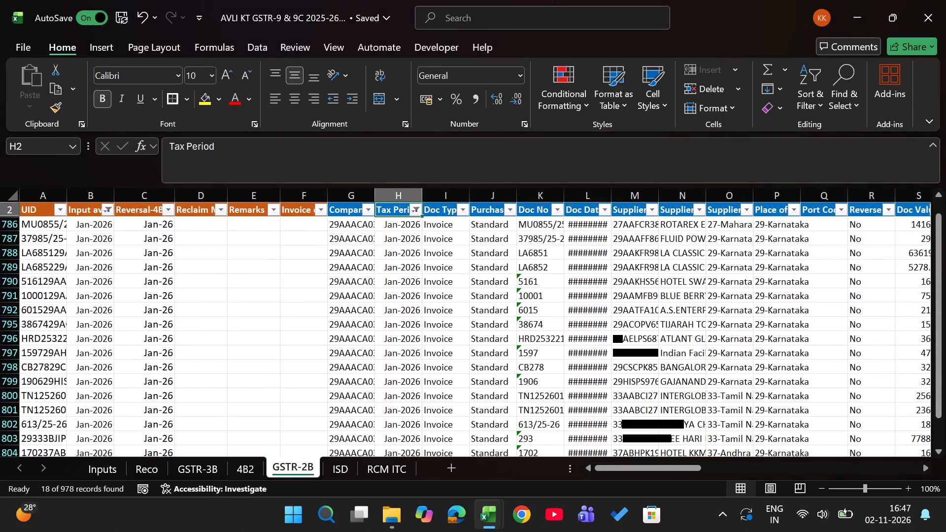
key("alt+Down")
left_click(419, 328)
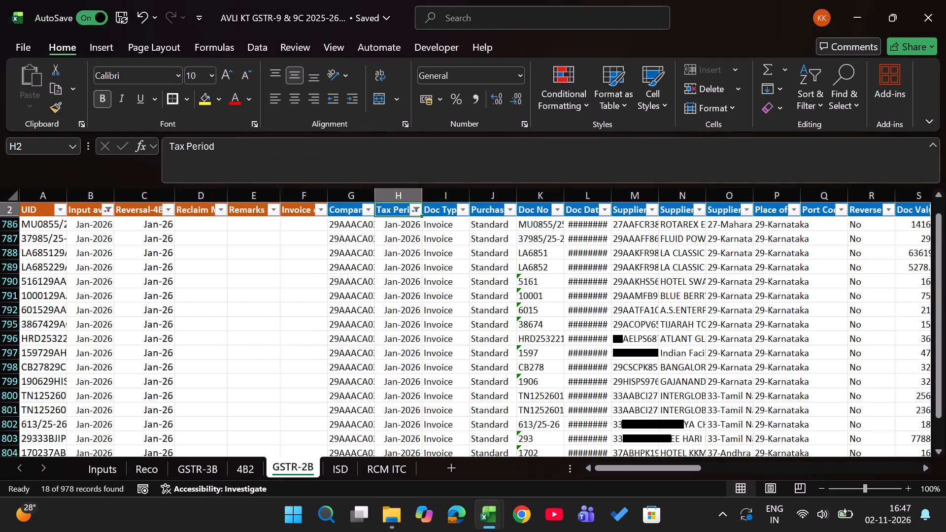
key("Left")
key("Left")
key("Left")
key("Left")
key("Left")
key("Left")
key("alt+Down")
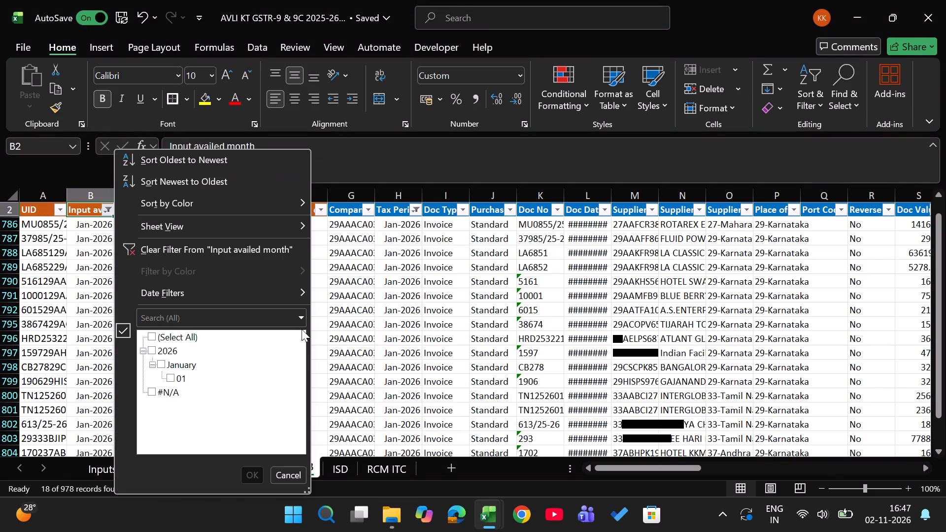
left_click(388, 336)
Clear all applied filters on the GSTR-2B sheet.
type("ac")
key("Right")
key("Down")
key("Left")
key("Up")
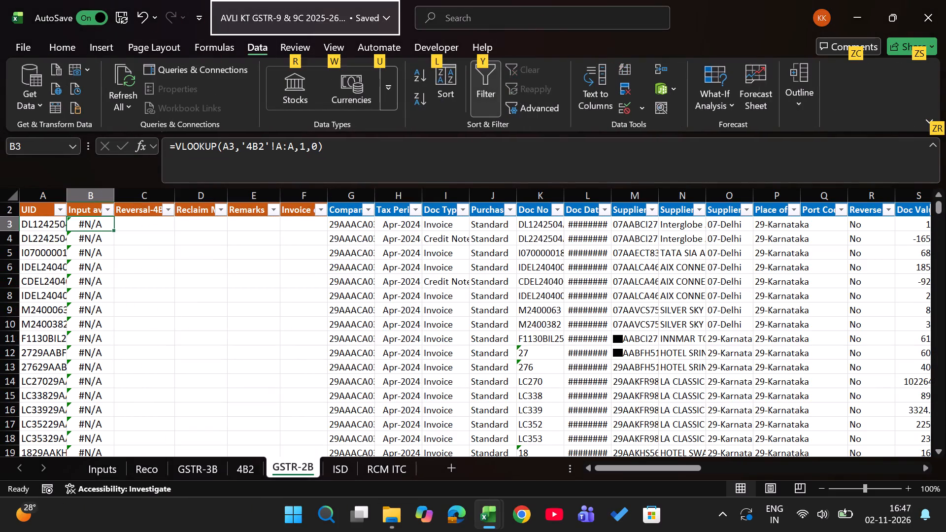
key("Escape")
Filter the Input availed month column to exclude the #N/A rows.
key("Up")
key("alt+Down")
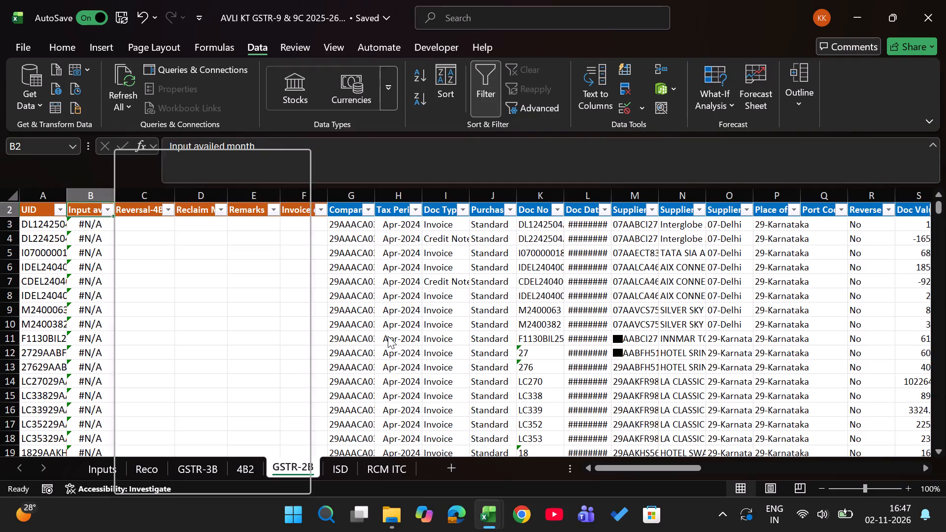
left_click(174, 380)
key("Return")
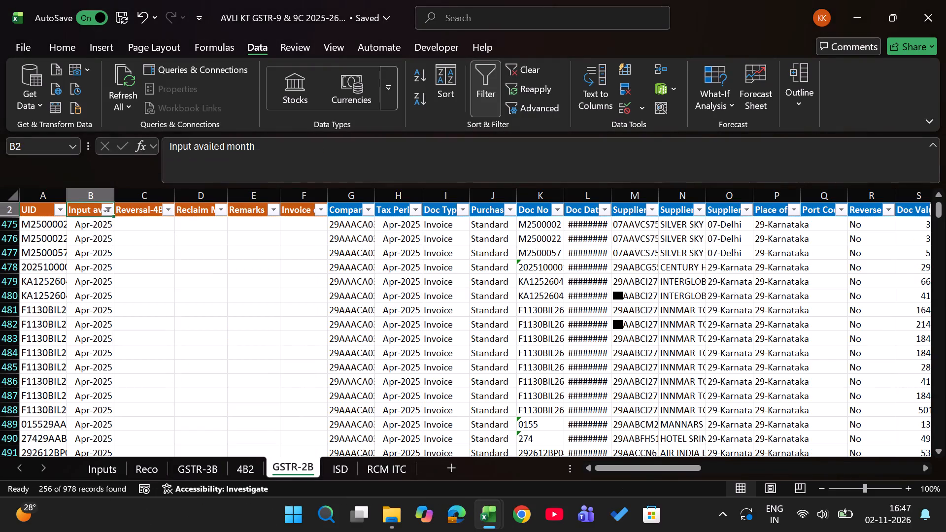
Filter the Tax Period column to February 2026 only.
key("Right")
key("Right")
key("Right")
key("Right")
key("Right")
key("Right")
key("alt+Down")
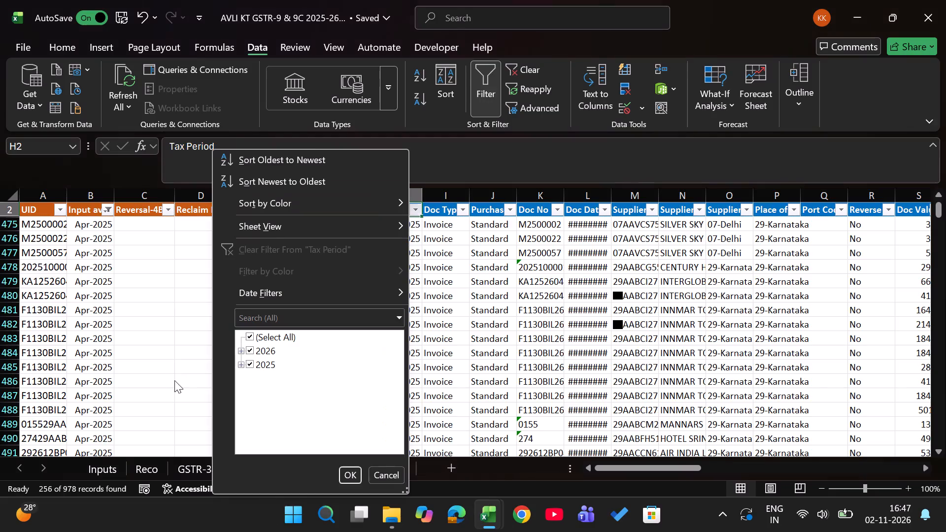
left_click(240, 353)
key("space")
key("Down")
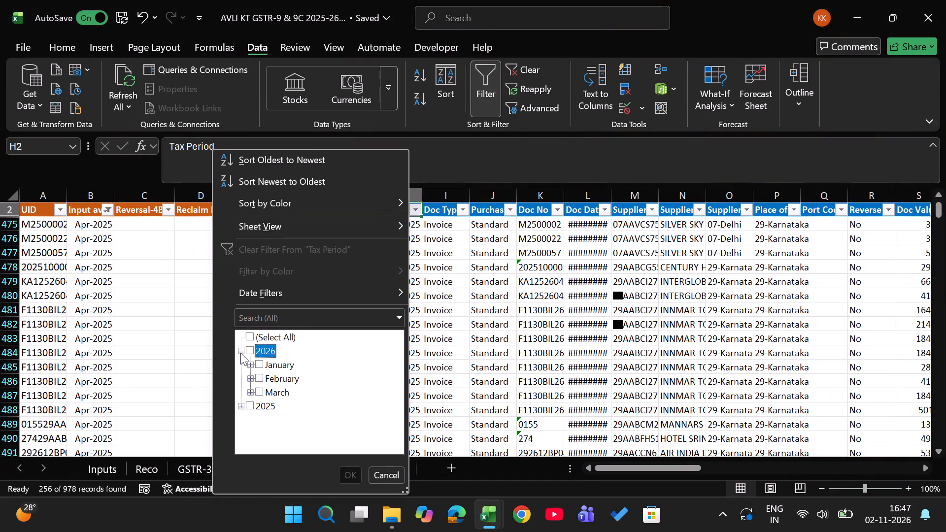
key("Down")
key("Down")
key("space")
key("Return")
Enter Feb-26 in the Reversal-4B(2)_GSTR-3B column and fill it down all visible February 2026 rows.
key("Left")
key("Left")
key("Left")
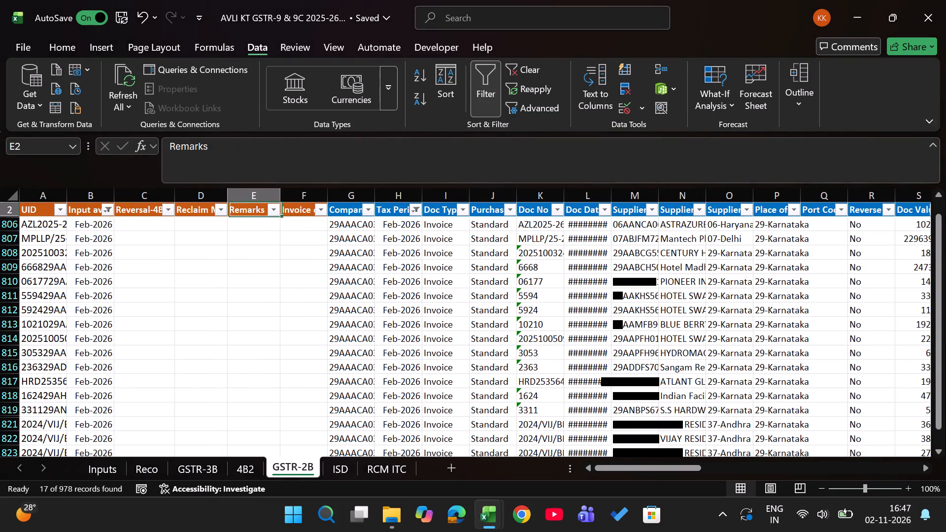
key("Left")
key("Left")
key("Down")
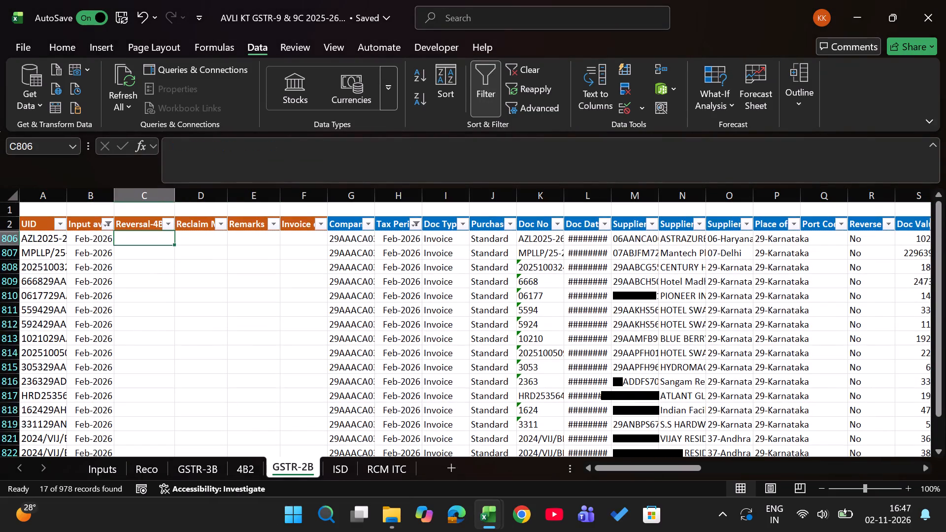
type("feb")
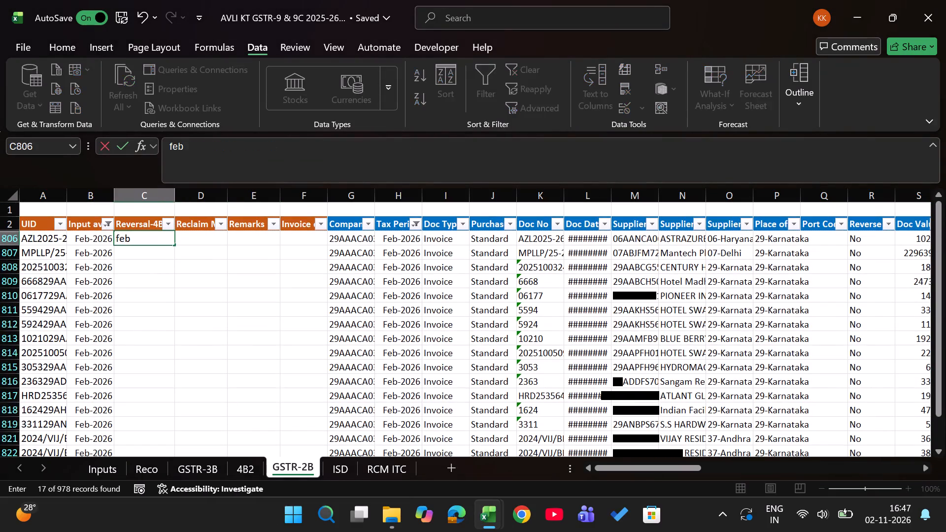
type("26")
key("Return")
key("Left")
key("ctrl+Down")
key("Right")
key("ctrl+shift+Up")
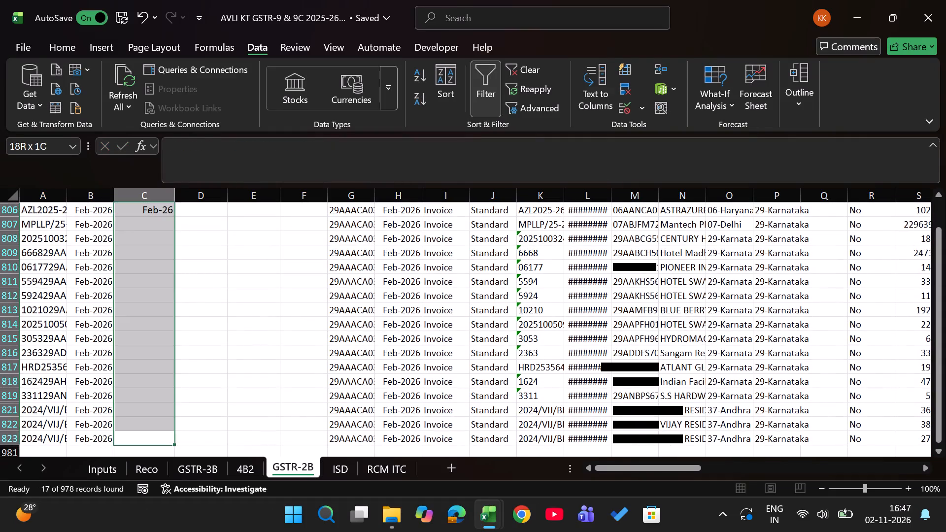
key("alt+semicolon")
key("ctrl+d")
Switch the Tax Period filter to March 2026 only.
key("ctrl+Up")
key("Right")
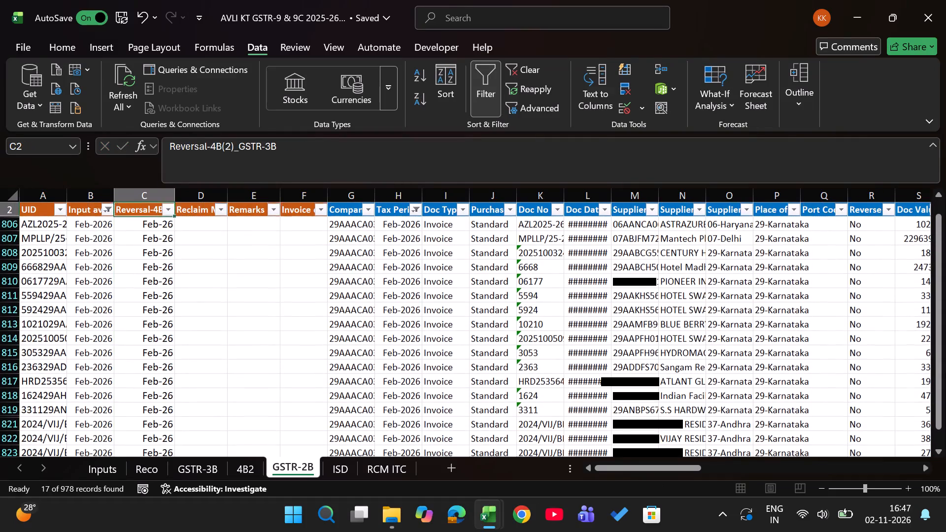
key("Right")
key("Right")
key("Right")
key("Right")
key("alt+Down")
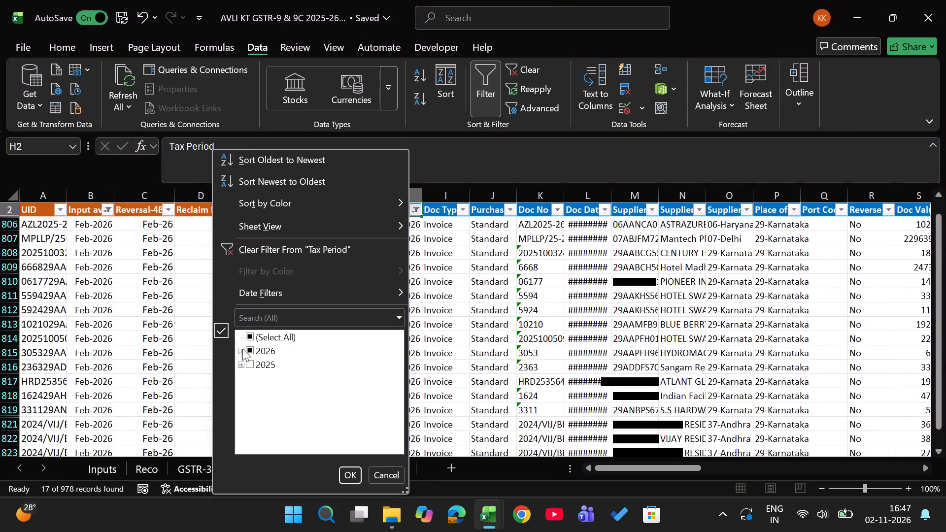
left_click(242, 349)
key("Down")
key("Down")
key("Down")
key("space")
key("Down")
key("space")
key("Return")
Enter Mar-26 in the Reversal-4B(2)_GSTR-3B column and fill it down all visible March 2026 rows.
key("Left")
key("Left")
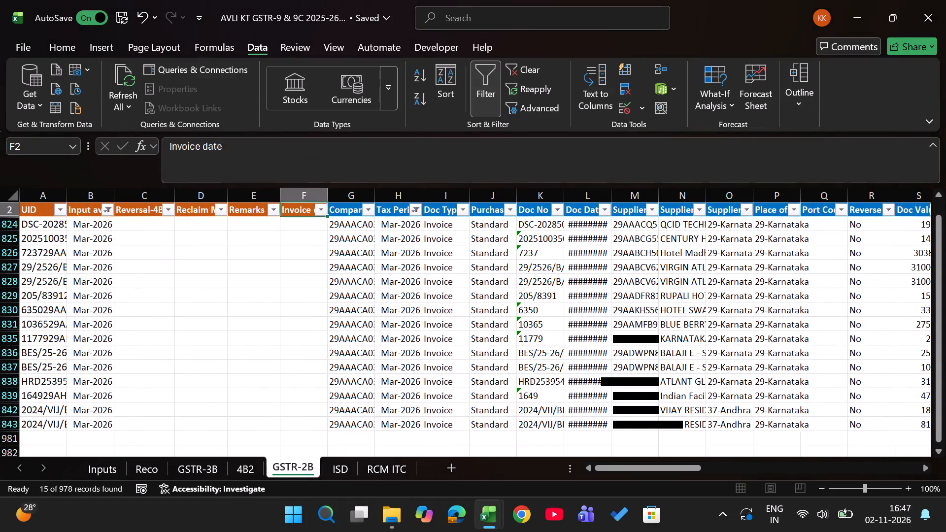
key("Left")
key("Left")
key("Left")
key("Down")
type("mar26")
key("Return")
key("Left")
key("ctrl+Down")
key("Right")
key("ctrl+shift+Up")
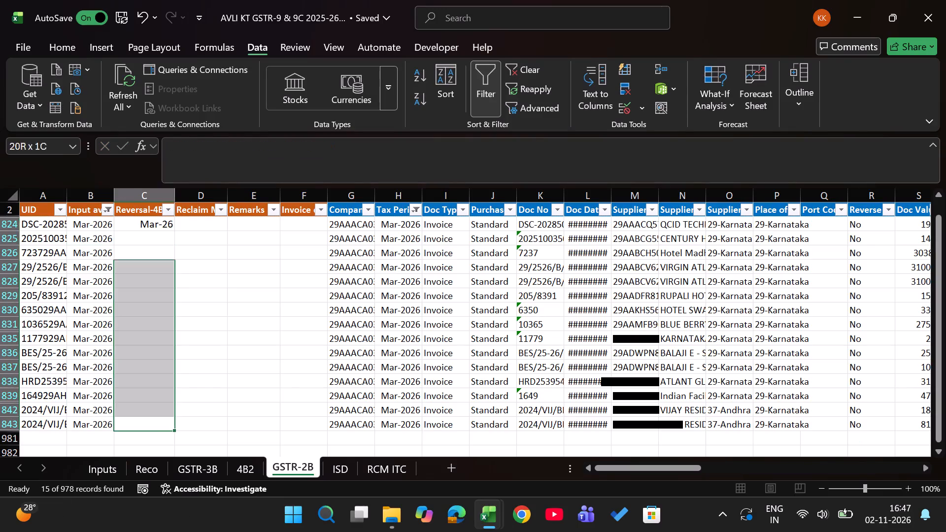
key("alt+semicolon")
key("ctrl+d")
key("ctrl+Up")
key("Right")
key("Right")
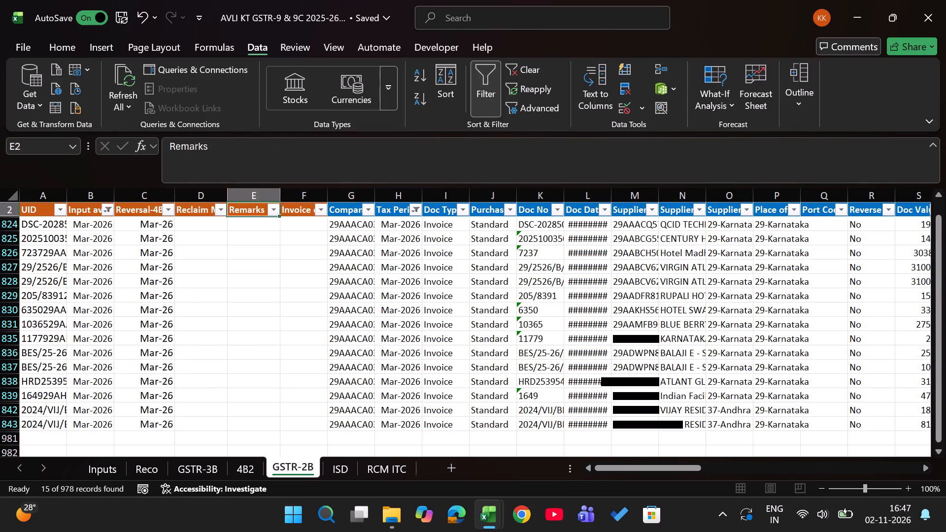
Switch the Tax Period filter from March 2026 to April 2025 only.
key("Right")
key("Right")
key("Right")
key("alt+Down")
key("alt+Down")
key("alt+Down")
key("alt+Down")
key("alt+Down")
key("alt+Down")
key("Down")
key("Tab")
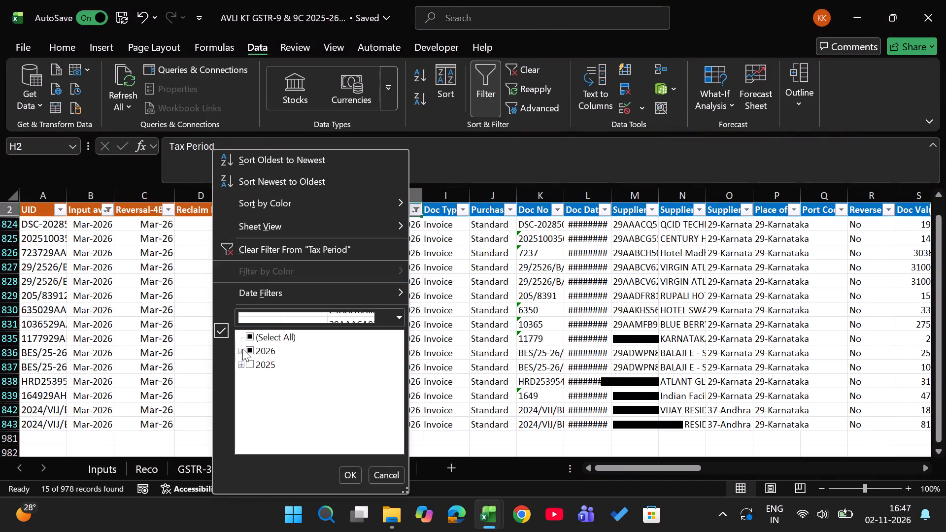
key("Tab")
key("Tab")
key("space")
key("space")
key("Down")
key("Down")
key("Right")
key("Down")
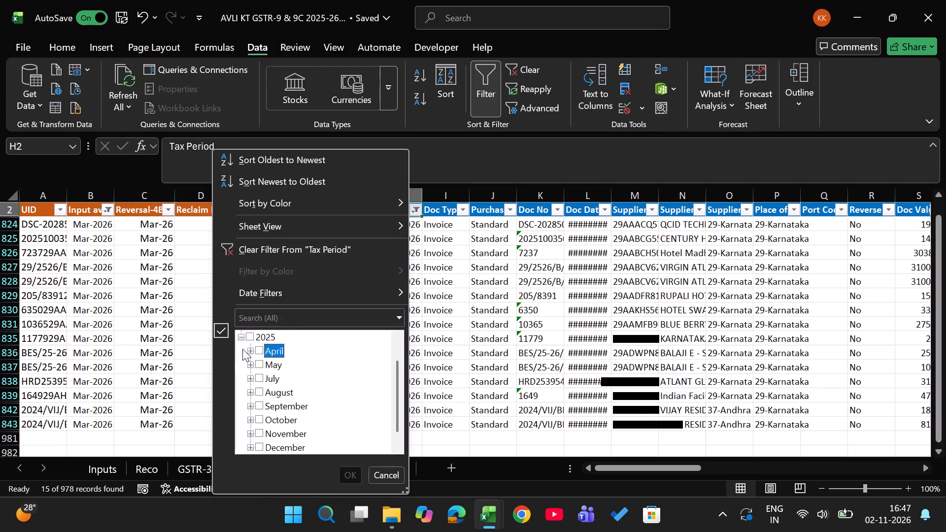
key("space")
key("Return")
Enter Apr-25 in the Reversal-4B(2)_GSTR-3B column and fill it down all visible April 2025 rows.
key("Left")
key("Left")
key("Left")
scroll(242, 349, "down", 4)
scroll(242, 349, "up", 1)
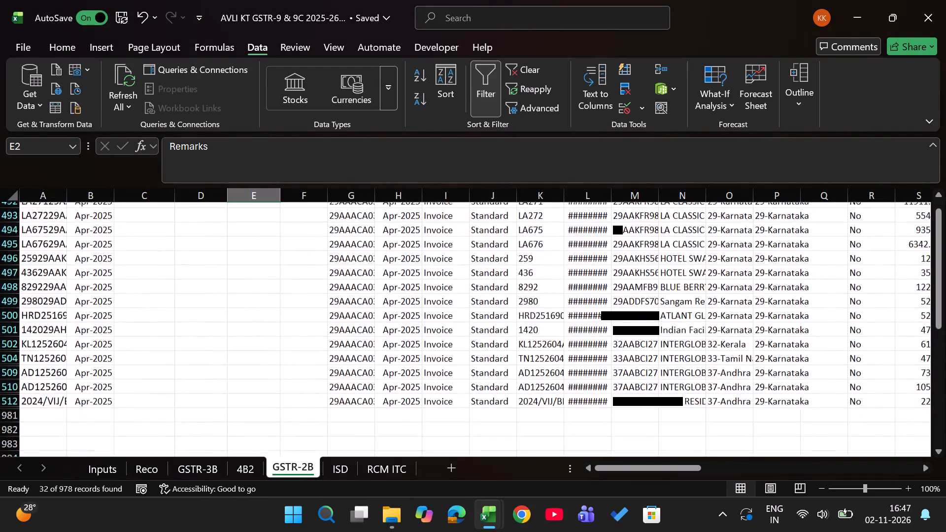
scroll(242, 349, "up", 1)
key("Left")
key("Left")
key("Down")
type("apr")
type("25")
key("Return")
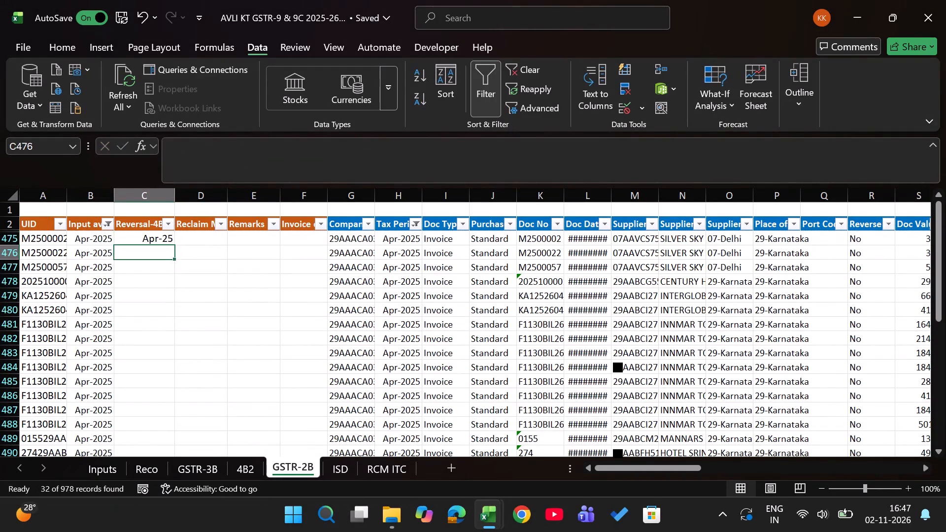
key("Left")
key("ctrl+Down")
key("Right")
key("ctrl+shift+Up")
key("alt+semicolon")
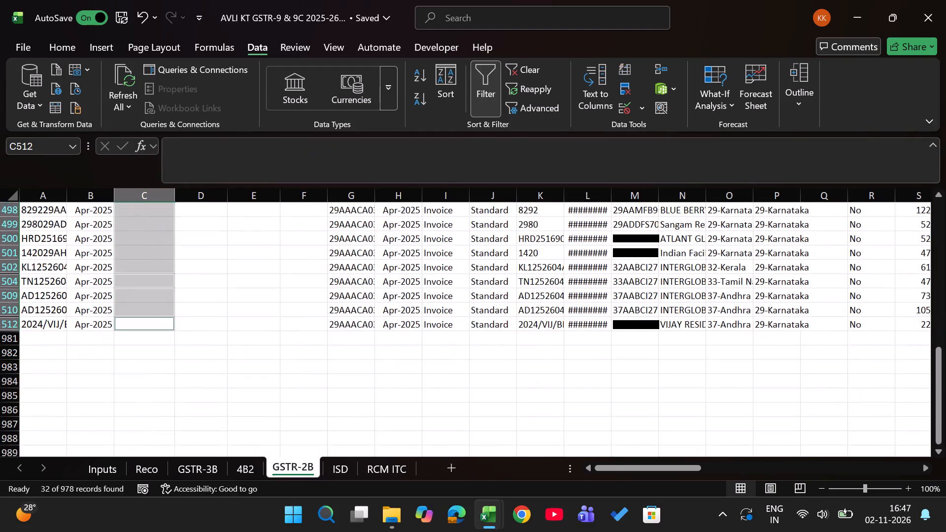
key("ctrl+d")
Switch the Tax Period filter to May 2025 only.
key("ctrl+Up")
key("Right")
key("Right")
key("Right")
key("Right")
key("alt+Down")
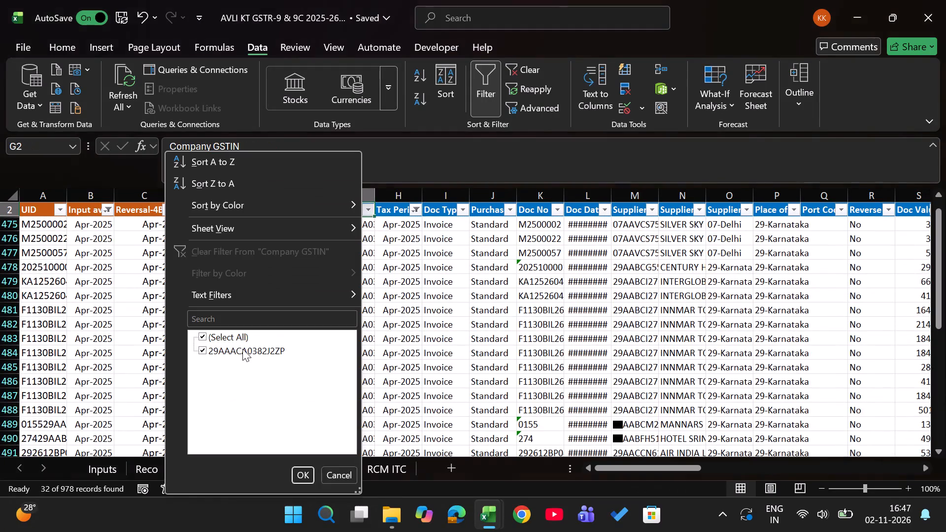
left_click(242, 349)
left_click(469, 292)
key("Right")
key("alt+Down")
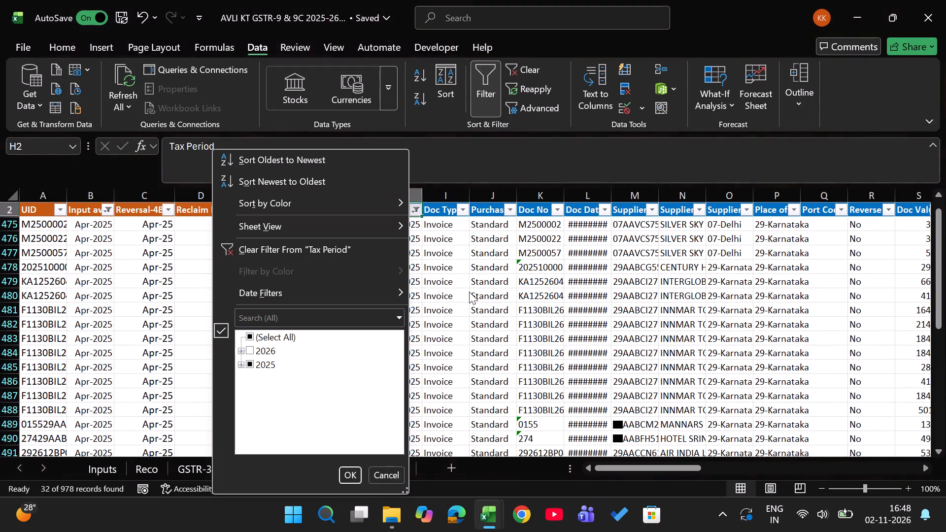
left_click(240, 367)
key("Down")
key("space")
key("Down")
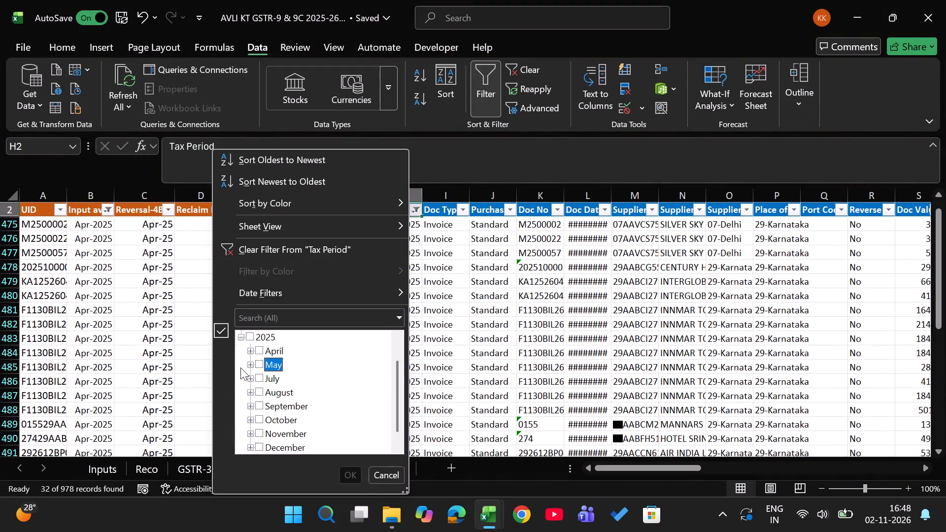
key("space")
key("Return")
Enter May-25 in the Reversal-4B(2)_GSTR-3B column and fill it down all visible May 2025 rows.
key("Left")
key("Left")
key("Left")
scroll(240, 367, "down", 5)
scroll(240, 367, "up", 8)
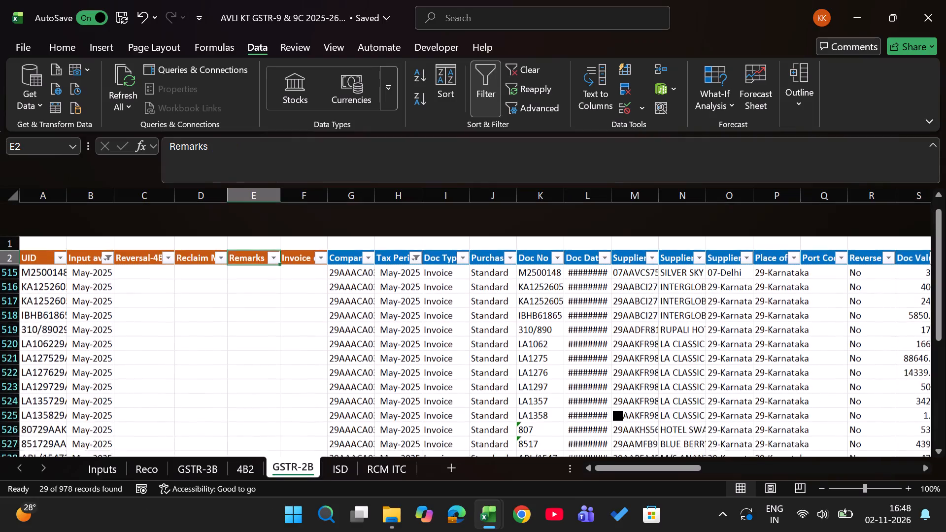
left_click(128, 245)
key("Up")
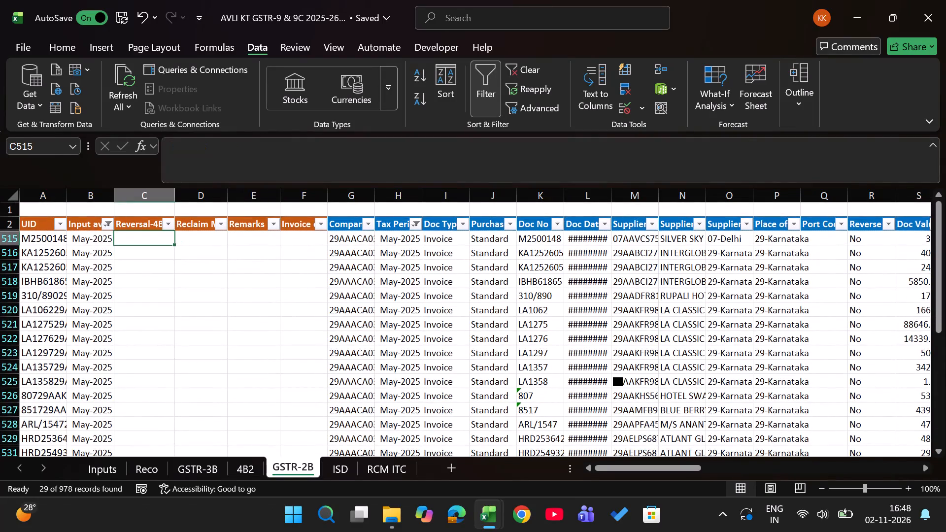
type("may25")
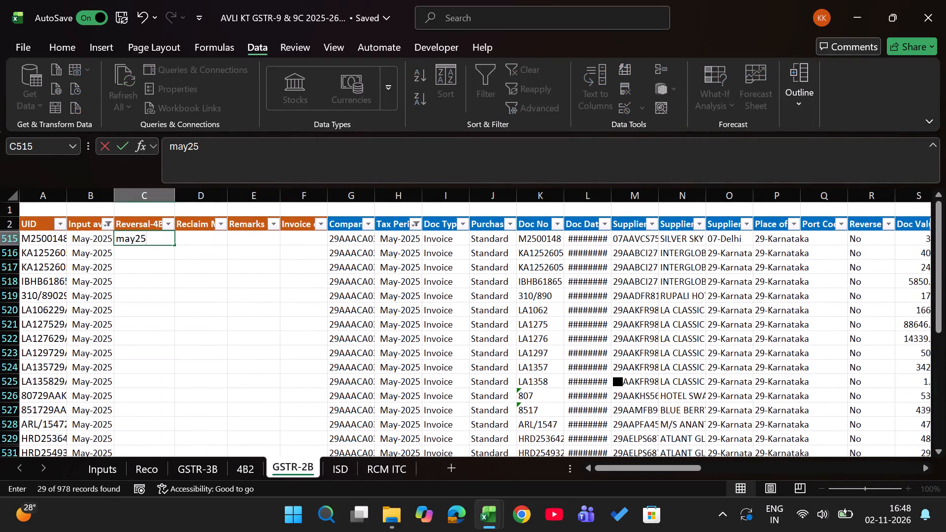
key("Return")
key("Left")
key("ctrl+Down")
key("Right")
key("ctrl+shift+Up")
key("alt+semicolon")
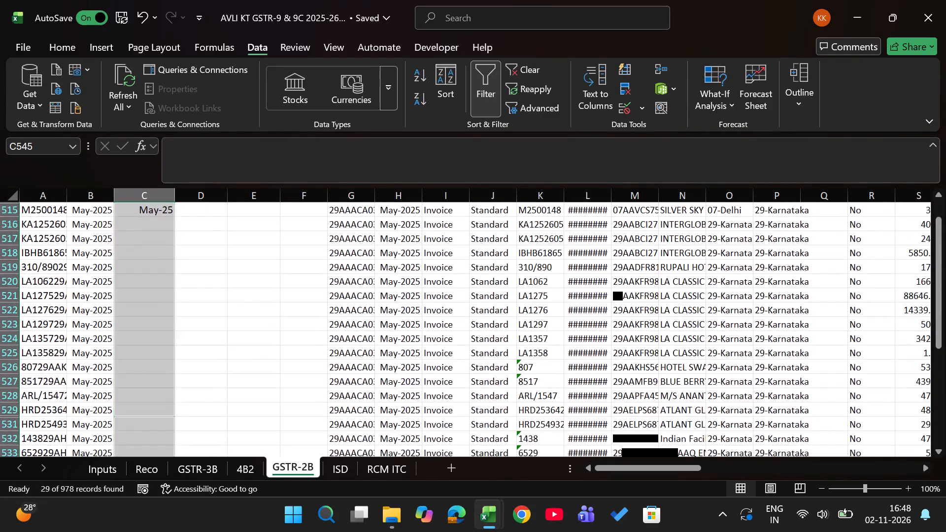
key("ctrl+d")
Switch the Tax Period filter to July 2025 only.
key("ctrl+Up")
key("Right")
key("Right")
key("Right")
key("Right")
key("Right")
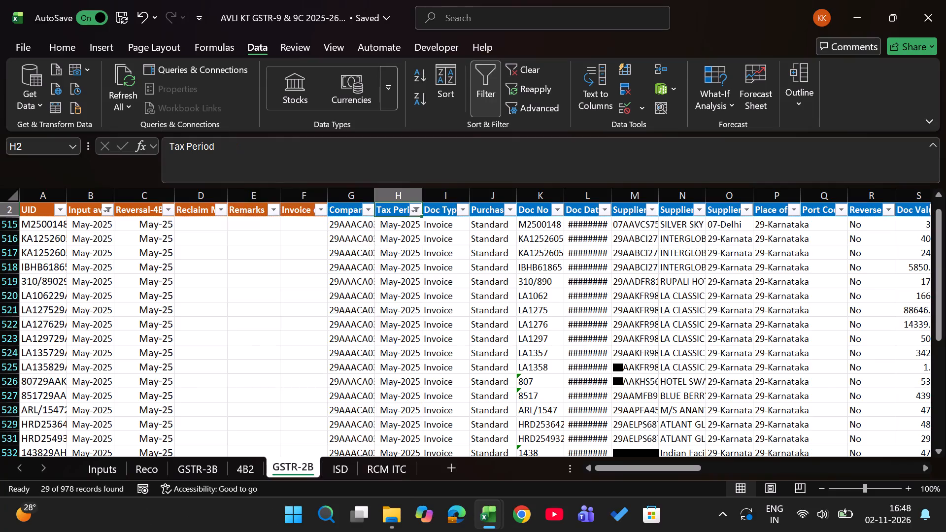
key("alt+Down")
left_click(241, 366)
key("Down")
key("Down")
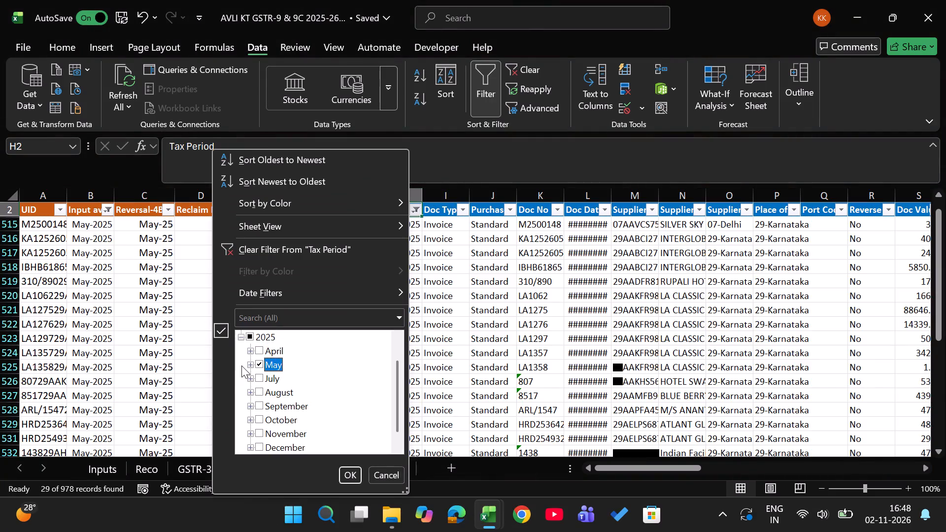
key("space")
key("Down")
key("space")
key("Return")
Enter Jul-25 in the Reversal-4B(2)_GSTR-3B column and fill it down all visible July 2025 rows.
key("Left")
key("Left")
key("Left")
scroll(241, 366, "down", 4)
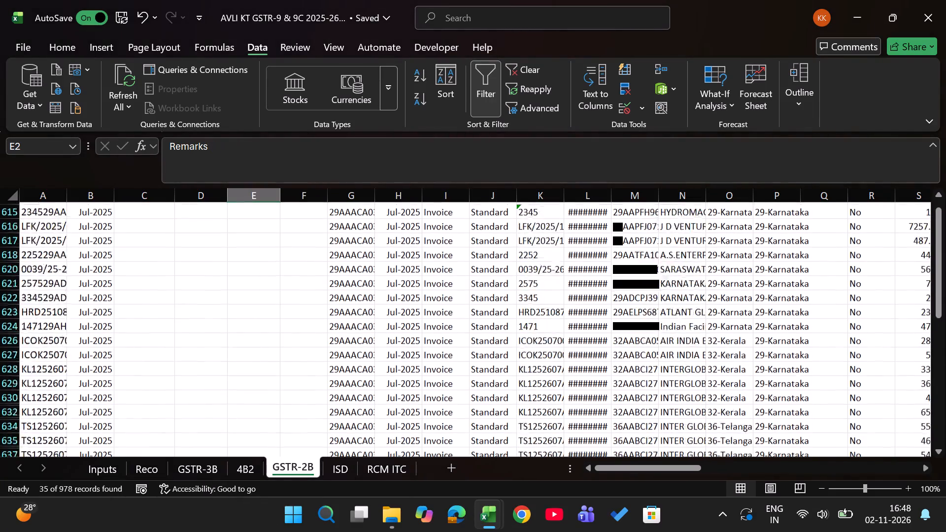
scroll(241, 366, "down", 2)
scroll(241, 366, "up", 5)
key("Left")
key("Left")
key("Left")
key("Down")
key("Right")
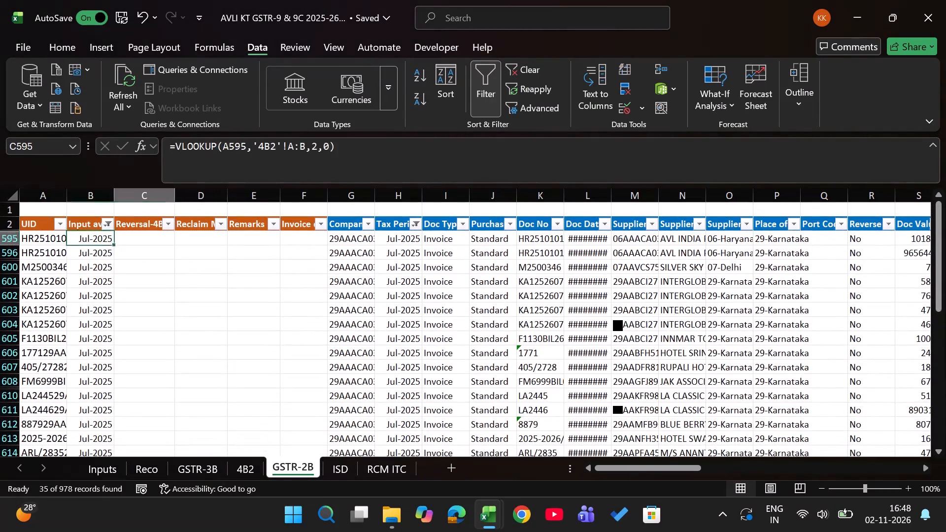
type("jul25")
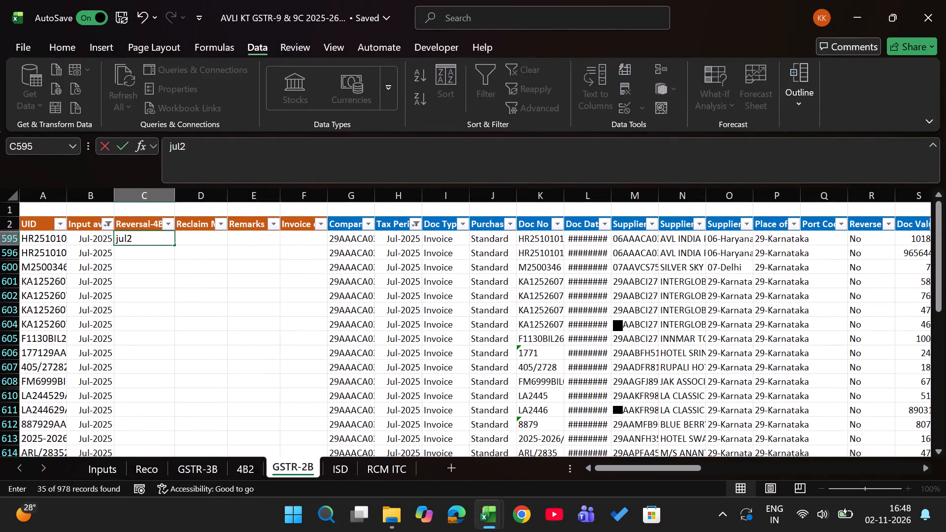
key("Return")
key("Left")
key("ctrl+Down")
key("Right")
key("ctrl+shift+Up")
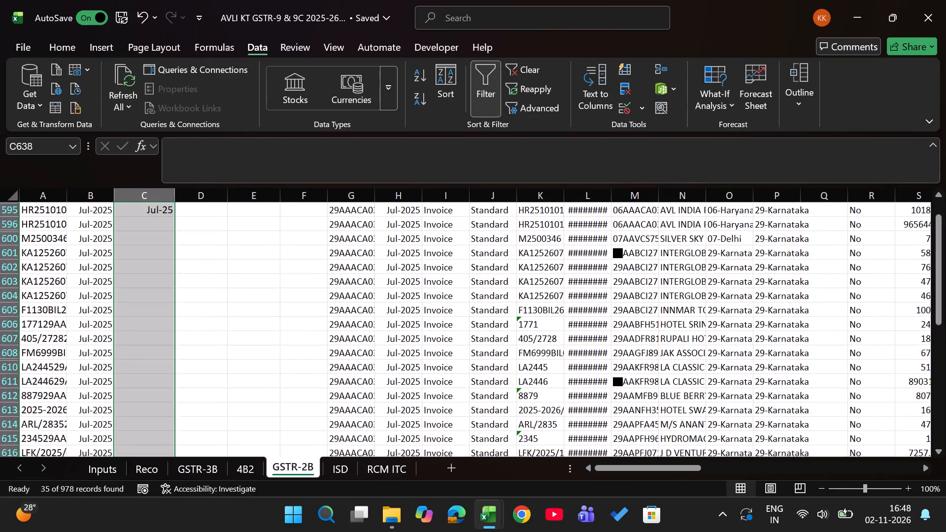
key("alt+semicolon")
key("ctrl+d")
Switch the Tax Period filter to August 2025 only.
key("ctrl+Up")
key("Right")
key("Right")
key("Right")
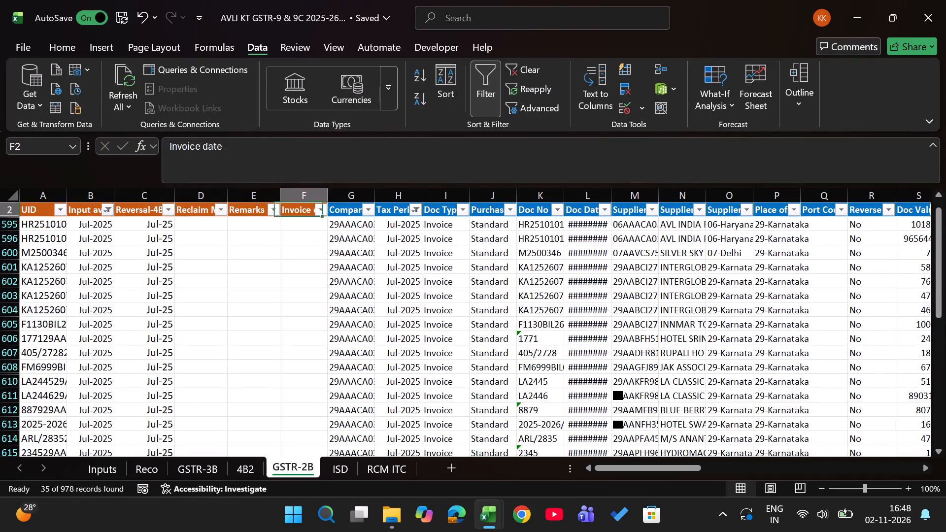
key("Right")
key("Right")
key("alt+Down")
left_click(245, 363)
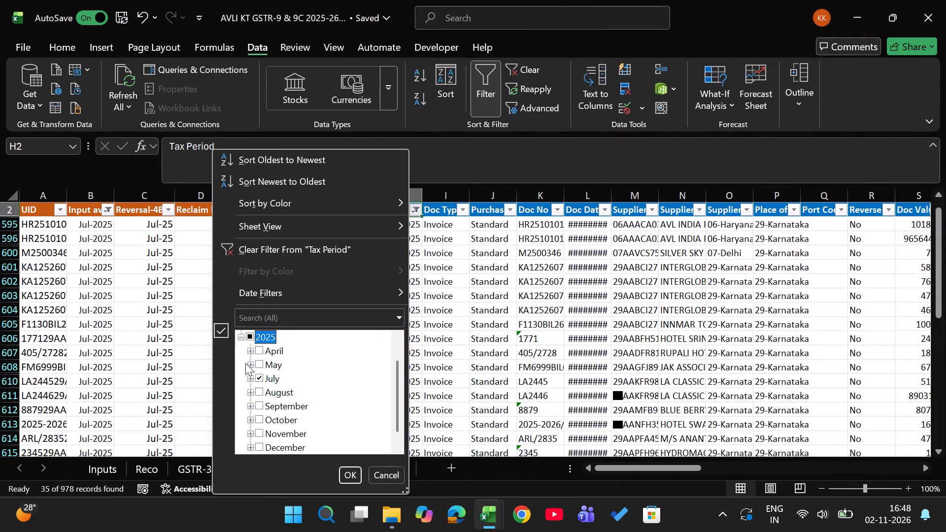
key("Down")
key("Down")
key("Down")
key("space")
key("Down")
key("space")
key("Return")
Enter Aug-25 in the Reversal-4B(2)_GSTR-3B column and fill it down all visible August 2025 rows.
key("Left")
key("Left")
key("Left")
key("Left")
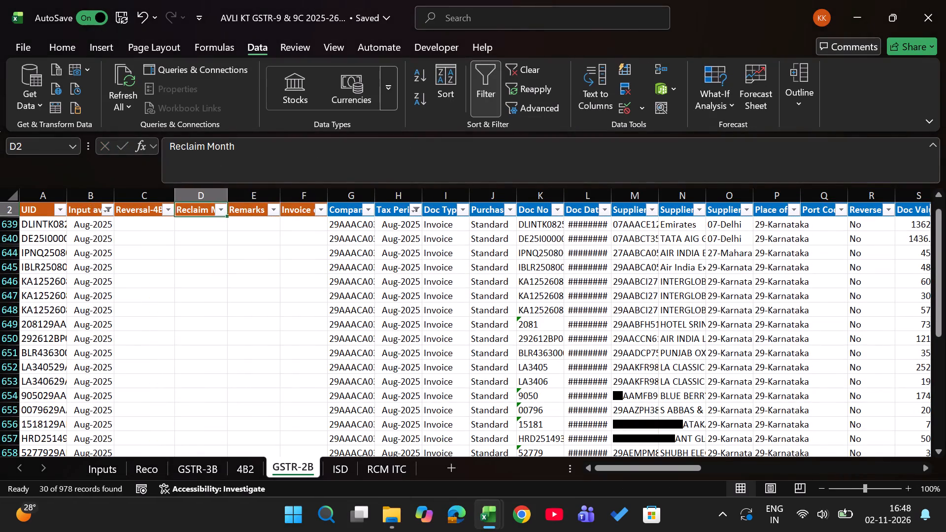
scroll(245, 363, "right", 1)
key("Left")
key("Down")
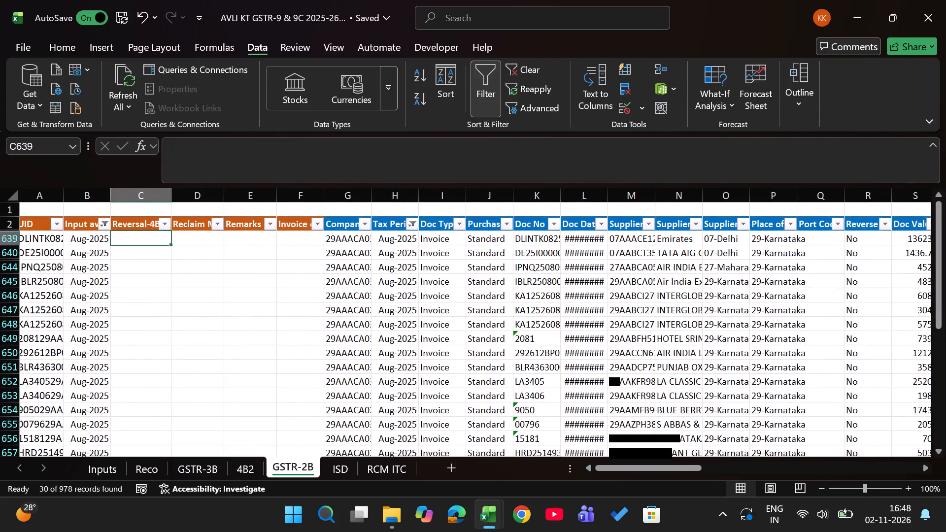
type("aug25")
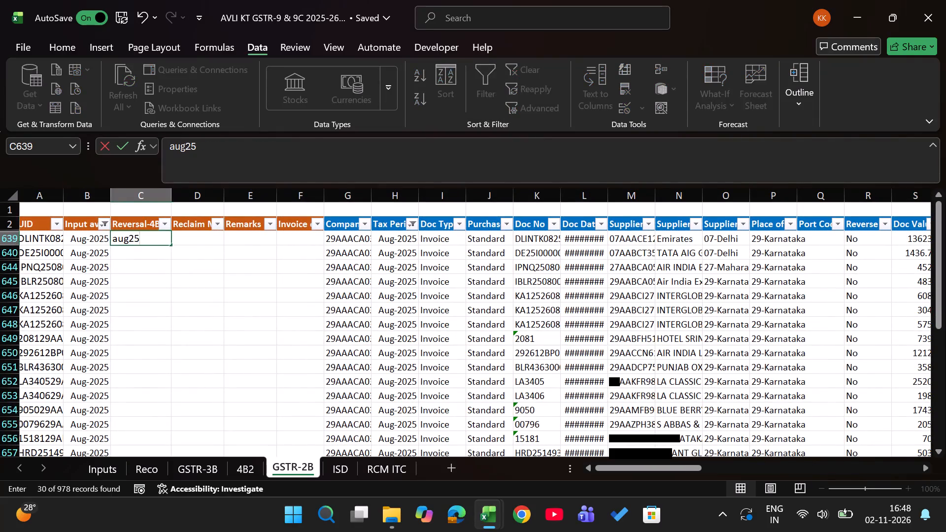
key("Return")
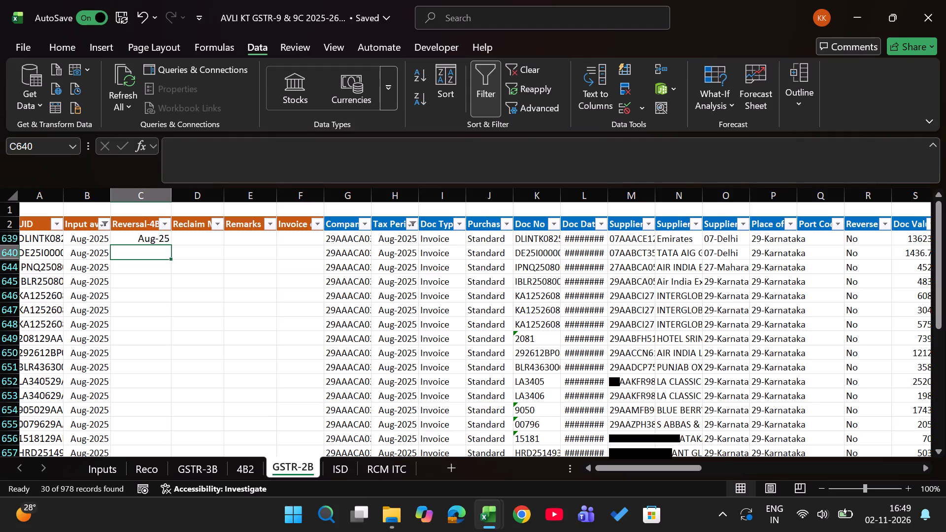
key("Left")
key("ctrl+Down")
key("Right")
key("ctrl+shift+Up")
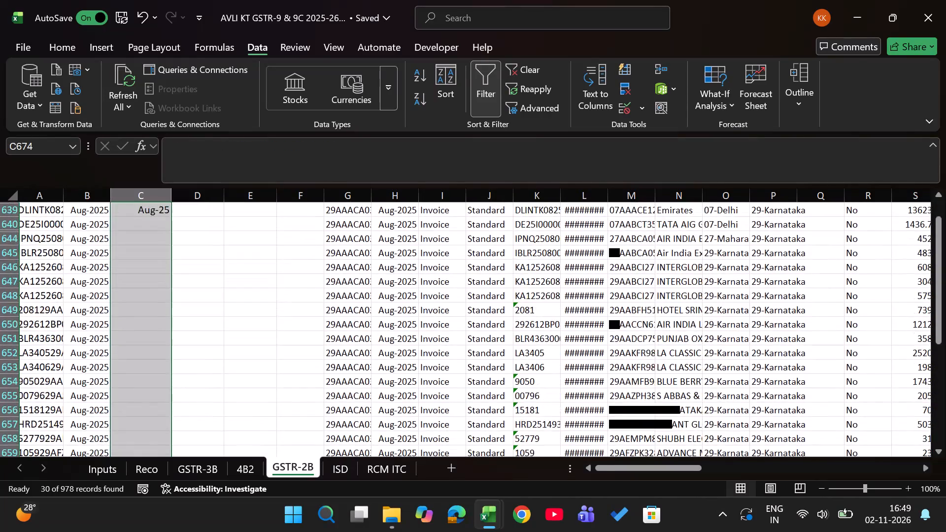
key("alt+semicolon")
key("ctrl+d")
Switch the Tax Period filter to September 2025 only.
key("ctrl+Up")
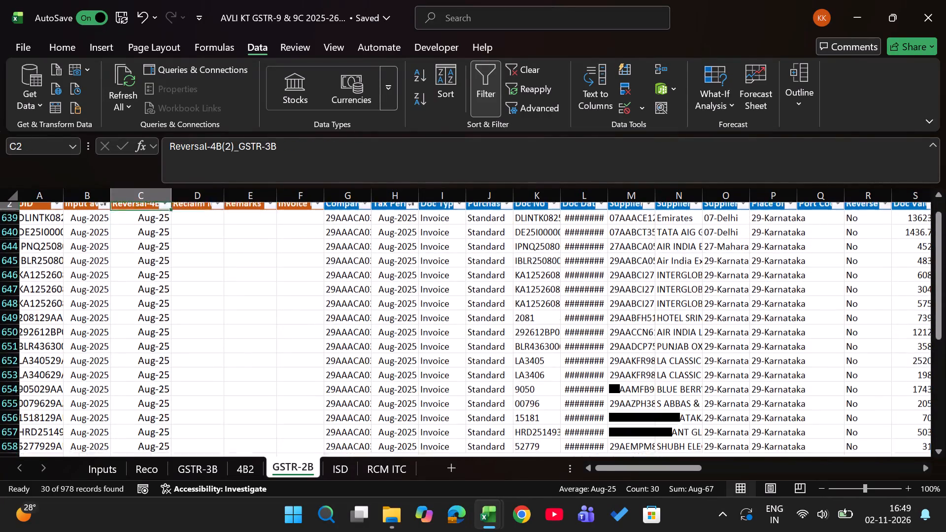
key("Right")
key("Right")
key("Right")
key("Right")
key("Right")
key("alt+Down")
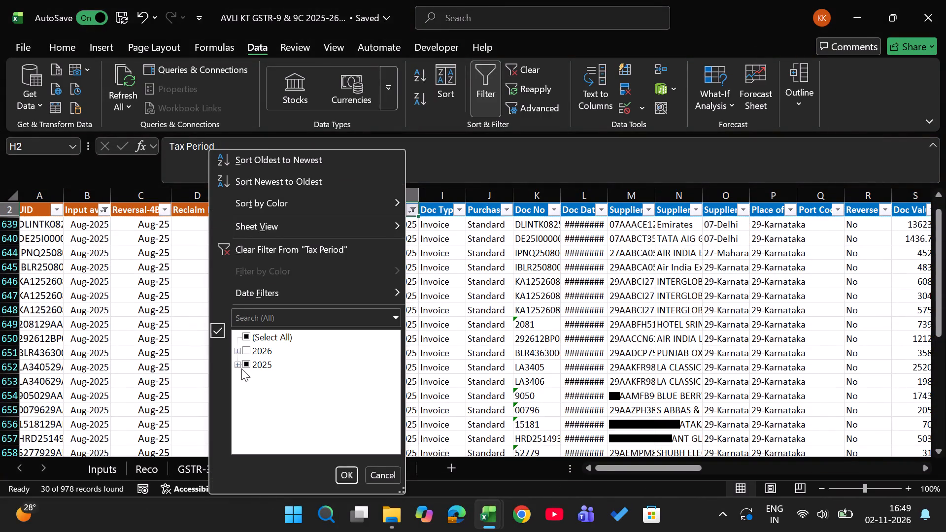
left_click(241, 371)
key("Down")
key("Down")
key("Down")
key("Down")
key("space")
key("Down")
key("space")
key("Return")
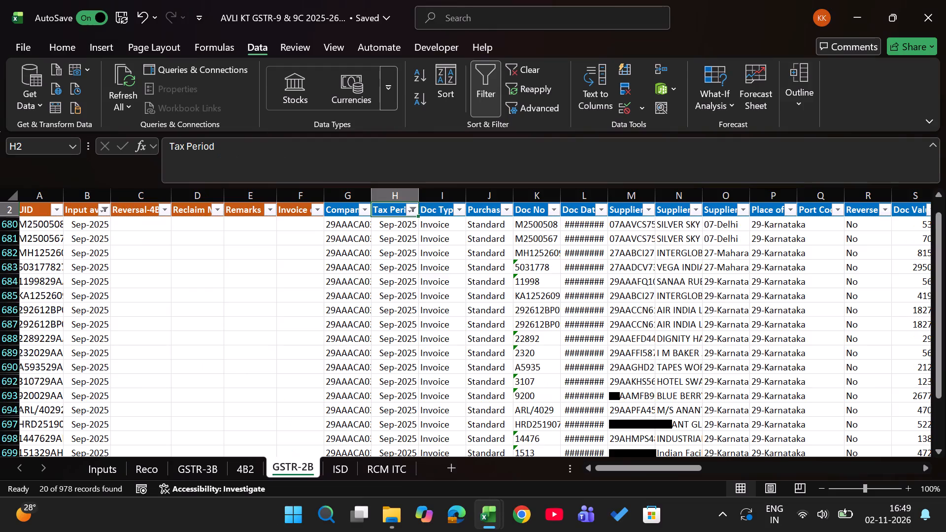
Enter Sep-25 in the Reversal-4B(2)_GSTR-3B column and fill it down all visible September 2025 rows.
key("Left")
key("Left")
key("Left")
key("Left")
scroll(241, 371, "down", 3)
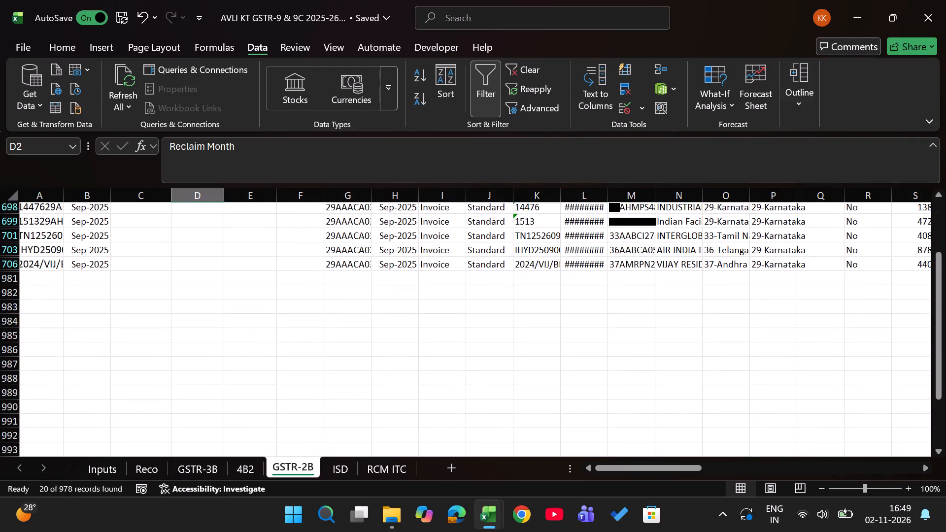
scroll(241, 371, "up", 6)
key("Left")
key("Left")
key("Down")
key("Right")
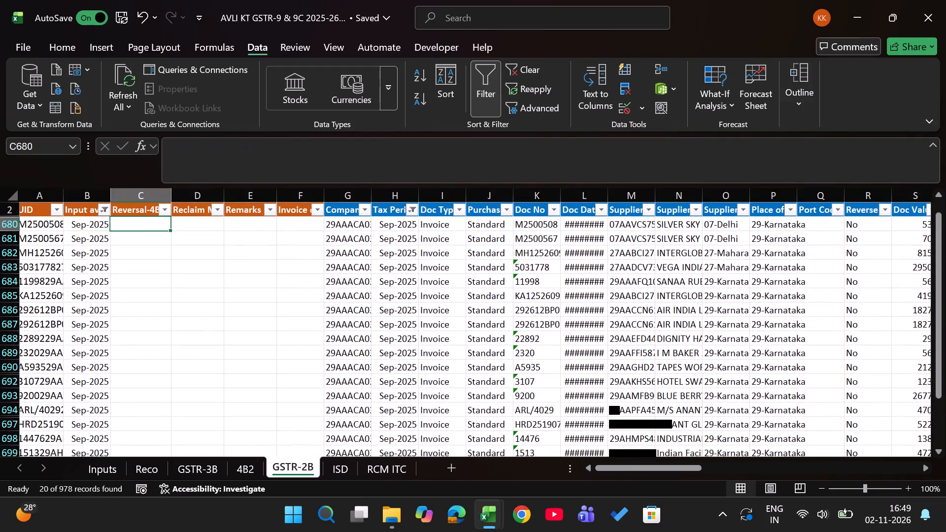
type("sep25")
key("Return")
key("Left")
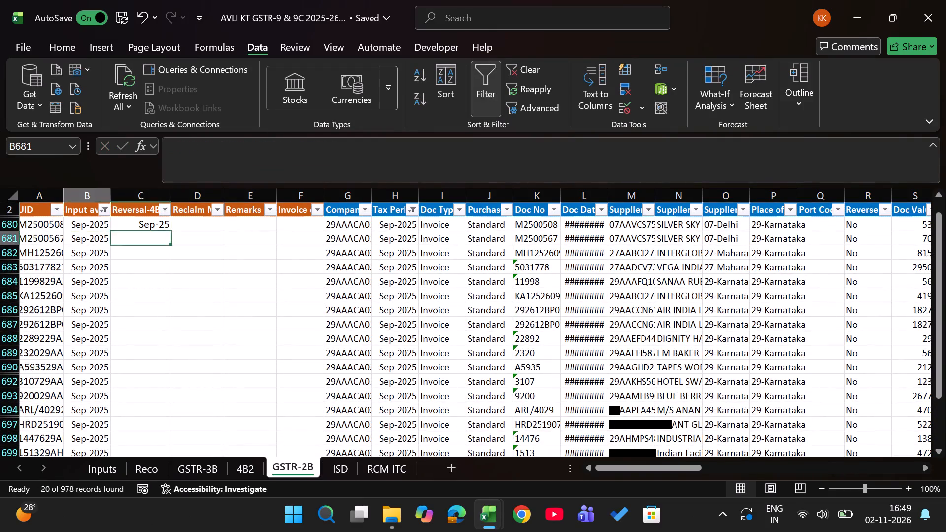
key("ctrl+Down")
key("Right")
key("ctrl+shift+Up")
key("alt+semicolon")
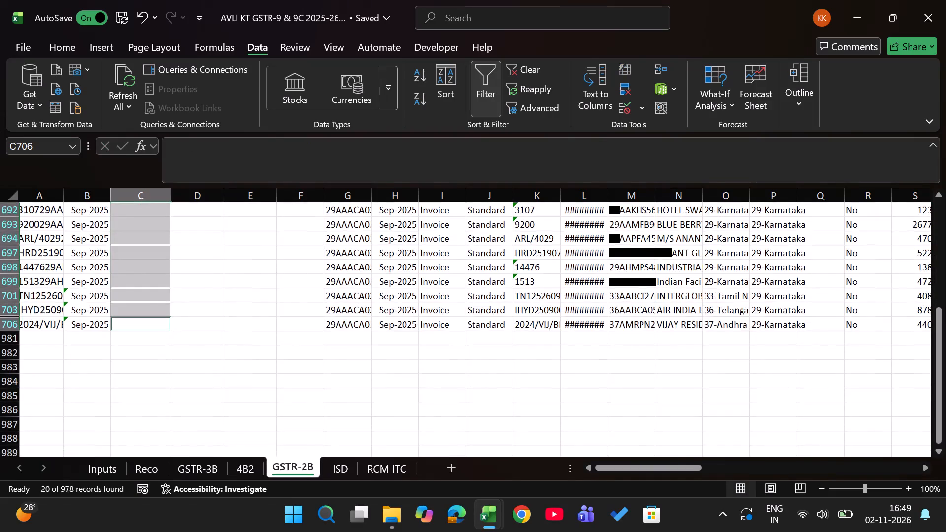
key("ctrl+d")
Switch the Tax Period filter to October 2025 only.
key("ctrl+Up")
key("Right")
key("Right")
key("Right")
key("Right")
key("Right")
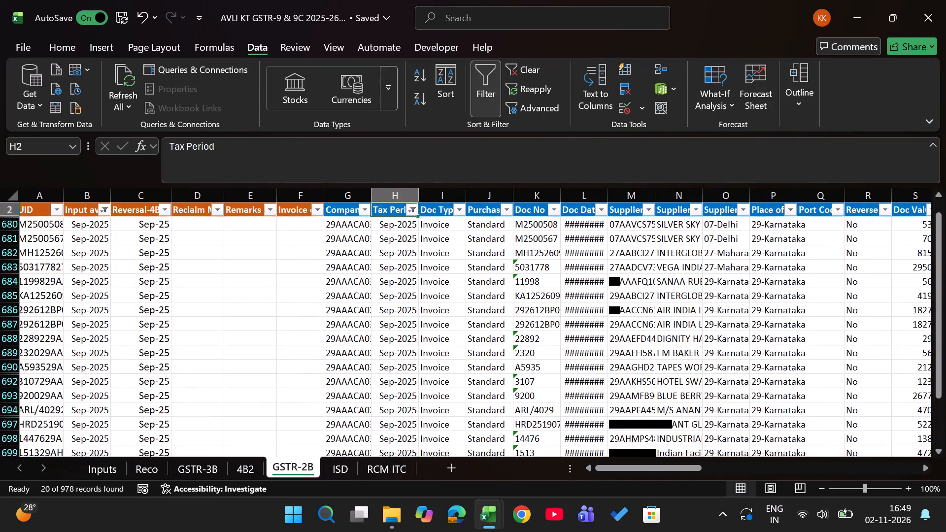
key("alt+Down")
left_click(240, 361)
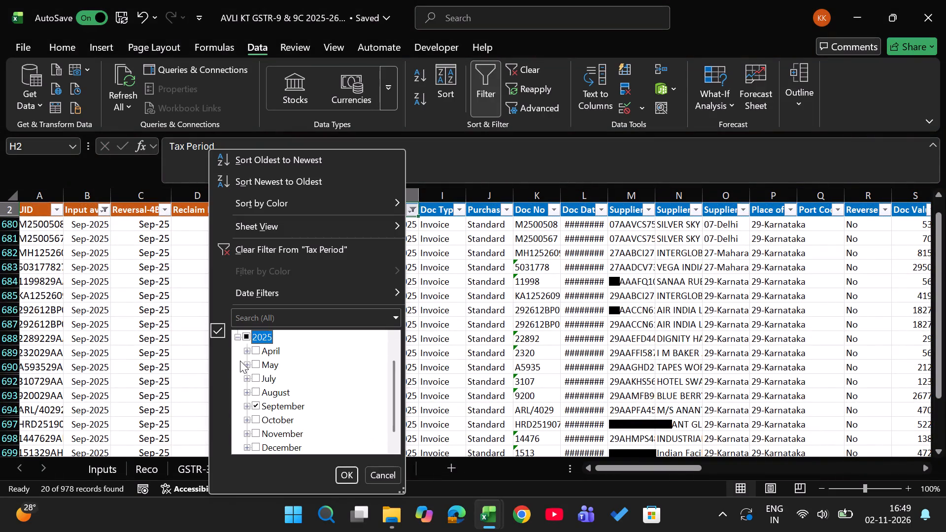
key("Down")
key("Down")
key("Down")
key("Down")
key("Down")
key("space")
key("Down")
key("space")
key("Return")
Enter Oct-25 in the Reversal-4B(2)_GSTR-3B column and fill it down all visible October 2025 rows.
key("Left")
key("Left")
key("Left")
key("Left")
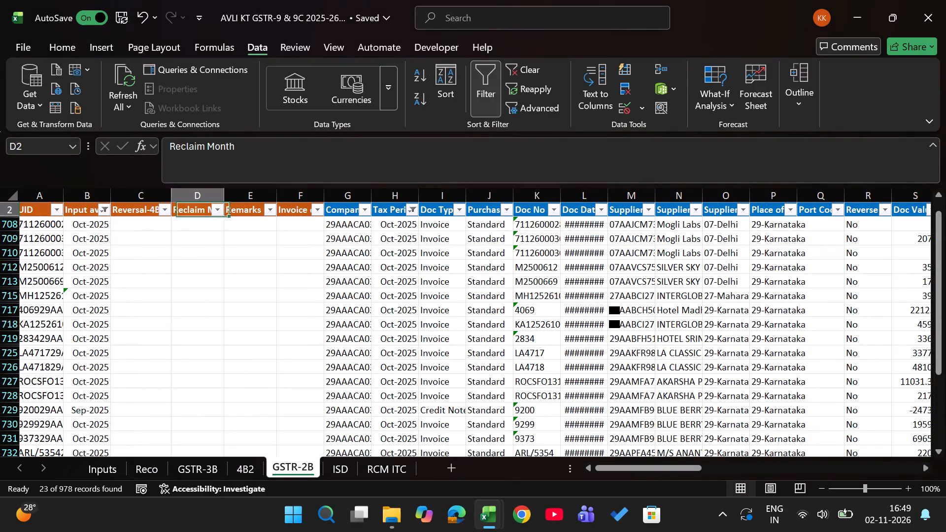
key("Left")
key("Down")
type("oct25")
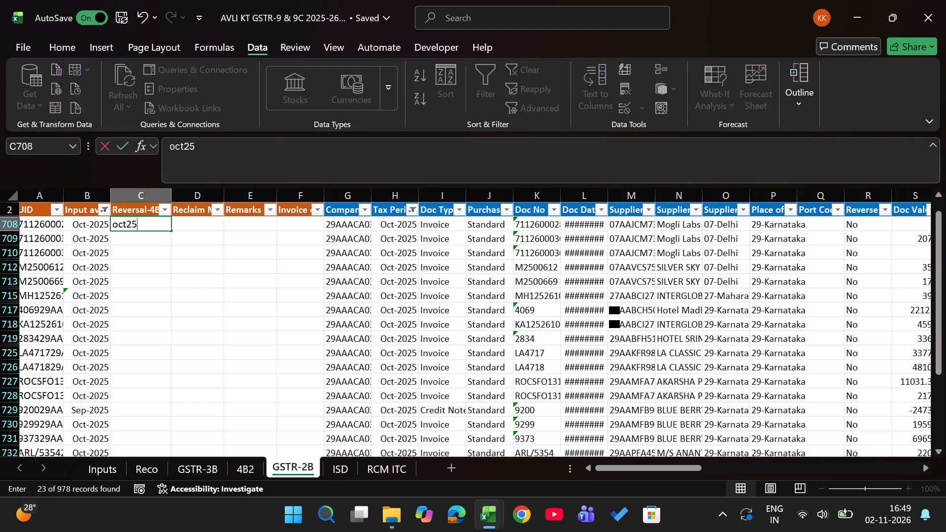
key("Return")
key("Left")
key("ctrl+Down")
key("ctrl+Up")
key("Right")
key("Left")
key("ctrl+Down")
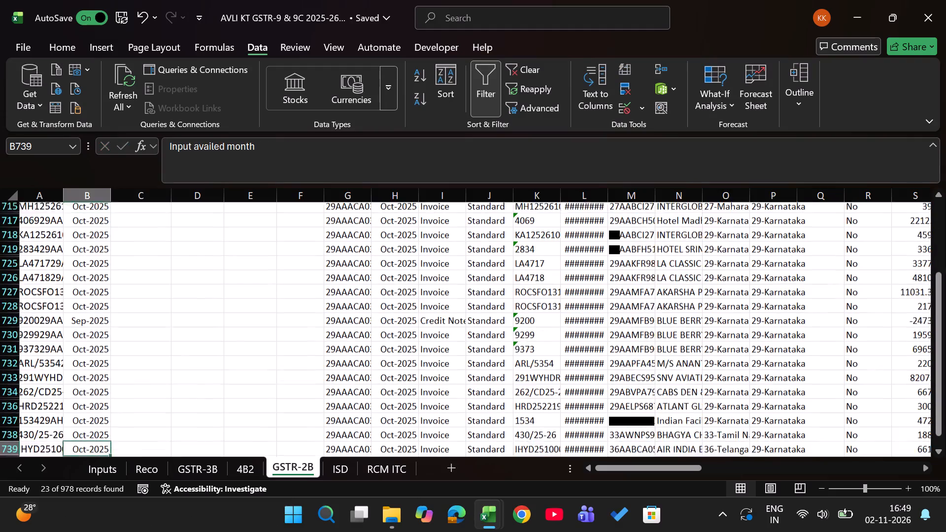
key("Right")
key("ctrl+shift+Up")
key("alt+semicolon")
key("ctrl+d")
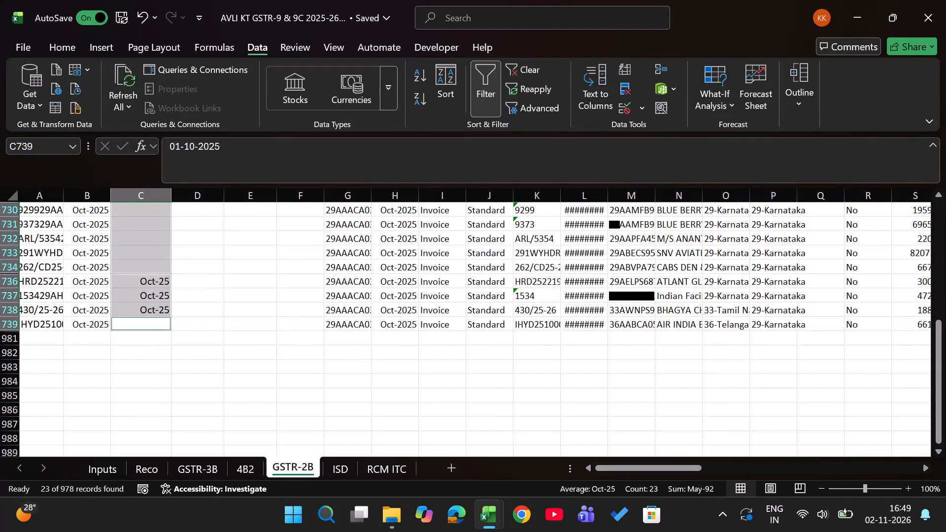
Switch the Tax Period filter to November 2025 only.
key("ctrl+Up")
key("Right")
key("Right")
key("Right")
key("Right")
key("Right")
key("alt+Down")
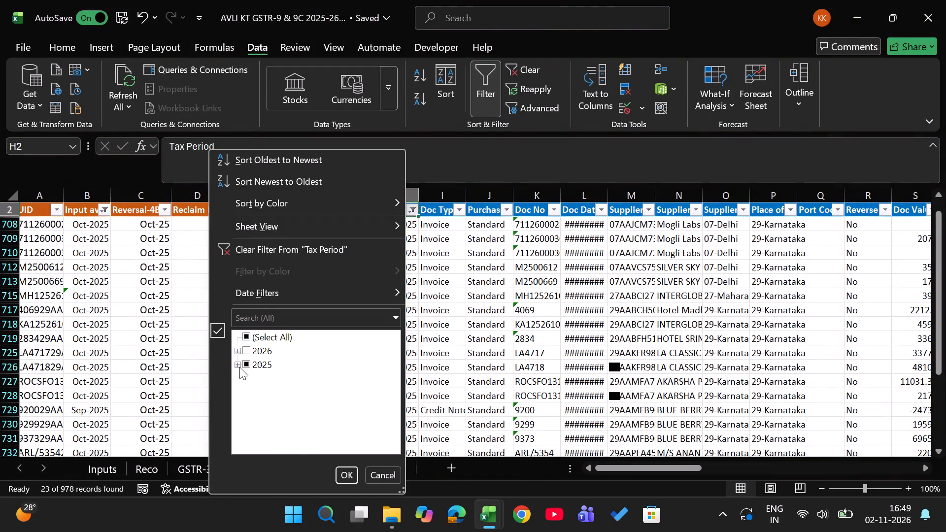
left_click(239, 367)
key("Down")
key("Down")
key("Down")
key("Down")
key("Down")
key("Down")
key("space")
key("Down")
key("space")
key("Return")
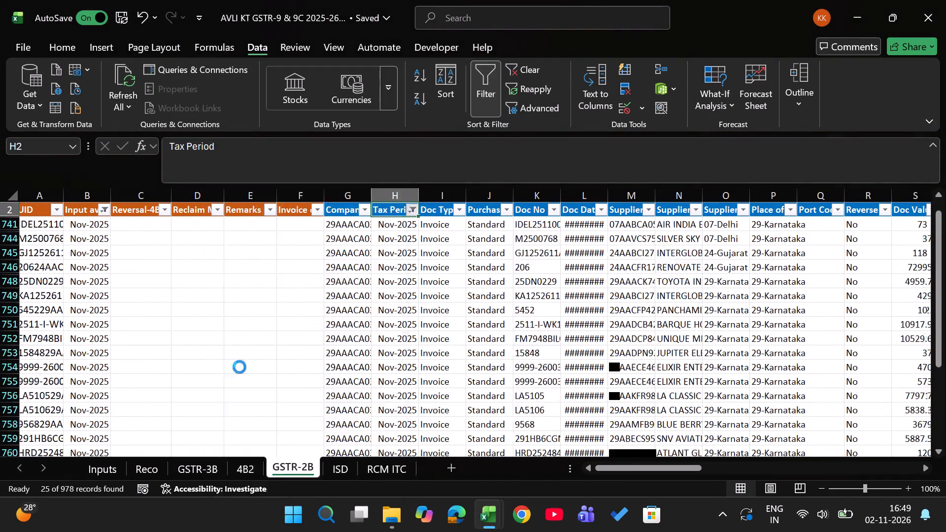
Enter Nov-25 in the Reversal-4B(2)_GSTR-3B column and fill it down all visible November 2025 rows.
key("Left")
key("Left")
key("Left")
key("Left")
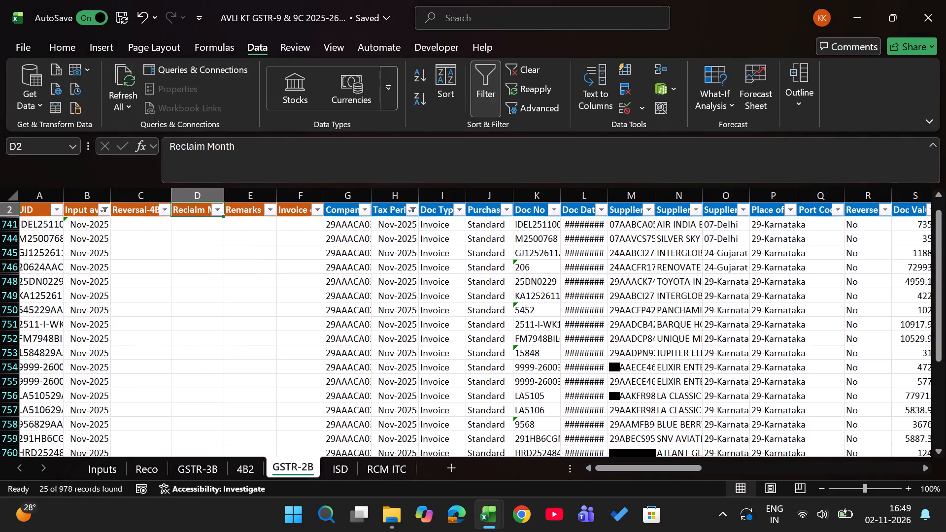
key("Left")
key("Down")
type("nov")
type("25")
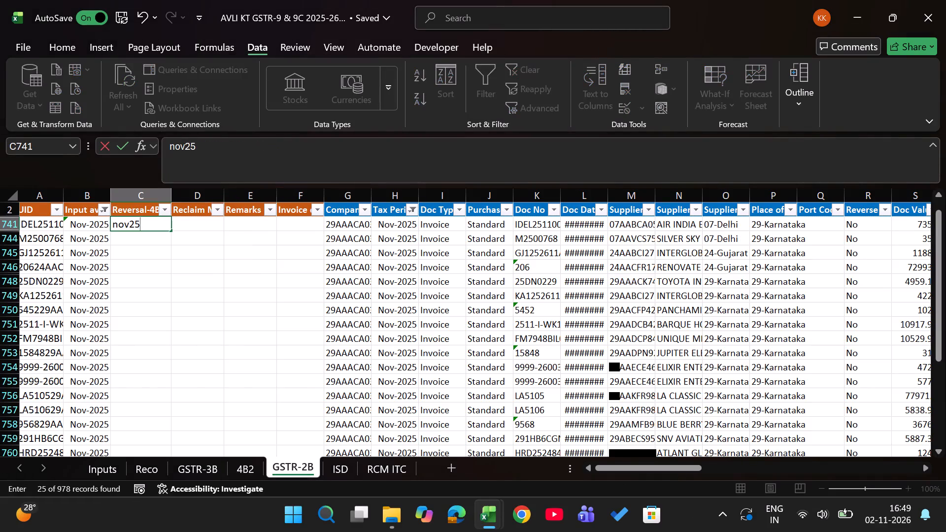
key("Return")
key("Left")
key("ctrl+Down")
key("Right")
key("ctrl+shift+Up")
key("alt+semicolon")
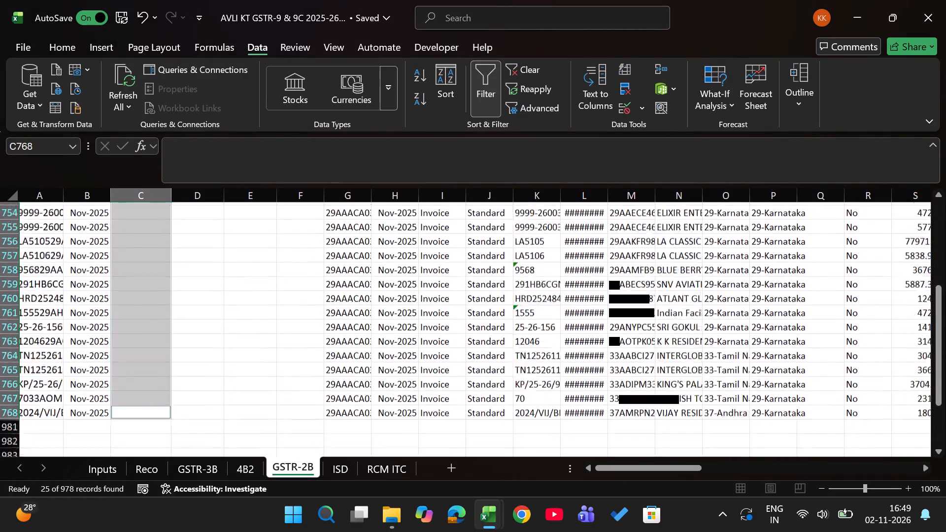
key("ctrl+d")
Switch the Tax Period filter to December 2025 only.
key("ctrl+Up")
key("Right")
key("Right")
key("Right")
key("Right")
key("Right")
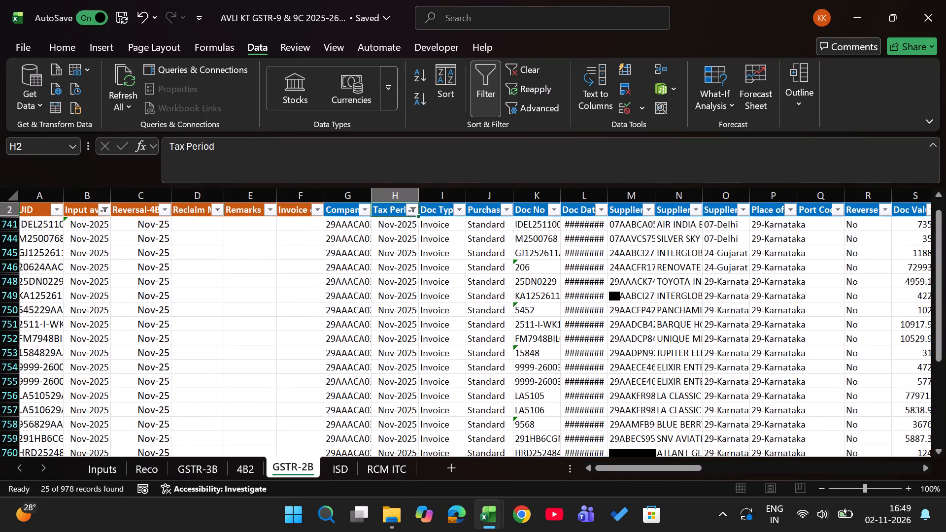
key("alt+Down")
left_click(237, 364)
key("Down")
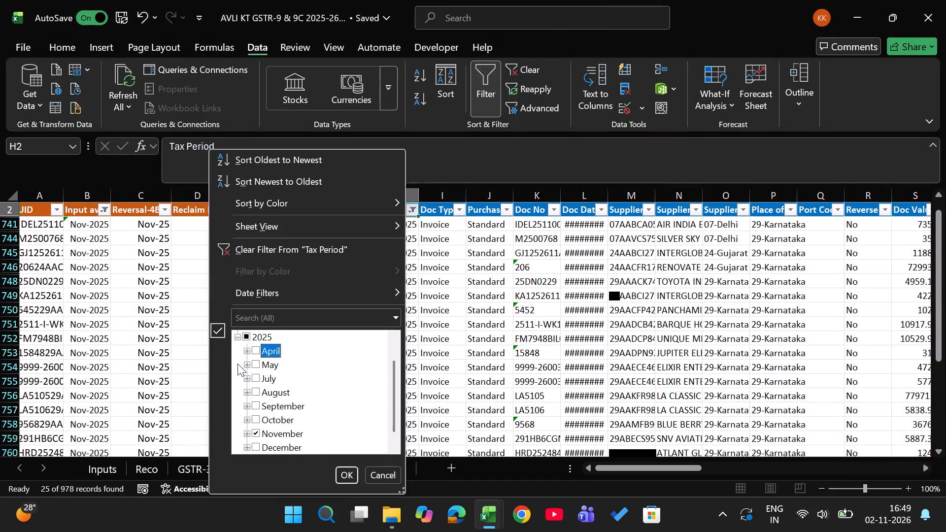
key("Down")
key("Down")
key("Down")
key("Down")
key("Down")
key("Down")
key("space")
key("Down")
key("space")
key("Return")
Enter Dec-25 in the Reversal-4B(2)_GSTR-3B column and fill it down all visible December 2025 rows.
key("Left")
key("Left")
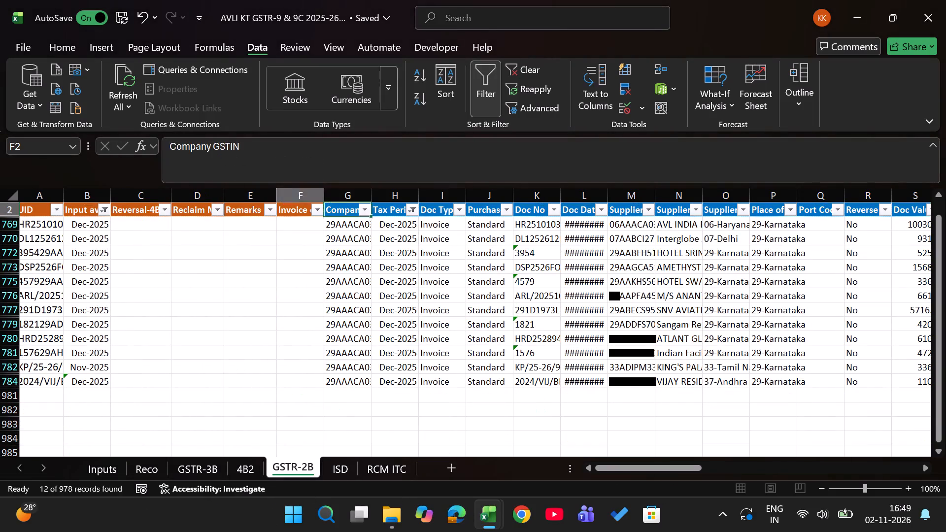
key("Left")
key("Left")
key("Left")
key("Left")
key("Down")
key("Right")
type("dec25")
key("Return")
key("Left")
key("ctrl+Down")
key("Right")
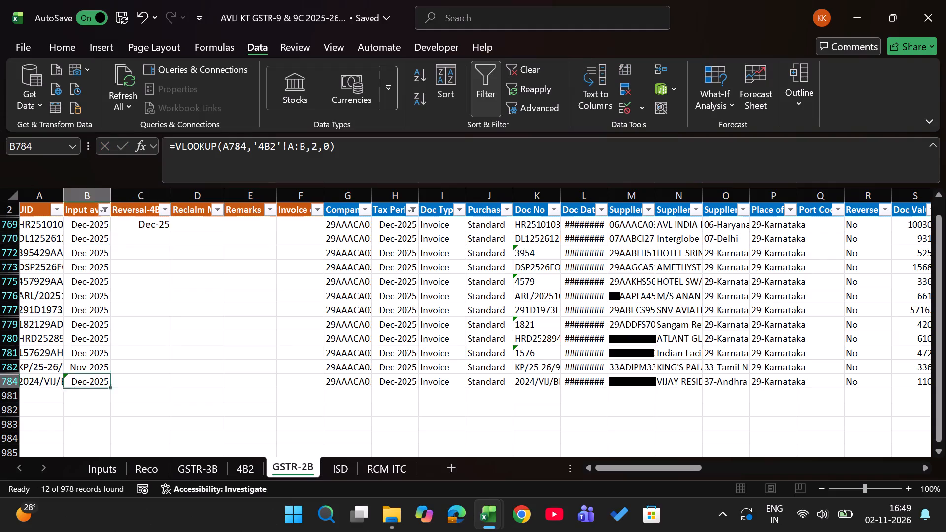
key("ctrl+shift+Up")
key("alt+semicolon")
key("ctrl+d")
key("ctrl+Up")
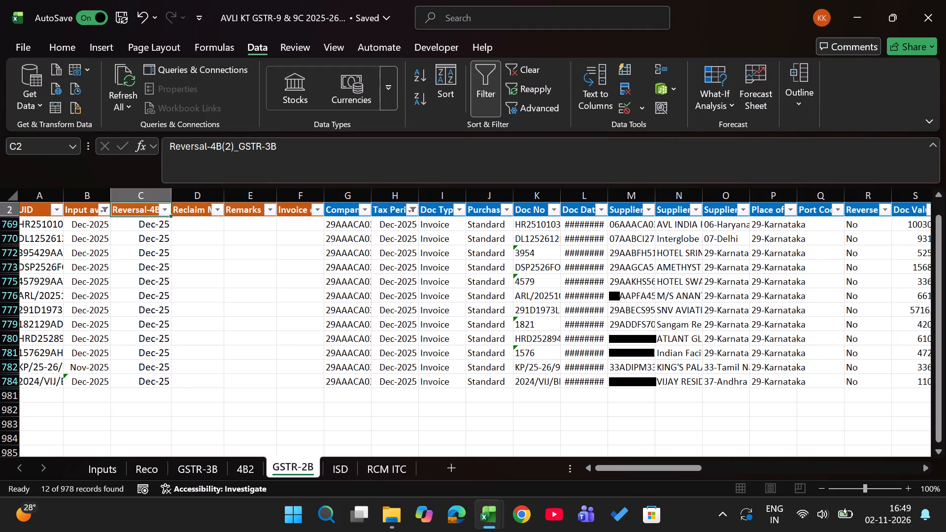
On the Reco sheet, enter =SUMIFS('GSTR-2B'!AC:AC,'GSTR-2B'!$C:$C,Reco!$A5) in the Apr-25 CGST cell of Other reversal-GSTR-2B- 4B2.
key("ctrl+Page_Up")
key("ctrl+Page_Up")
key("ctrl+Page_Up")
key("Right")
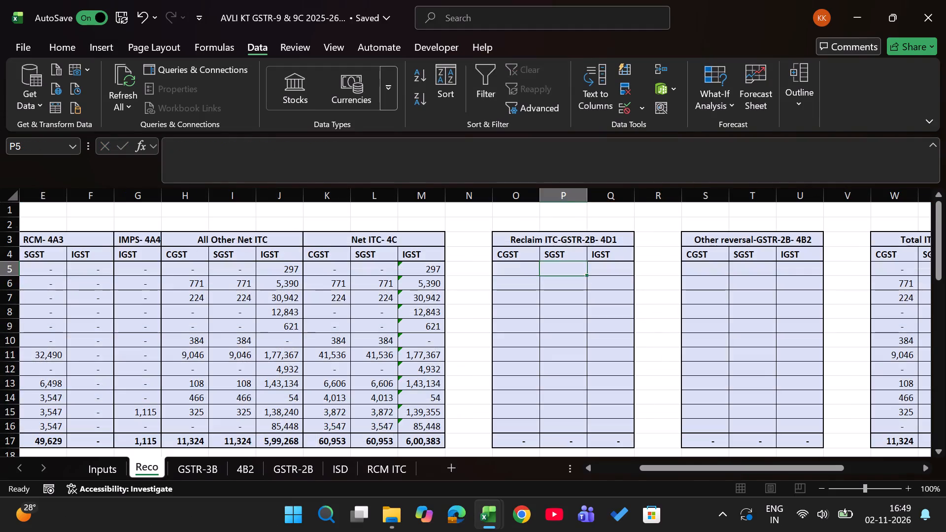
key("Right")
key("Right")
key("Right")
key("Right")
key("Left")
key("bracketleft")
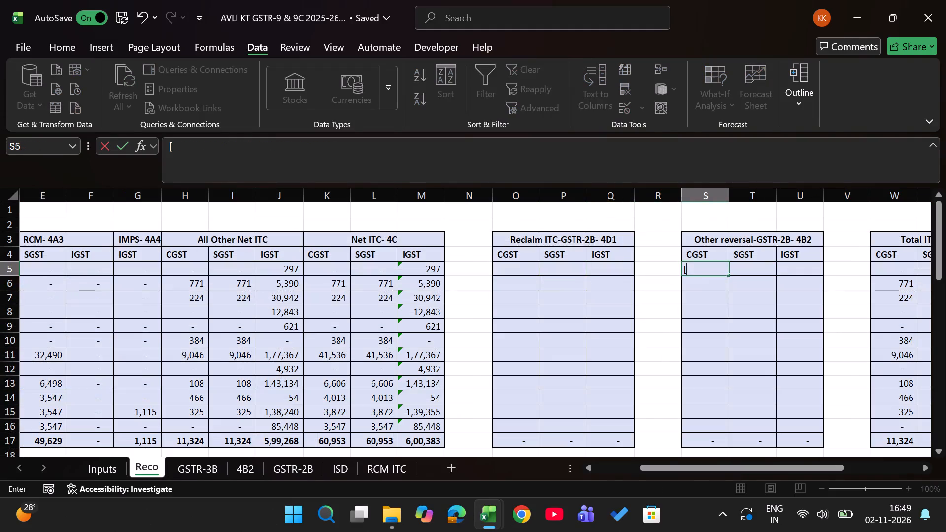
key("BackSpace")
type("=sumifs")
key("Tab")
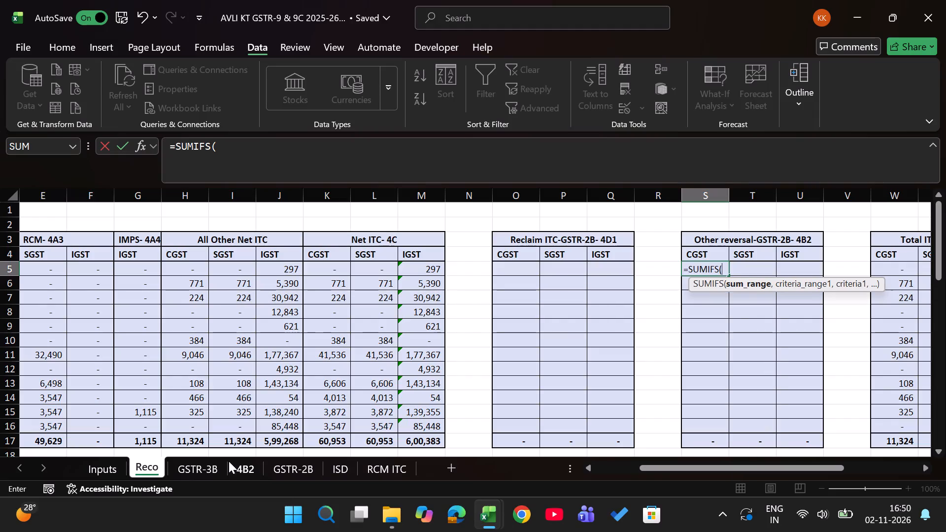
left_click(304, 466)
scroll(635, 246, "left", 1)
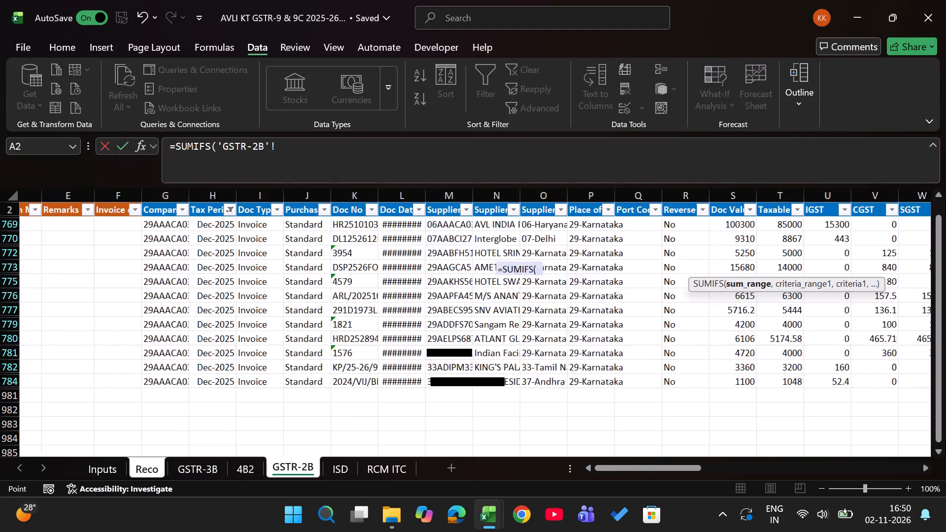
scroll(635, 246, "left", 6)
left_click(585, 197)
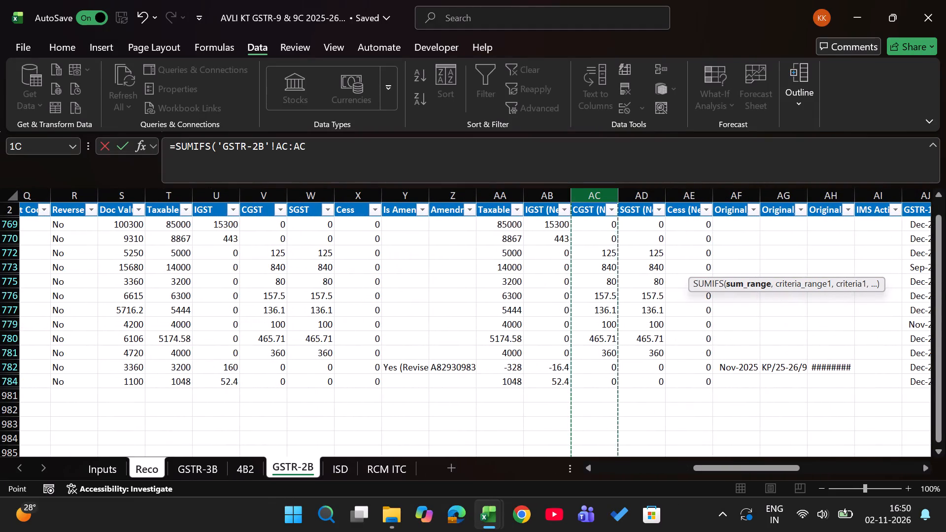
key("comma")
scroll(520, 275, "right", 7)
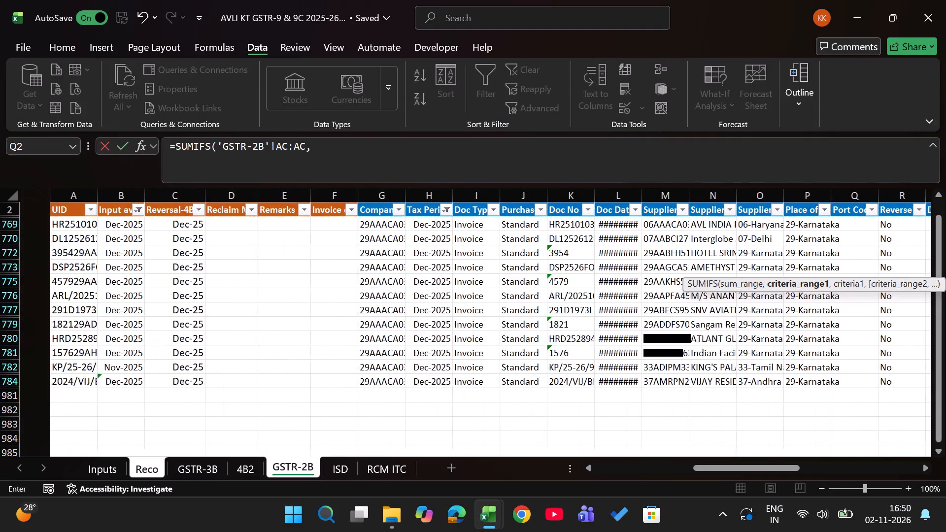
left_click(143, 199)
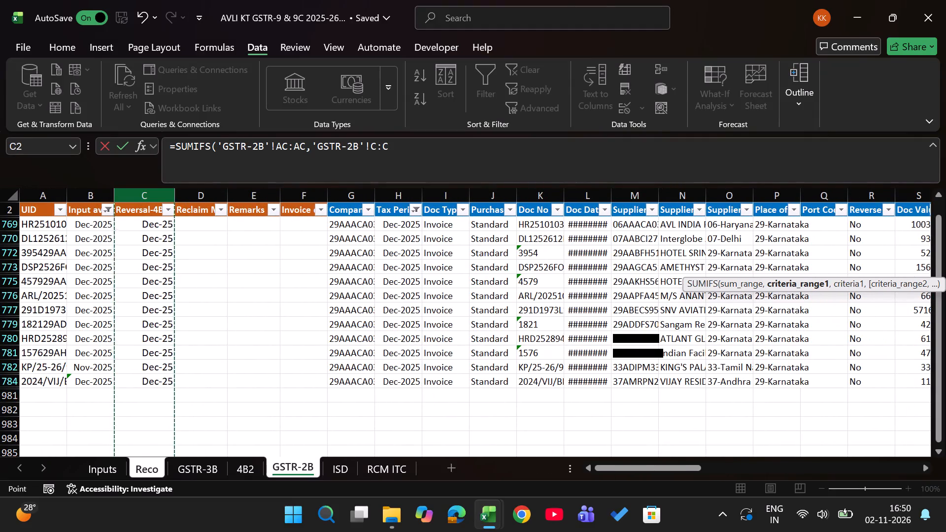
key("F4")
key("comma")
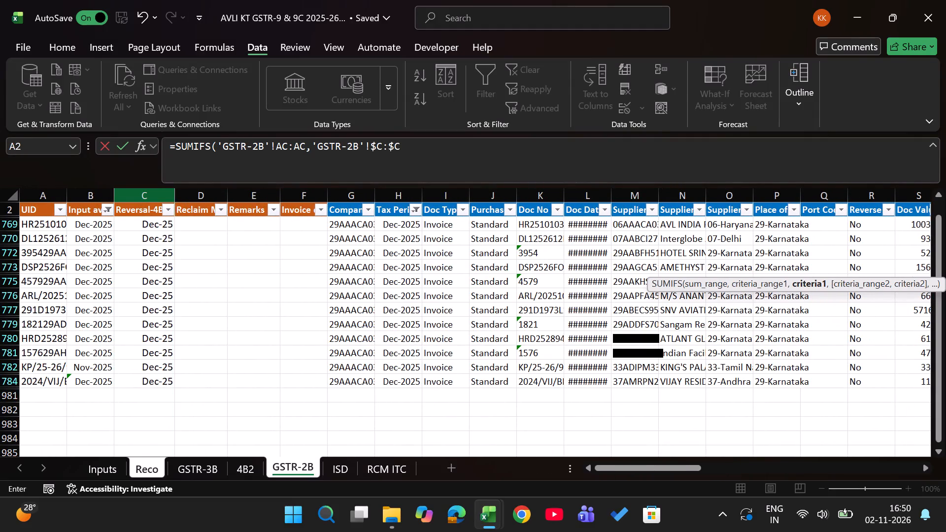
left_click(142, 467)
scroll(79, 263, "right", 6)
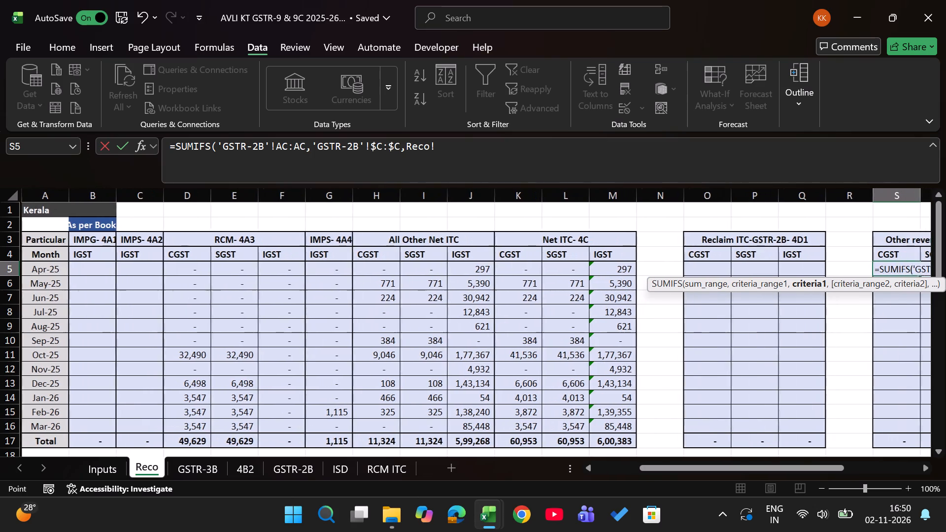
left_click(53, 270)
key("F4")
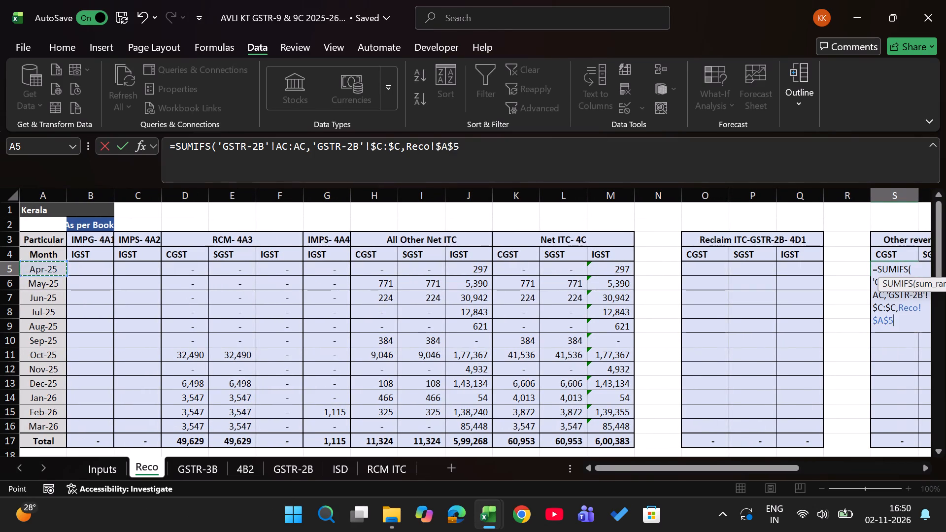
key("F4")
key("F4")
key("Return")
Copy the Apr-25 CGST formula into the adjacent SGST cell of the Other reversal-GSTR-2B- 4B2 block.
key("Up")
key("Right")
key("Left")
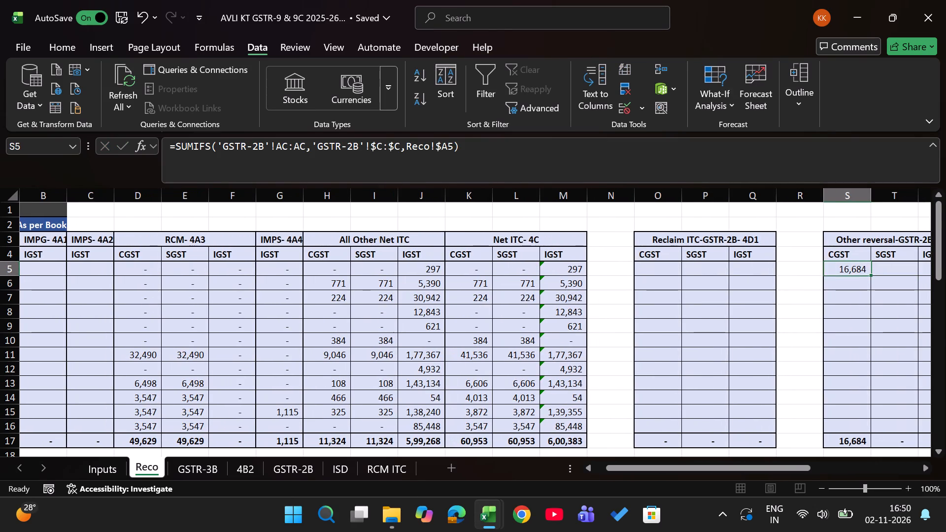
key("ctrl+c")
key("Right")
key("Return")
key("Right")
key("Right")
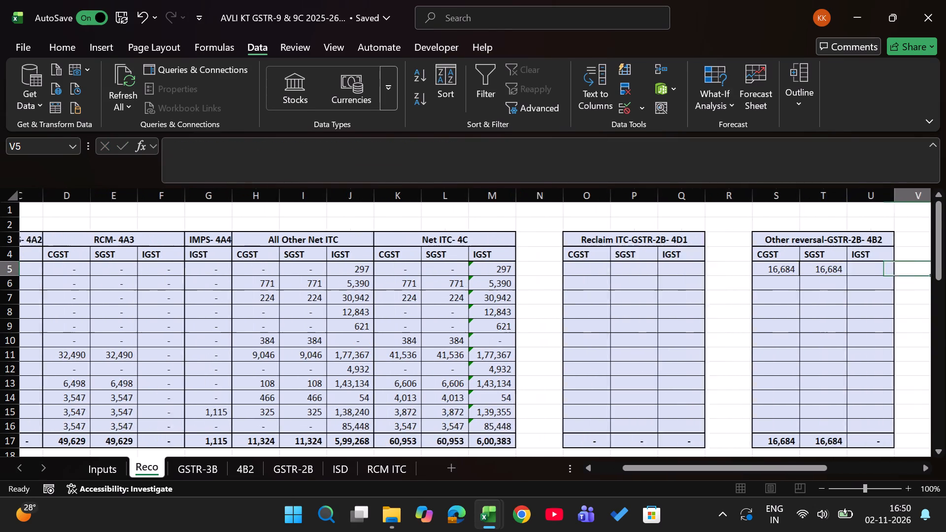
Enter =SUMIFS('GSTR-2B'!AB:AB,'GSTR-2B'!$C:$C,Reco!$A5) in the Apr-25 IGST cell of Other reversal-GSTR-2B- 4B2.
key("Left")
key("Left")
key("Left")
key("ctrl+c")
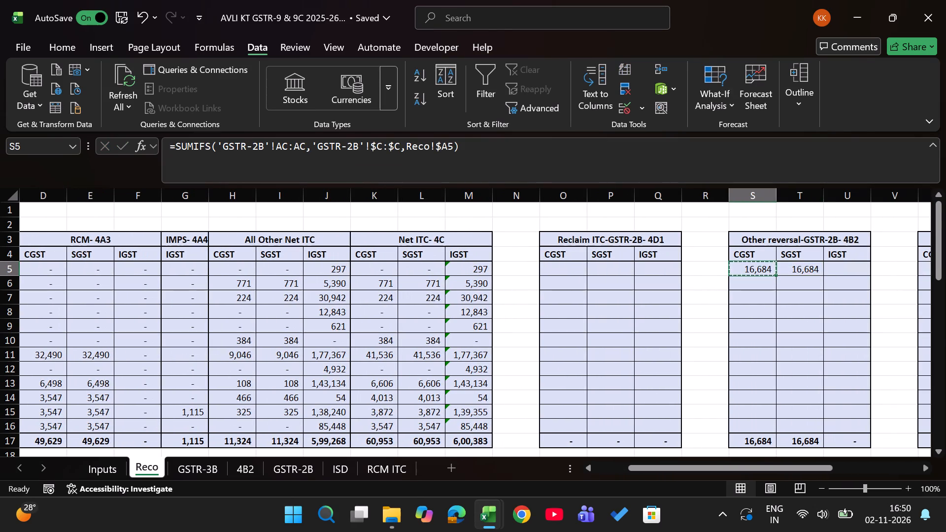
key("Right")
key("Right")
key("Return")
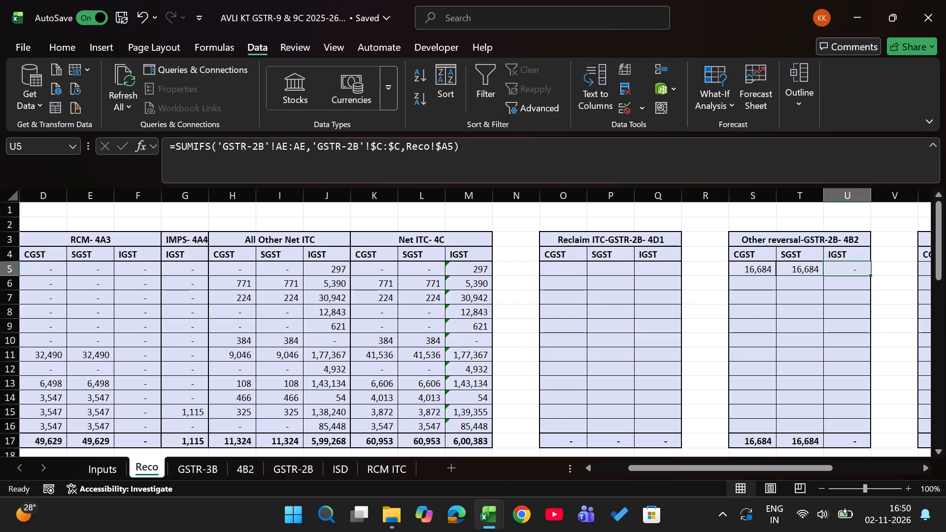
left_click(287, 150)
key("BackSpace")
key("b")
key("Right")
key("Right")
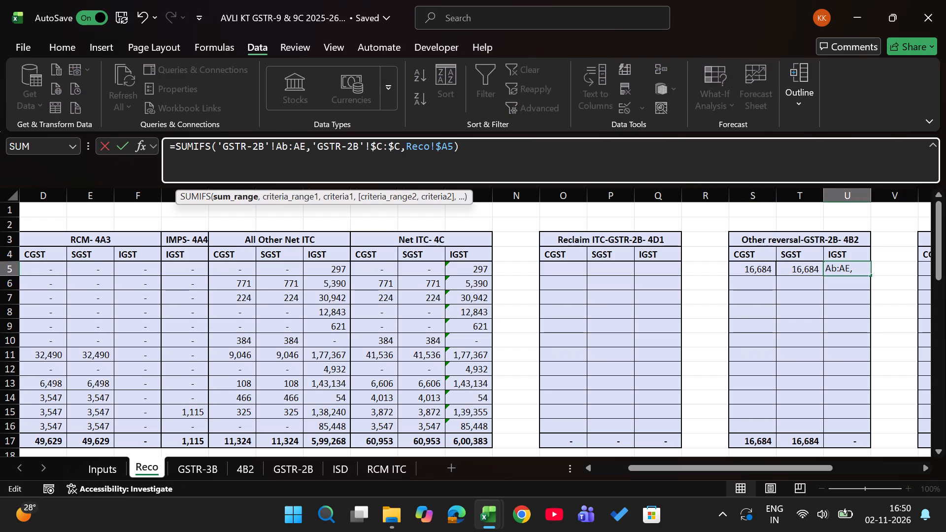
key("Right")
key("BackSpace")
key("b")
key("Return")
key("Up")
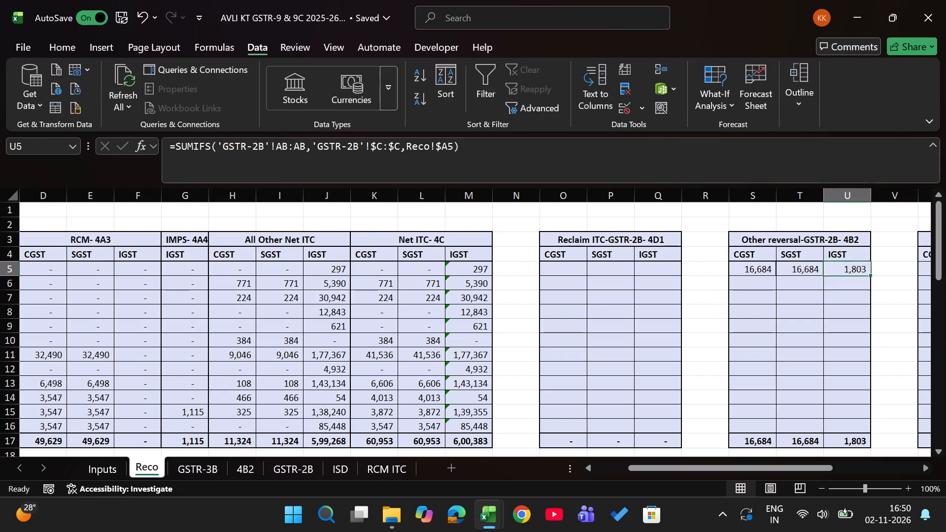
Fill the Apr-25 CGST, SGST and IGST formulas of Other reversal-GSTR-2B- 4B2 down to row 16, above the total row.
key("Left")
key("Left")
key("shift+Right")
key("shift+Right")
key("ctrl+shift+Down")
key("shift+Up")
key("ctrl+d")
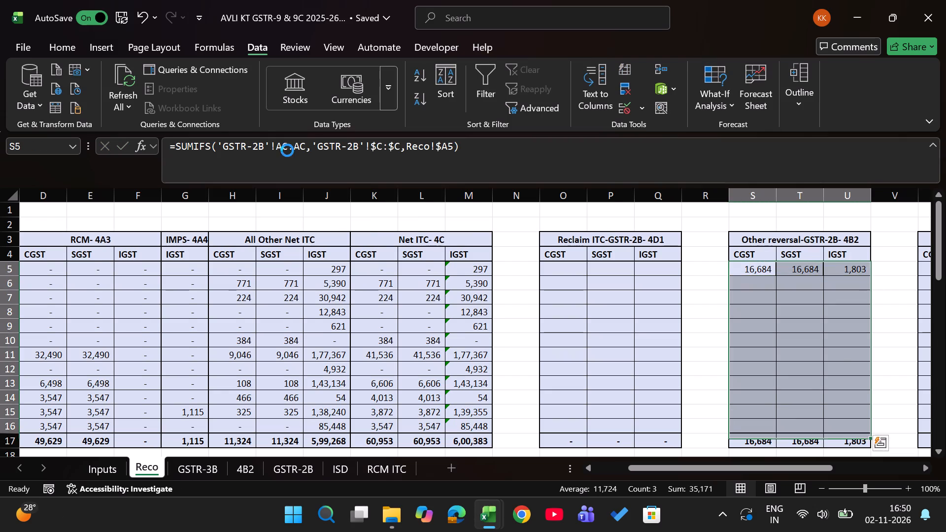
Apply all borders and a thick outside border to the filled Other reversal-GSTR-2B- 4B2 cells.
type("hba")
type("hbt")
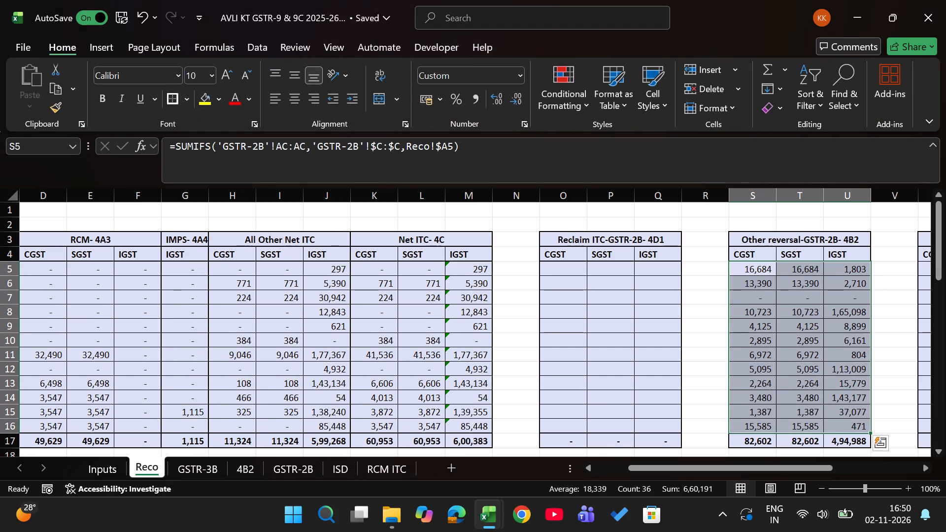
key("Right")
Examine the monthly 4B2 differences between the GSTR-2B and GSTR-3B blocks on Reco, and glance at the source sheets.
scroll(486, 349, "down", 1)
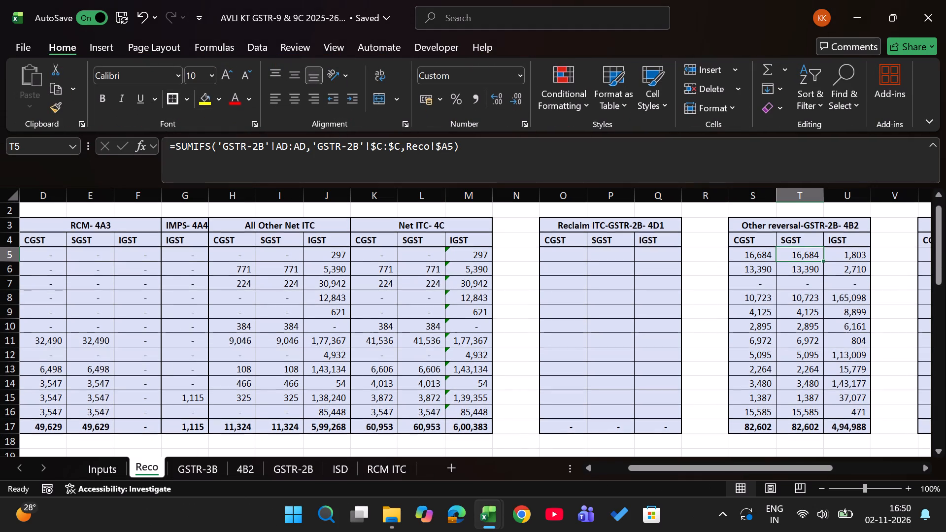
scroll(709, 286, "left", 2)
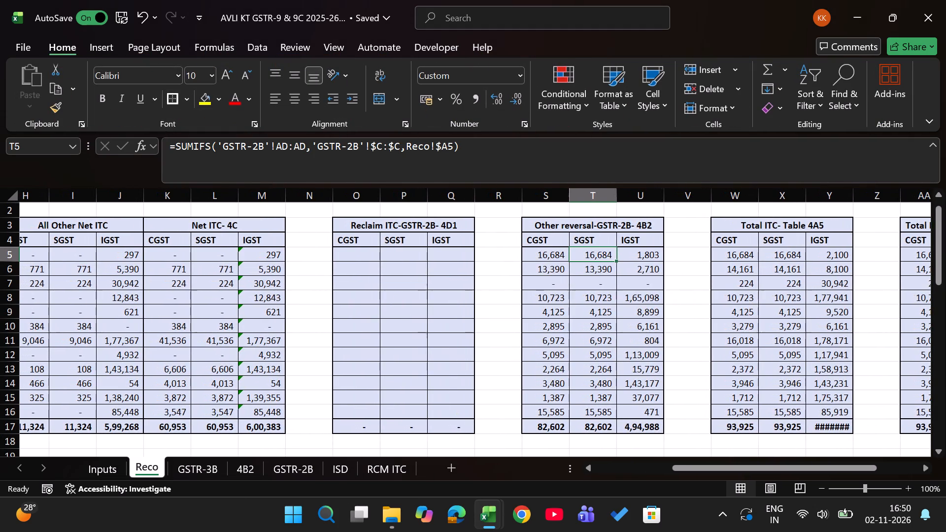
scroll(709, 286, "down", 5)
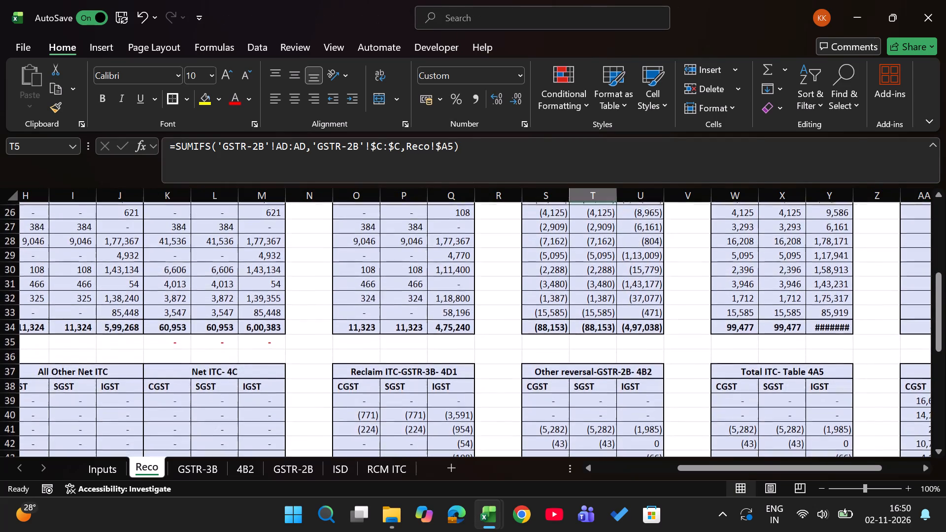
scroll(709, 286, "down", 2)
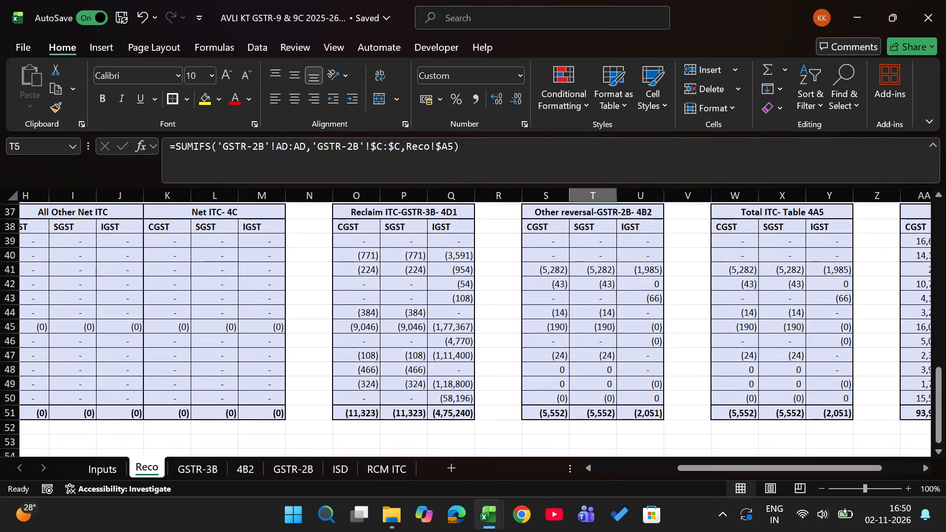
scroll(709, 286, "up", 4)
scroll(709, 286, "down", 1)
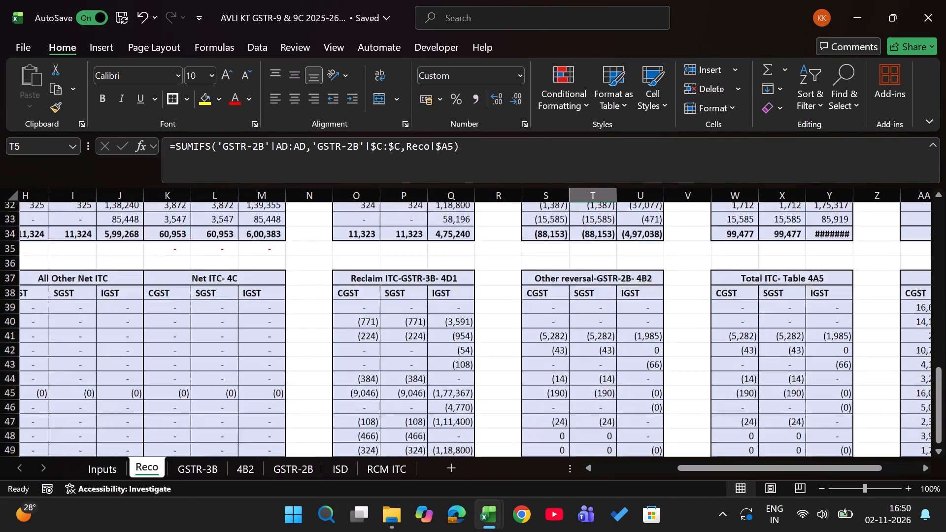
scroll(709, 286, "down", 2)
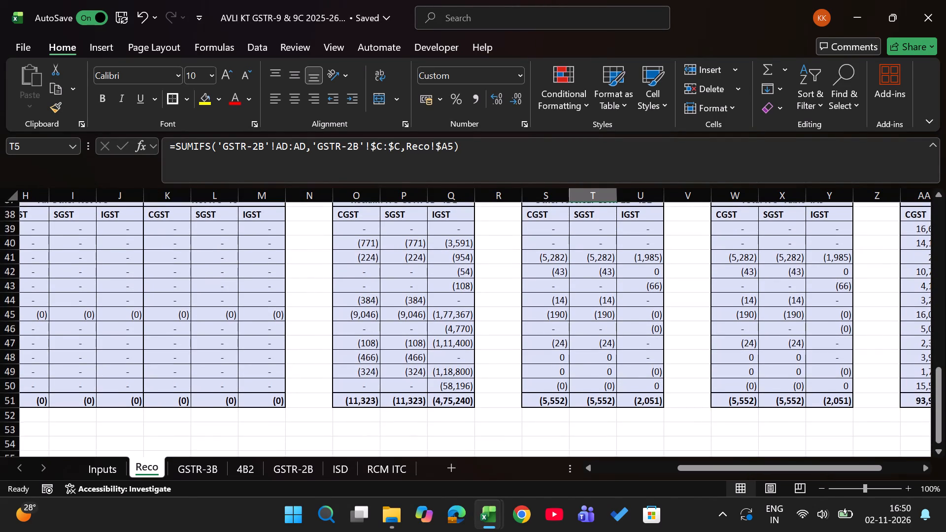
scroll(709, 286, "down", 1)
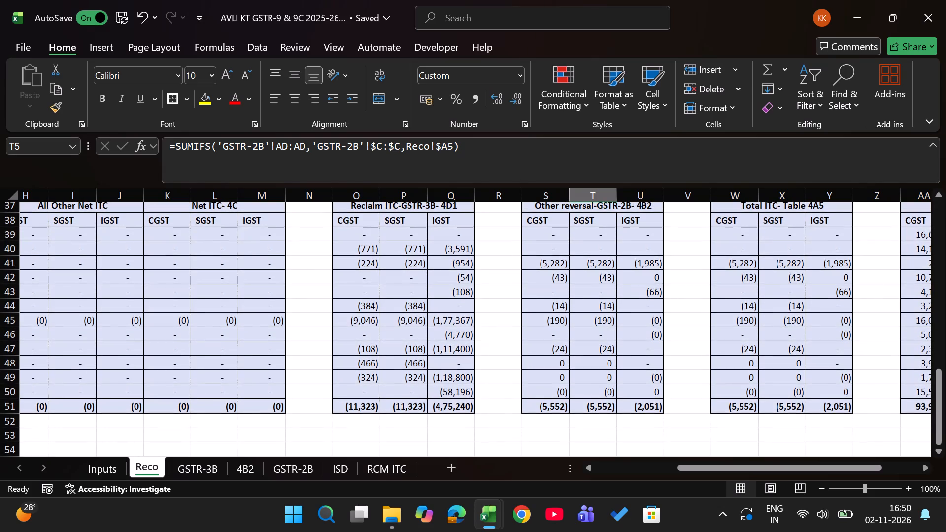
right_click(147, 468)
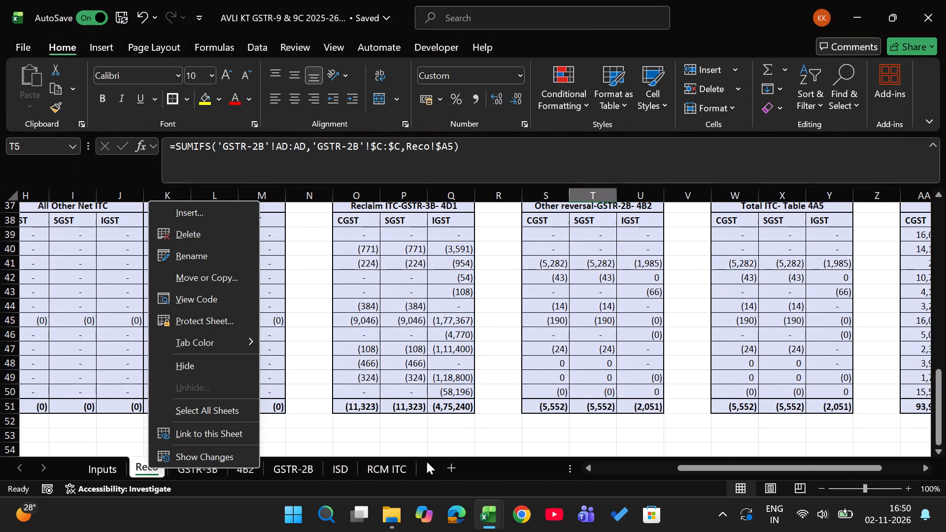
left_click(487, 450)
key("Down")
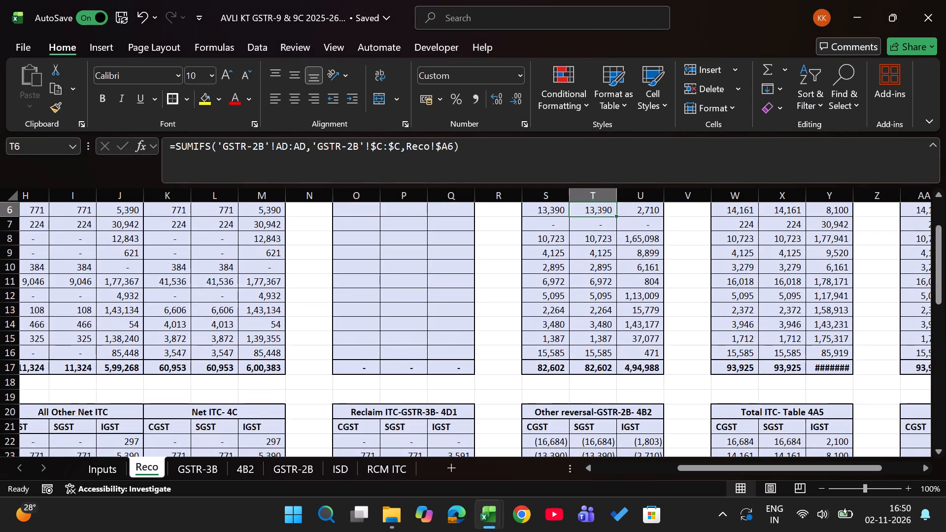
scroll(624, 294, "up", 1)
scroll(624, 294, "down", 2)
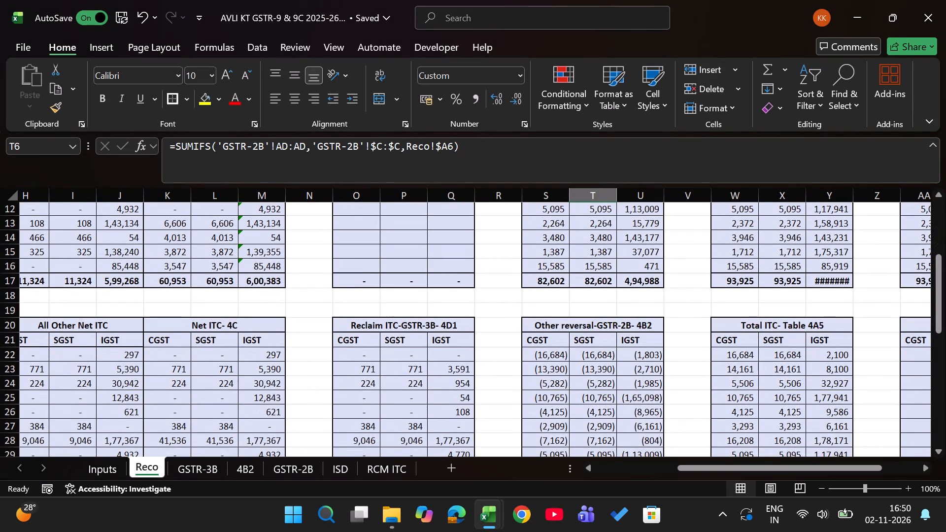
scroll(624, 294, "down", 1)
key("ctrl+Page_Down")
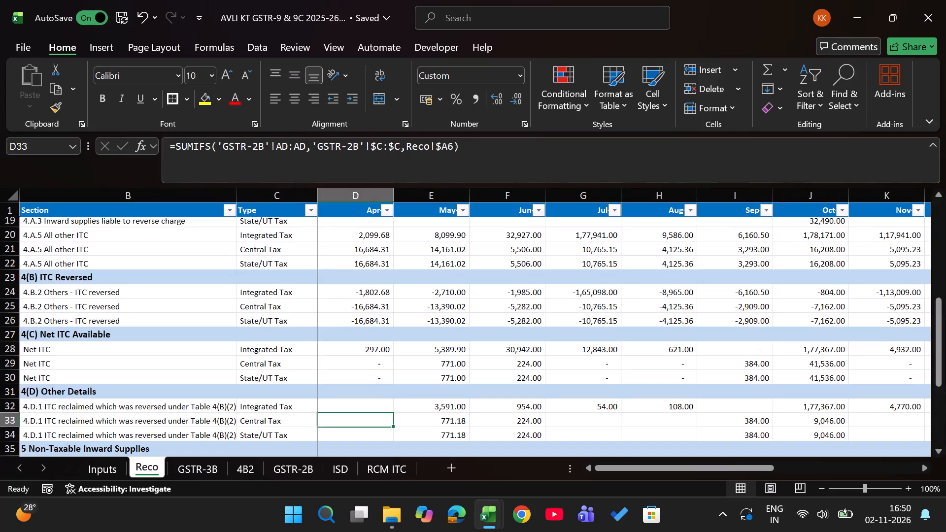
key("ctrl+Page_Up")
key("ctrl+Page_Up")
key("Up")
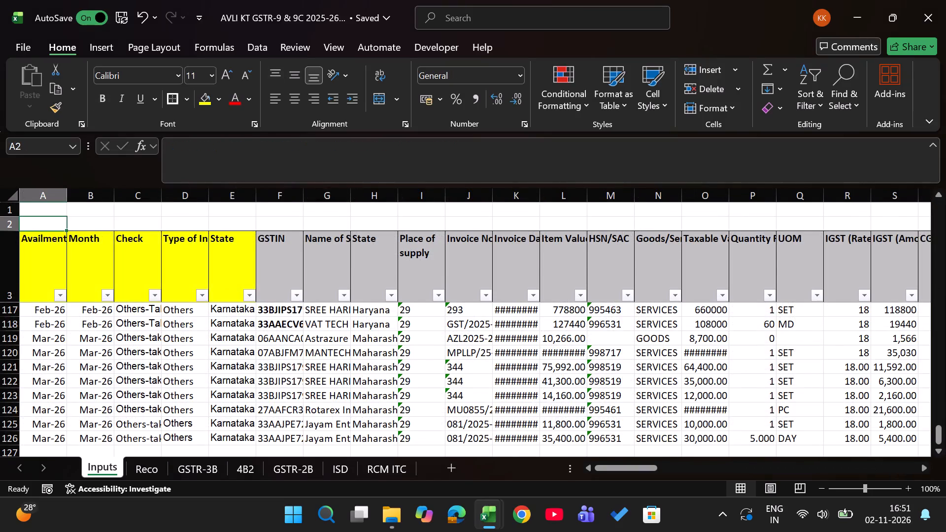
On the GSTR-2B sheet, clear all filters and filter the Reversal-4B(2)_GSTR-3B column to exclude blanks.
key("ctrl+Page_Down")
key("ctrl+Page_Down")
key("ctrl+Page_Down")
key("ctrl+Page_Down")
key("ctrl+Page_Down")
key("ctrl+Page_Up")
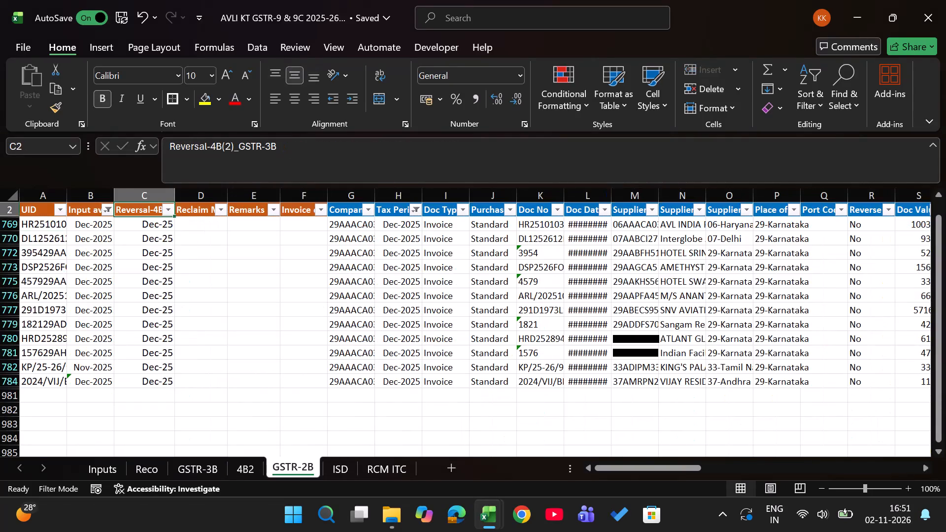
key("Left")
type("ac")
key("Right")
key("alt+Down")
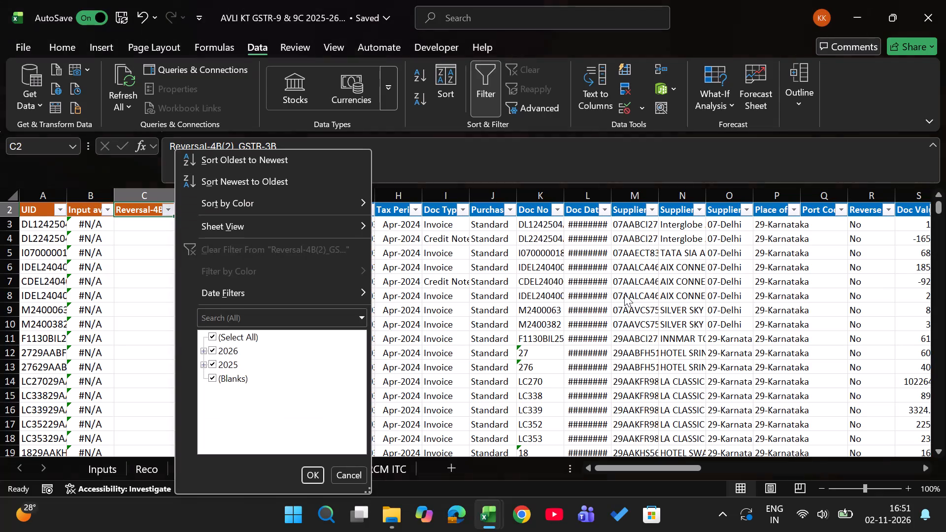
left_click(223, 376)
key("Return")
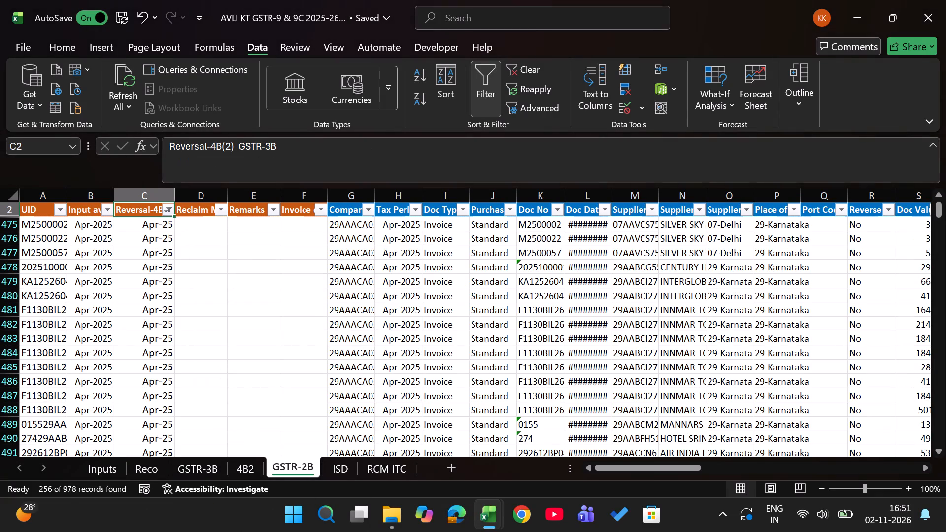
Check the tax subtotals in the top row of the 4B2 sheet against the filtered GSTR-2B data.
key("Up")
key("Up")
key("Left")
key("Left")
key("ctrl+Left")
key("Right")
key("Right")
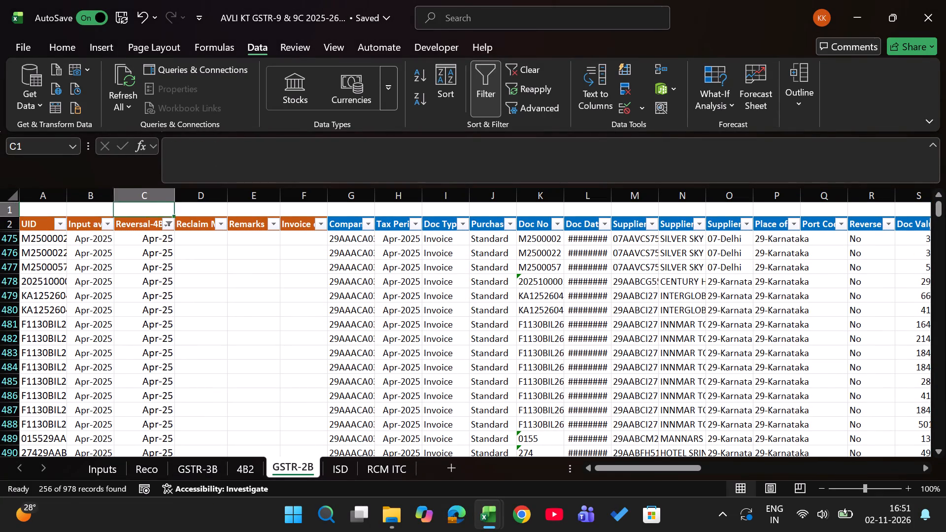
key("Right")
key("ctrl+Right")
key("ctrl+Left")
key("Left")
key("ctrl+Page_Up")
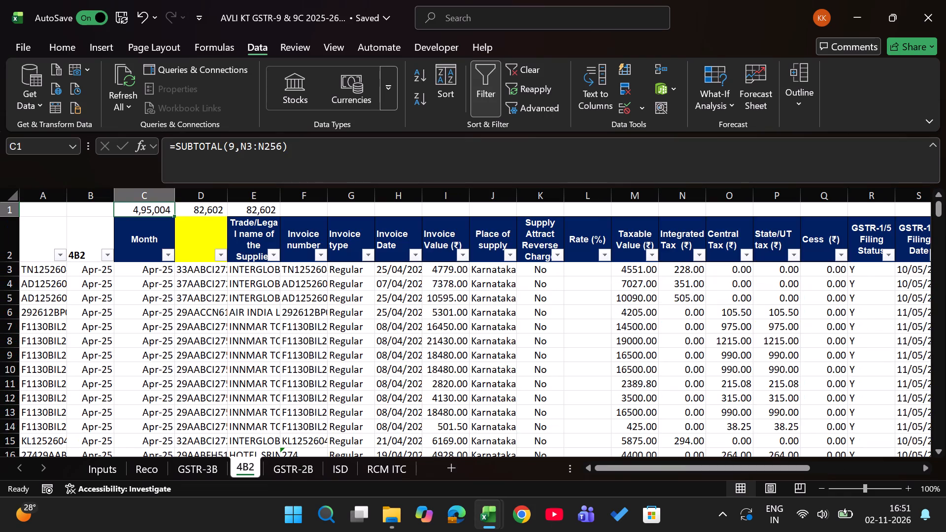
key("Right")
Return to the GSTR-2B sheet and clear all filters.
key("ctrl+Page_Down")
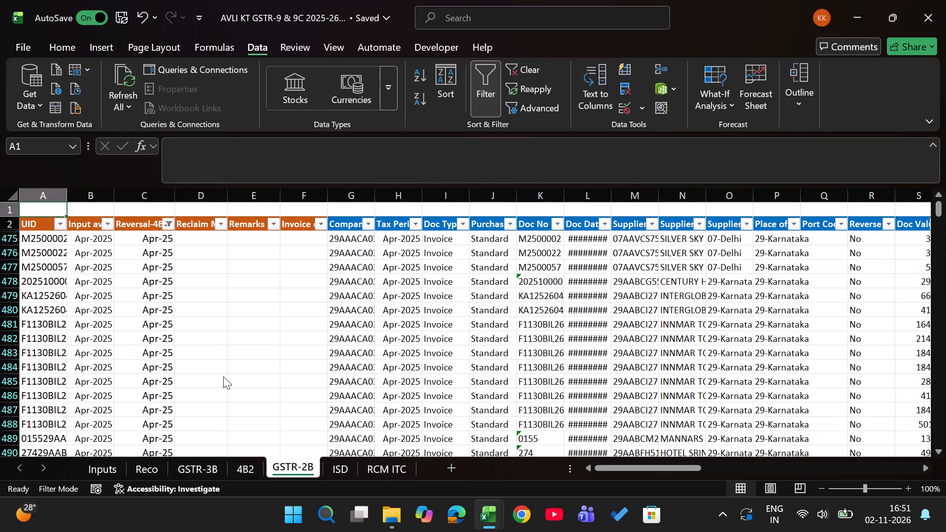
type("ac")
Enter =SUBTOTAL(9,AB3:AB980) in the cell above the IGST (Net) header.
key("Right")
key("Right")
key("ctrl+Right")
key("ctrl+Left")
key("Right")
key("Right")
key("Right")
key("Right")
key("Right")
key("Right")
key("Right")
key("Right")
key("Right")
key("Right")
key("Right")
key("Right")
key("Right")
key("Right")
key("Right")
key("Right")
key("Right")
key("Right")
key("Right")
key("Right")
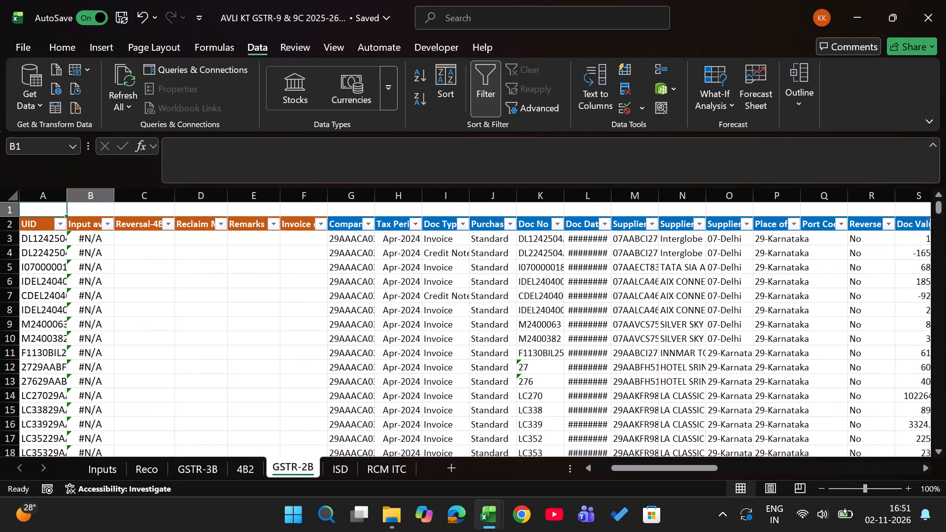
key("Left")
key("Left")
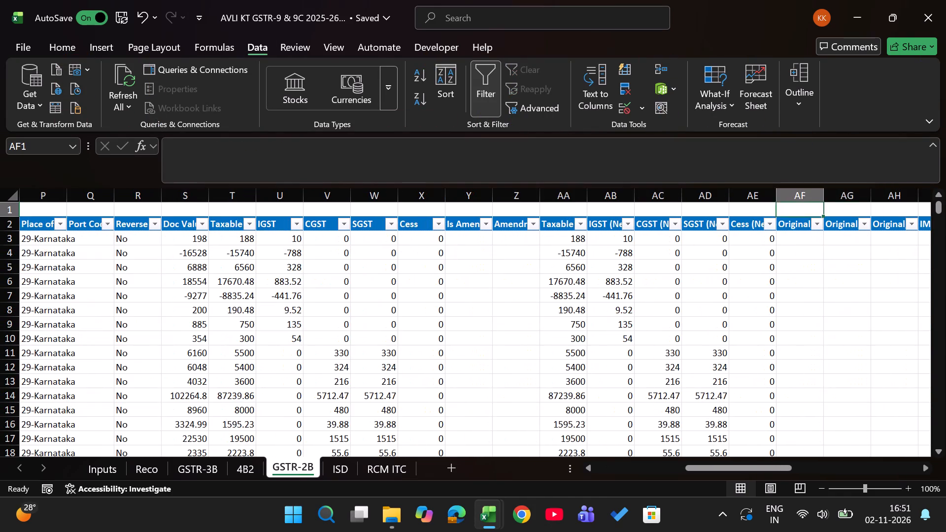
key("Left")
key("Left")
key("Left")
key("Left")
type("=subt")
key("Tab")
type("9,")
key("Down")
key("Down")
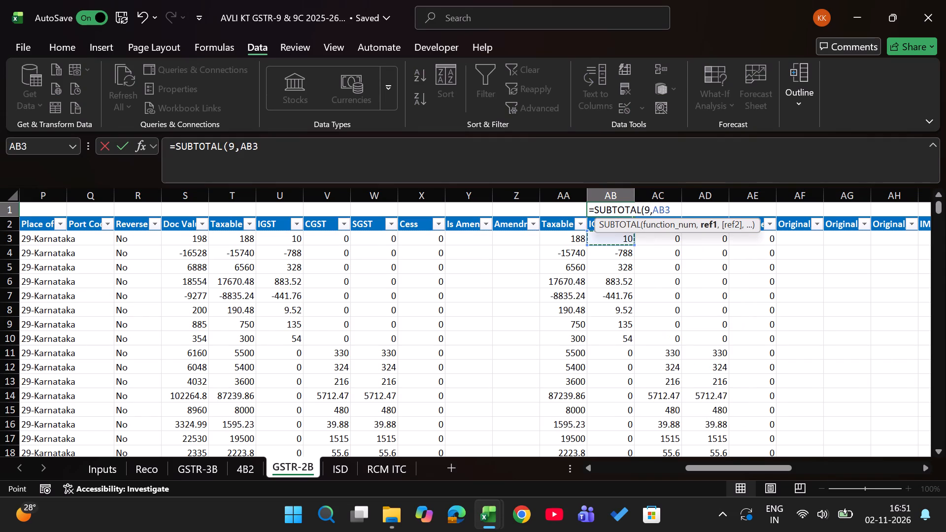
key("ctrl+shift+Down")
key("Return")
key("Up")
key("Up")
Format the IGST (Net) subtotal in comma style without decimals.
type("hk")
key("alt+h")
key("9")
key("alt+h")
key("9")
Copy the IGST (Net) subtotal formula above the CGST (Net) and SGST (Net) headers.
key("ctrl+c")
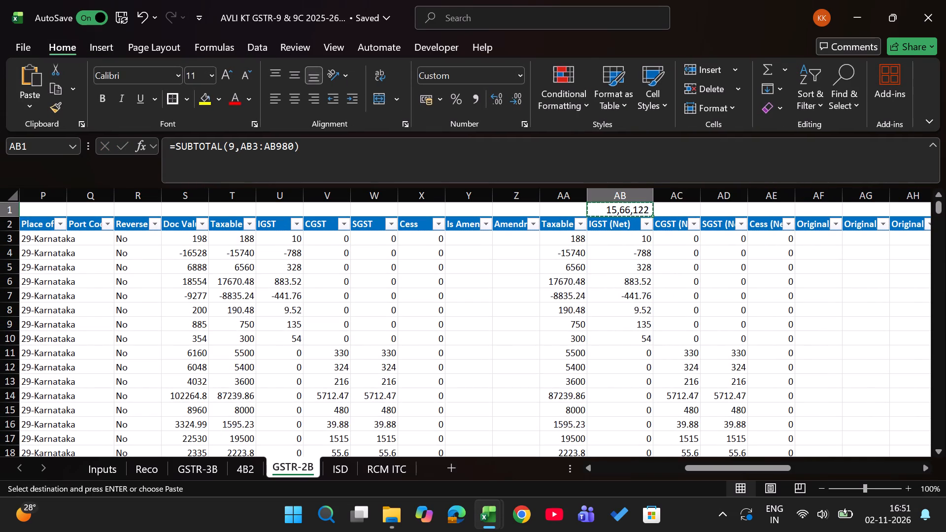
key("Right")
key("Return")
key("ctrl+c")
key("Right")
key("Return")
Copy the three net tax subtotals to the cells above the IGST, CGST and SGST headers in columns U to W.
key("Left")
key("Left")
key("shift+Right")
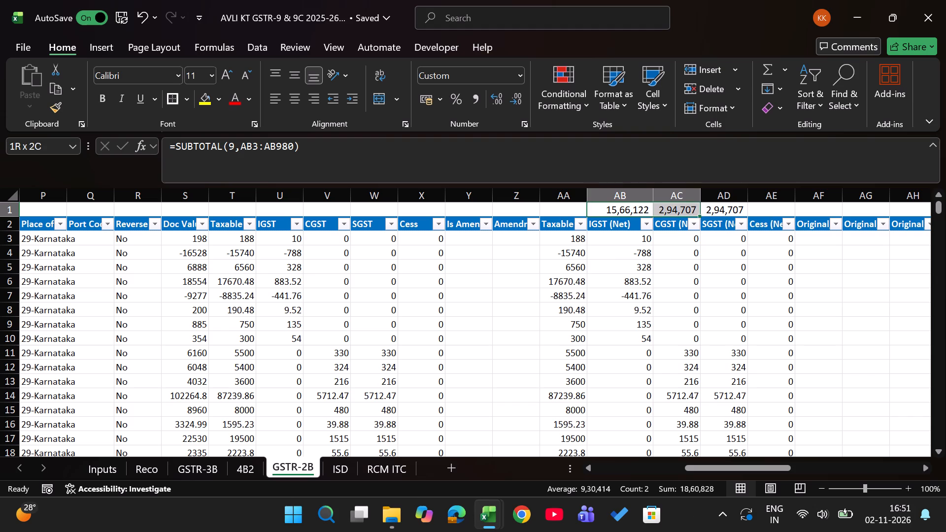
key("shift+Right")
key("ctrl+c")
key("Left")
key("Left")
key("Left")
key("Left")
key("Left")
key("Left")
key("Left")
key("Return")
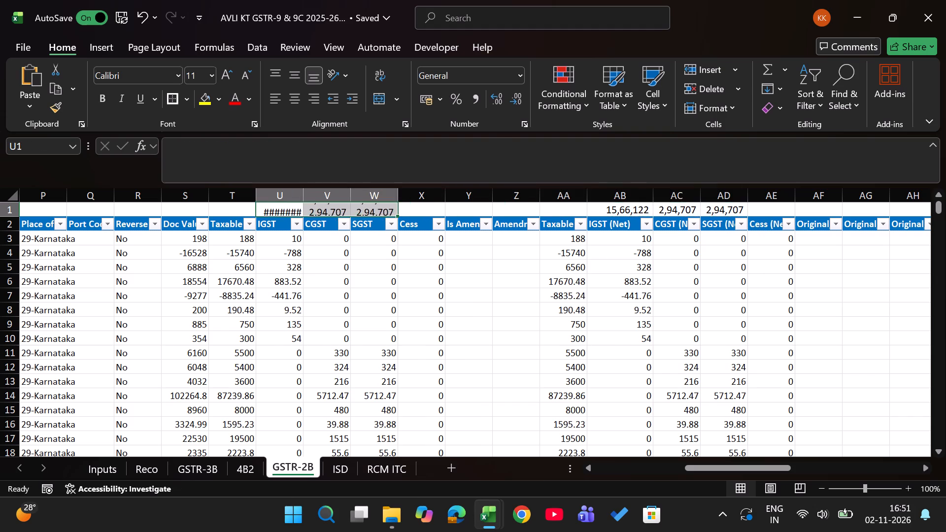
Filter the Reversal-4B(2)_GSTR-3B column on GSTR-2B to exclude blanks.
key("Down")
key("ctrl+Left")
key("Right")
key("Right")
key("Right")
key("Right")
key("Left")
key("Left")
key("alt+Down")
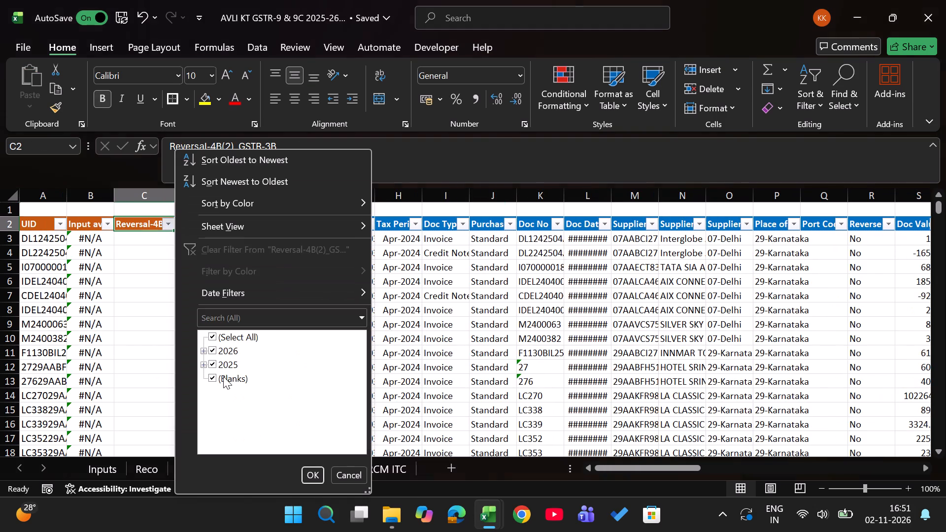
left_click(215, 384)
key("Return")
key("Up")
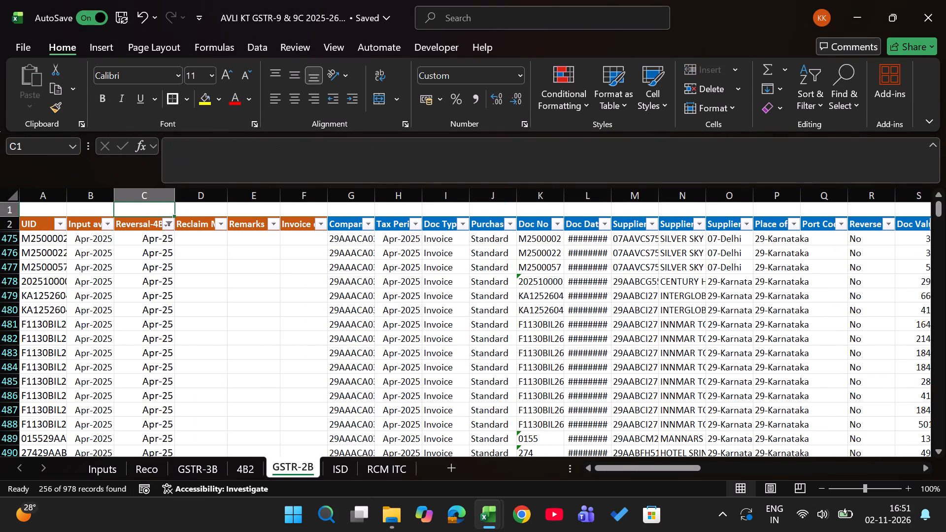
Link cell G1 on GSTR-2B to the IGST (Net) subtotal in AB1.
key("ctrl+Right")
key("Left")
key("Left")
key("Left")
key("Left")
key("Left")
key("Left")
key("Left")
key("Left")
key("Left")
key("Left")
key("Left")
key("Left")
key("Left")
key("Left")
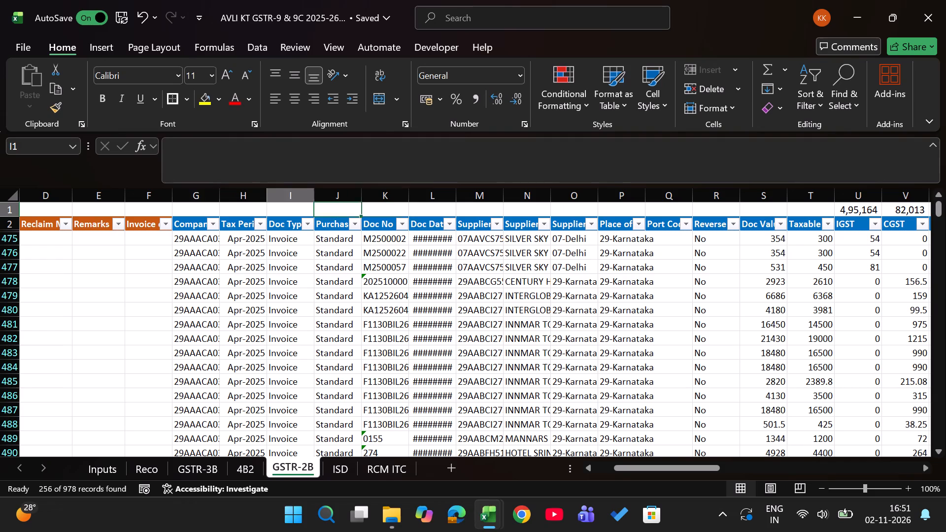
key("equal")
key("ctrl+Right")
key("ctrl+Right")
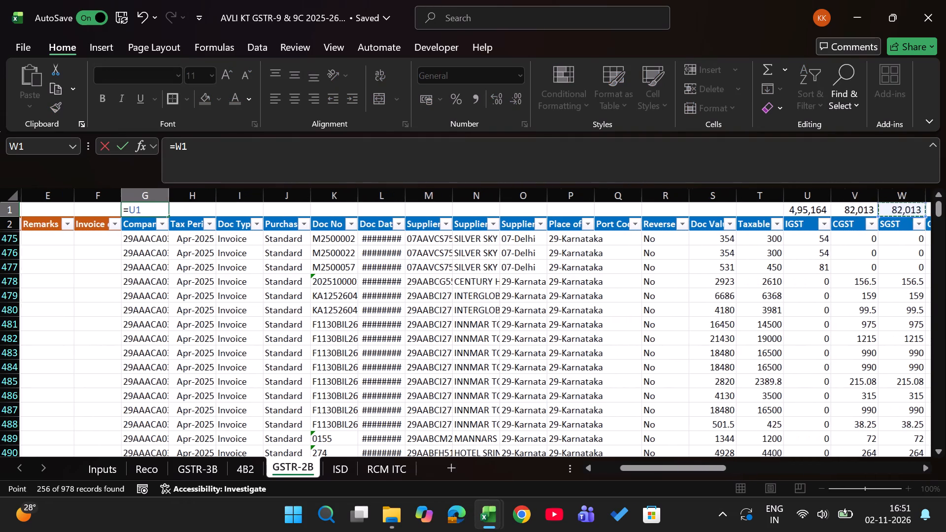
key("ctrl+Right")
key("Return")
Copy the G1 link formula across to H1 and I1 for the CGST (Net) and SGST (Net) subtotals.
key("Up")
key("shift+Right")
key("Right")
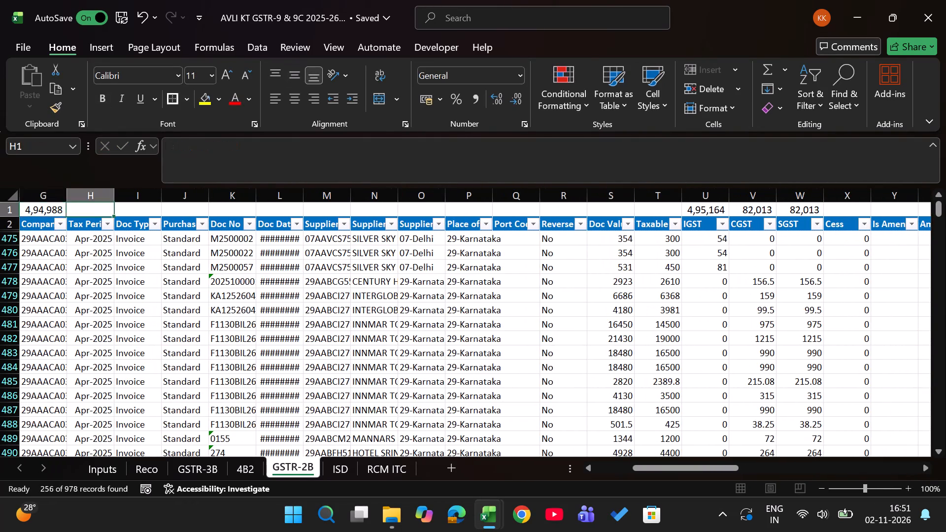
key("Left")
key("shift+Right")
key("ctrl+r")
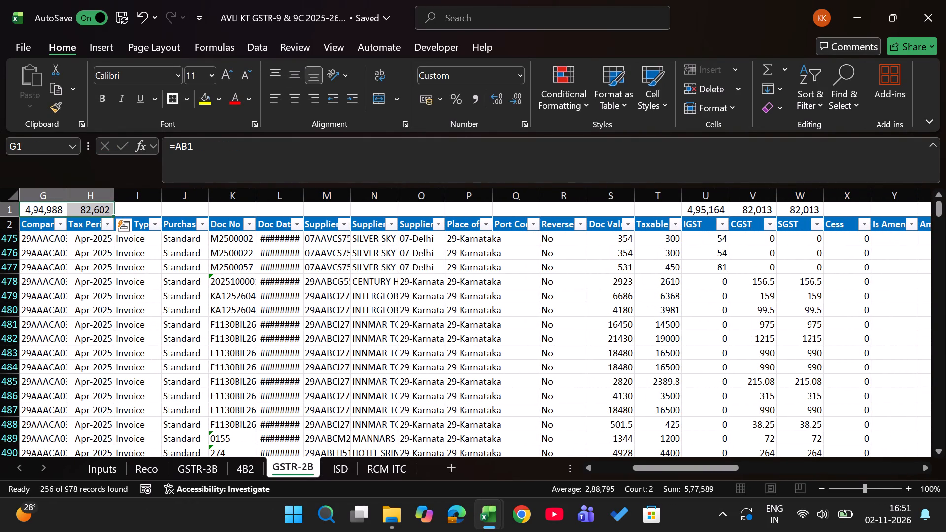
key("shift+Right")
key("ctrl+r")
Compare the three net tax subtotals in row 1 of GSTR-2B with the tax subtotals in row 1 of 4B2.
key("Down")
key("ctrl+Page_Down")
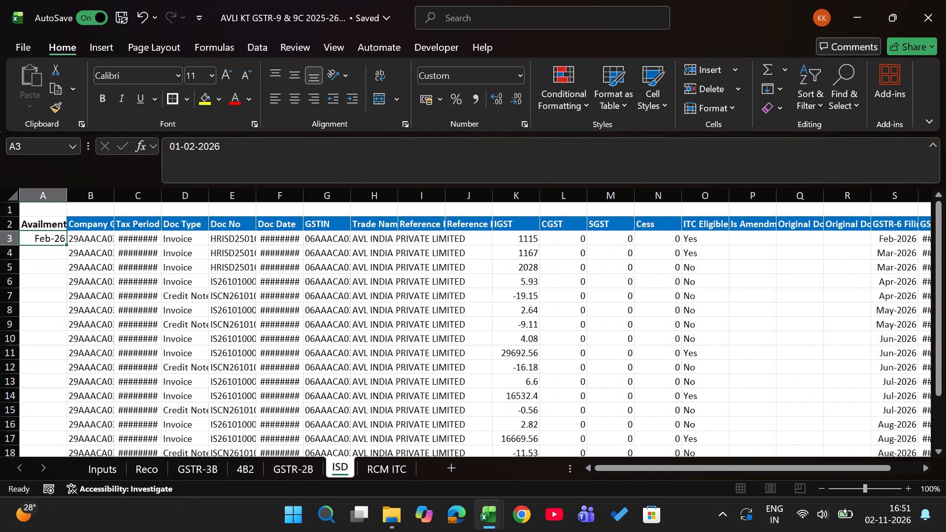
key("ctrl+Page_Up")
key("ctrl+Page_Up")
key("Left")
key("ctrl+Page_Down")
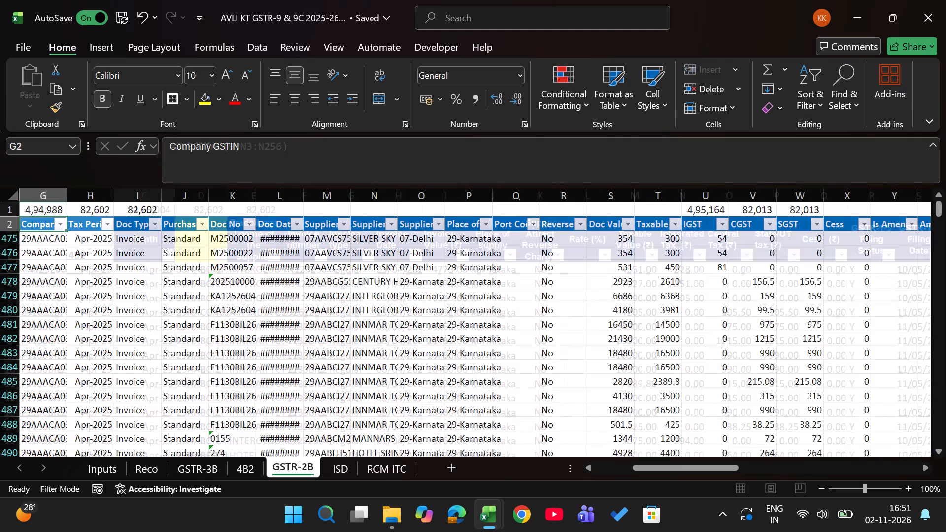
key("Left")
key("Up")
key("Right")
key("ctrl+Page_Down")
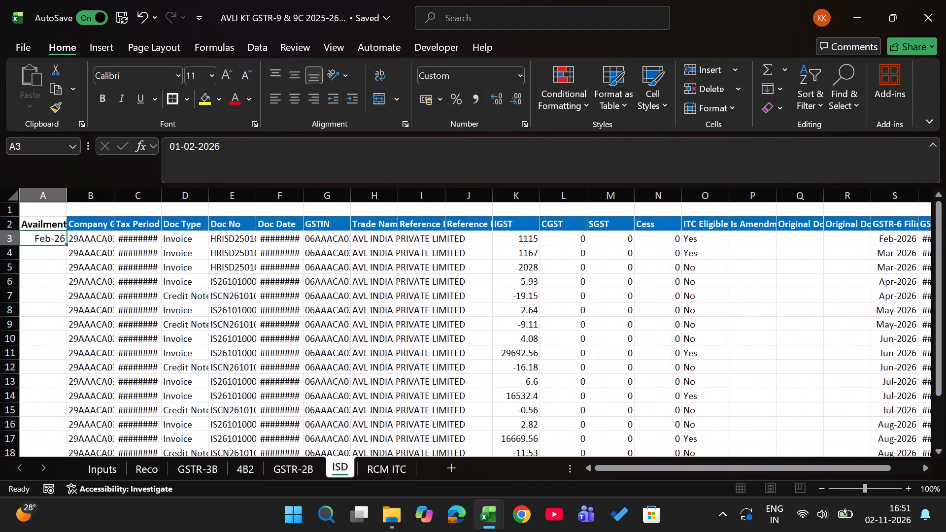
key("Up")
key("Up")
key("ctrl+Page_Up")
key("ctrl+Page_Up")
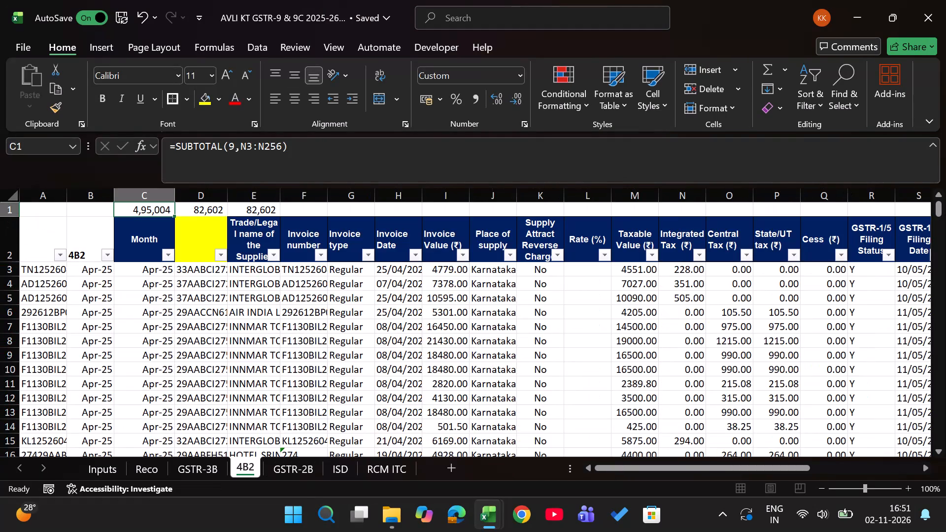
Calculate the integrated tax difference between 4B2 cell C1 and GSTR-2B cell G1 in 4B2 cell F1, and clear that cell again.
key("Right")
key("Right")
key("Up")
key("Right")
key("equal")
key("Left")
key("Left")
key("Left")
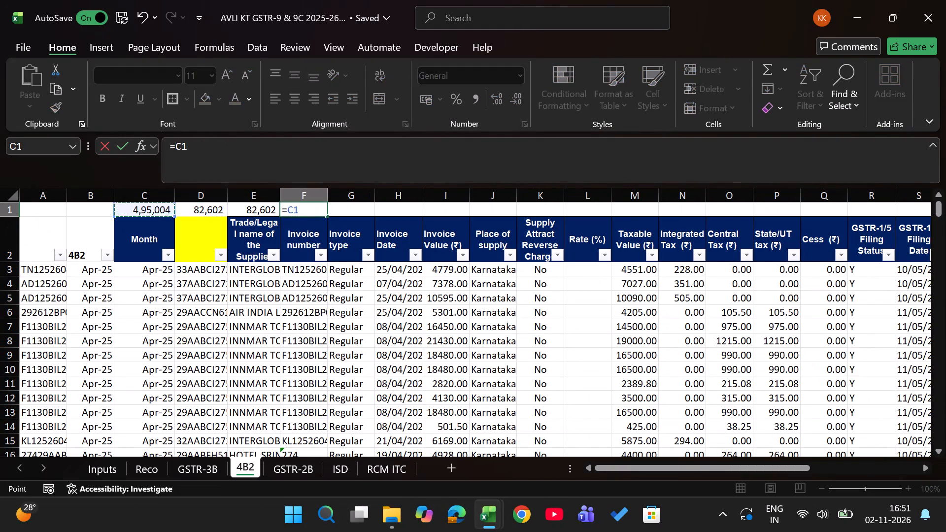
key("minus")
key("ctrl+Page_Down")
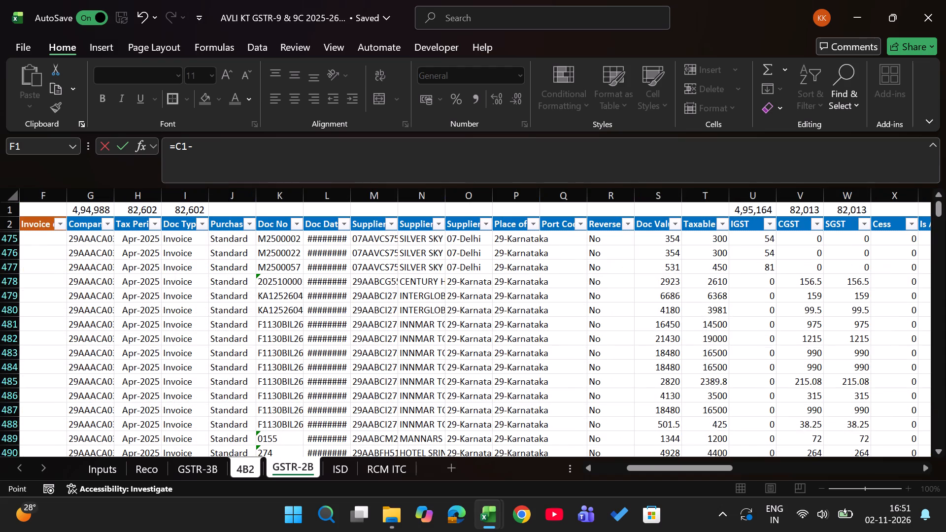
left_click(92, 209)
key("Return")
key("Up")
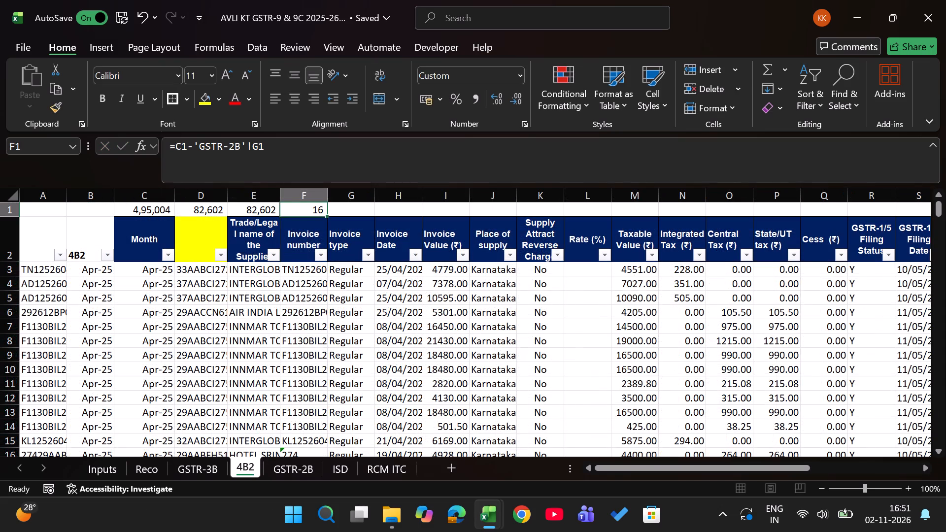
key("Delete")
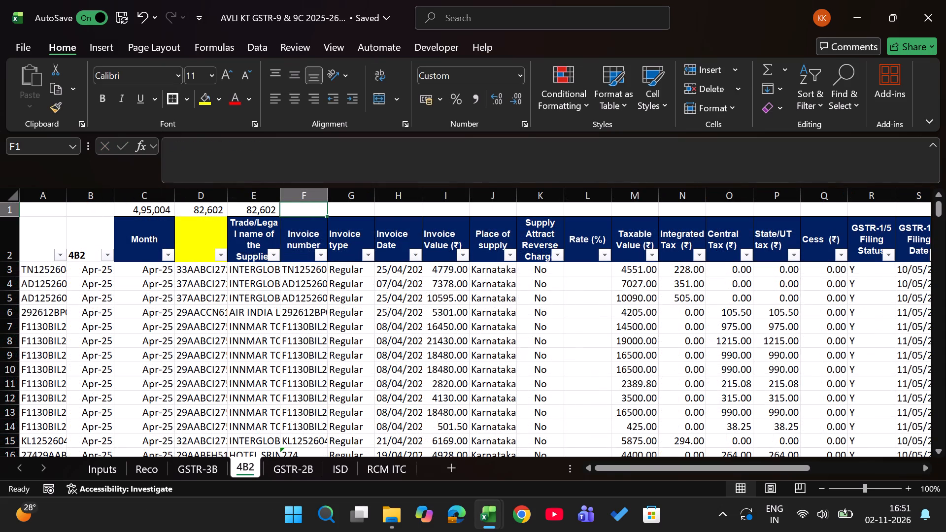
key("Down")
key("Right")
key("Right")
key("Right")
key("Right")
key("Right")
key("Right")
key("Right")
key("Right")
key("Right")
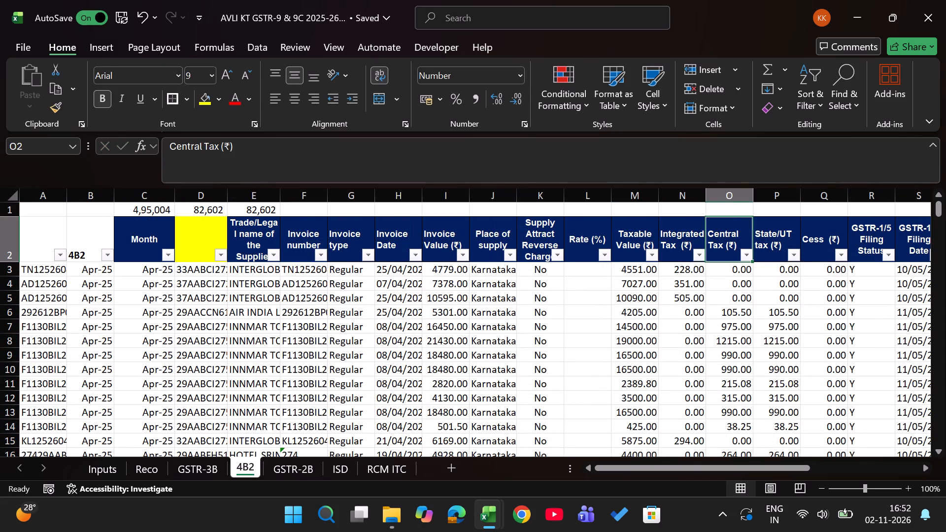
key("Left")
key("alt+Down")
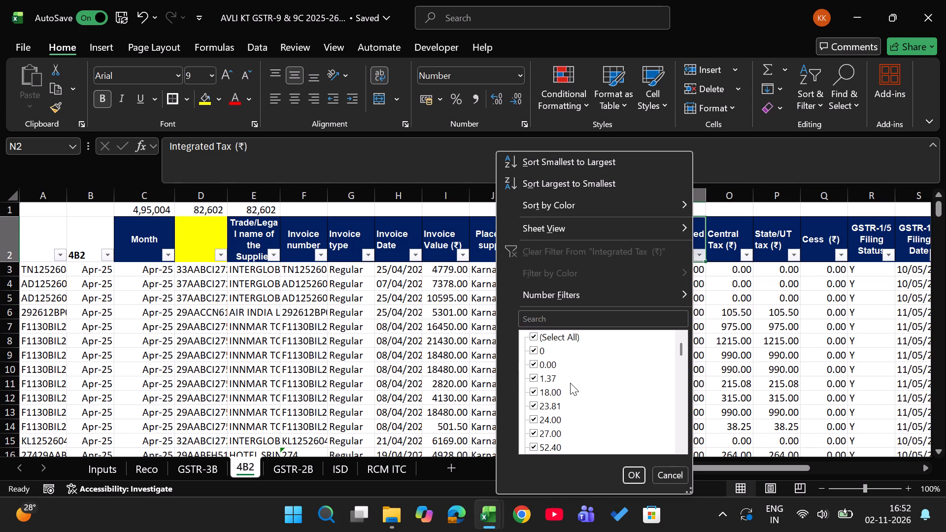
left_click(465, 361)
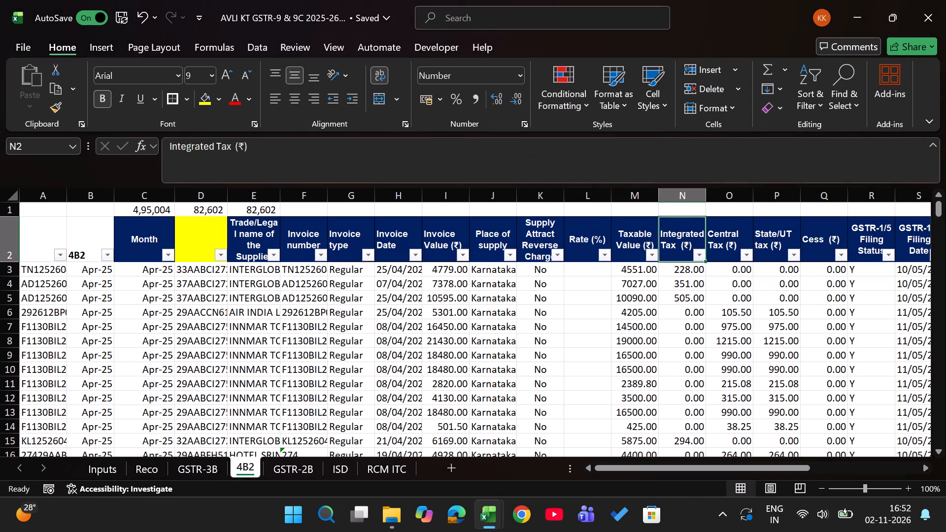
Examine the column headers on GSTR-2B and the filter options of the ITC Eligible column.
key("ctrl+Page_Down")
key("Right")
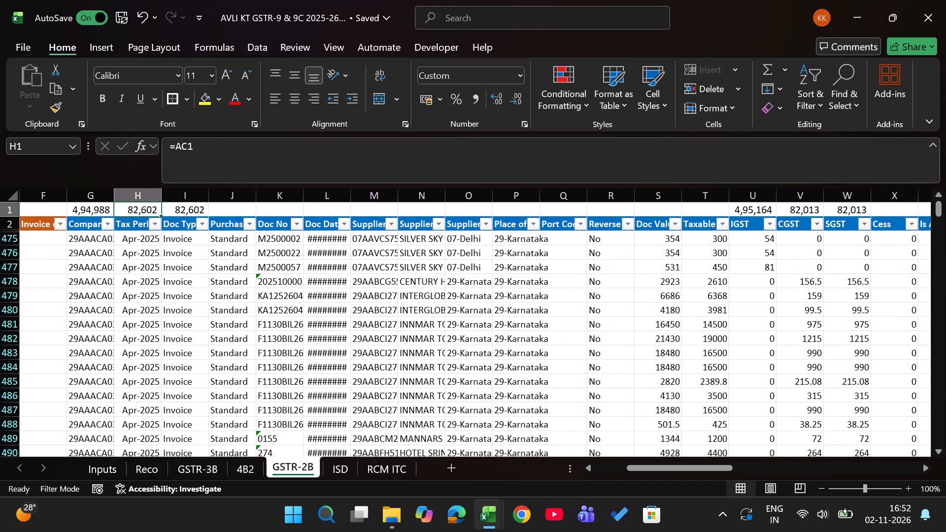
key("Down")
key("Right")
key("Right")
key("Right")
key("Right")
key("Right")
key("Right")
key("Right")
key("Right")
key("Right")
key("Right")
key("Right")
key("Right")
key("Right")
key("Right")
key("Right")
key("Right")
key("Right")
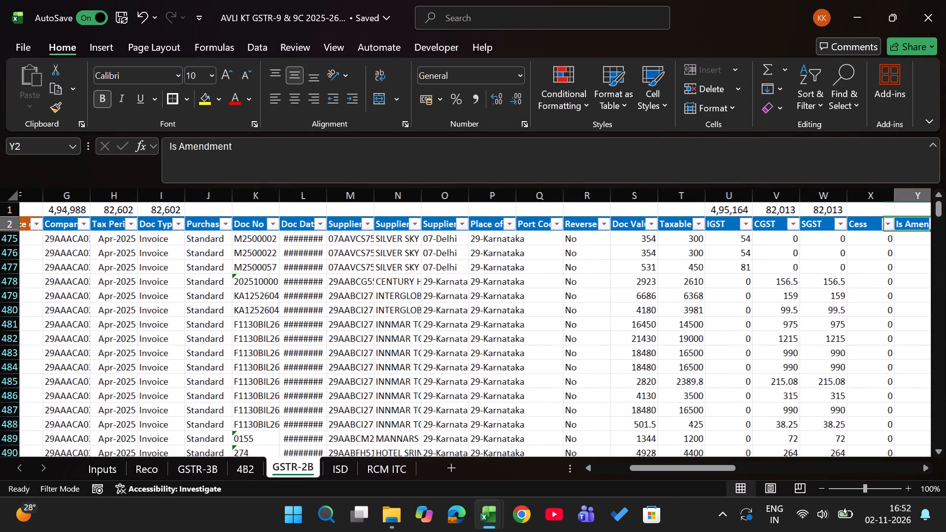
key("Right")
key("Right")
key("Left")
key("Right")
key("Right")
key("Right")
key("Right")
key("Right")
key("Right")
key("Right")
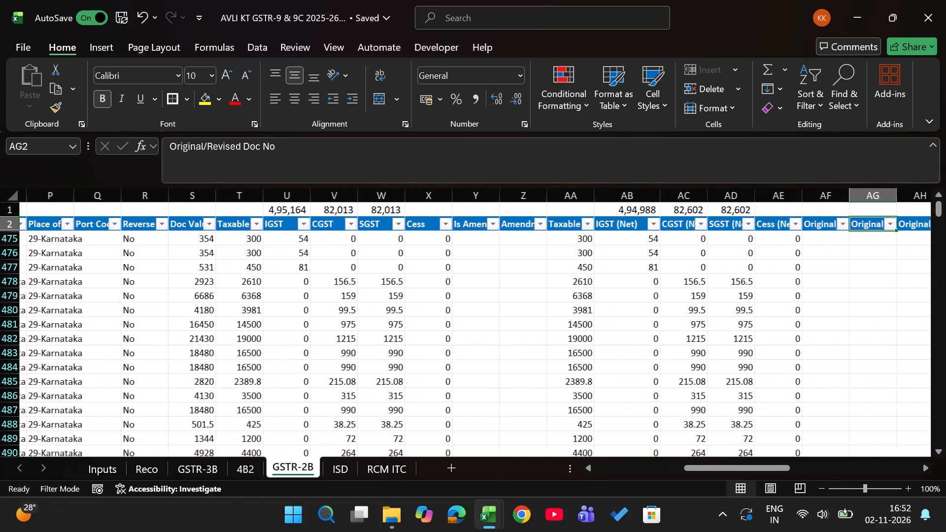
key("Right")
key("Right")
key("Right")
key("Right")
key("Right")
key("Right")
key("Right")
key("Left")
key("Left")
key("alt+Down")
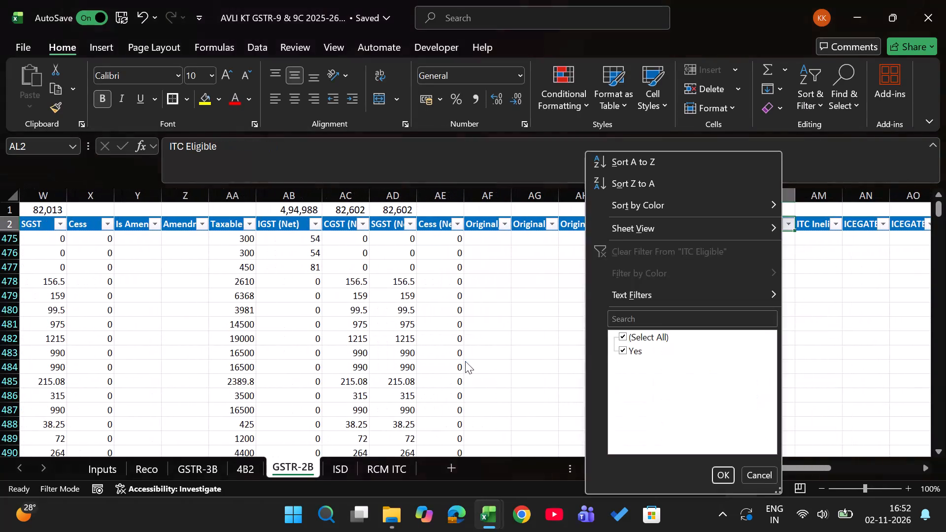
left_click(465, 361)
Filter the Is Amendment column on GSTR-2B to exclude blanks, keeping Yes (Original) and Yes (Revised).
key("Left")
key("Left")
key("Left")
key("Left")
key("Left")
key("Left")
key("Left")
key("Left")
key("Left")
key("Left")
key("Left")
key("Left")
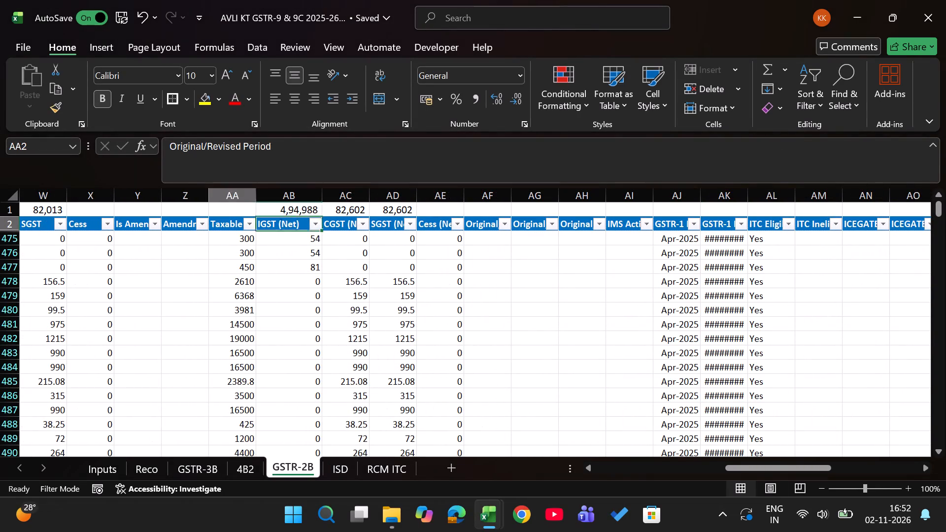
key("Left")
key("alt+Down")
left_click(465, 361)
key("alt+Down")
key("alt+Down")
key("alt+Down")
key("alt+Down")
key("alt+Down")
key("alt+Down")
key("alt+Down")
key("alt+Down")
key("alt+Down")
key("alt+Down")
key("alt+Down")
key("alt+Down")
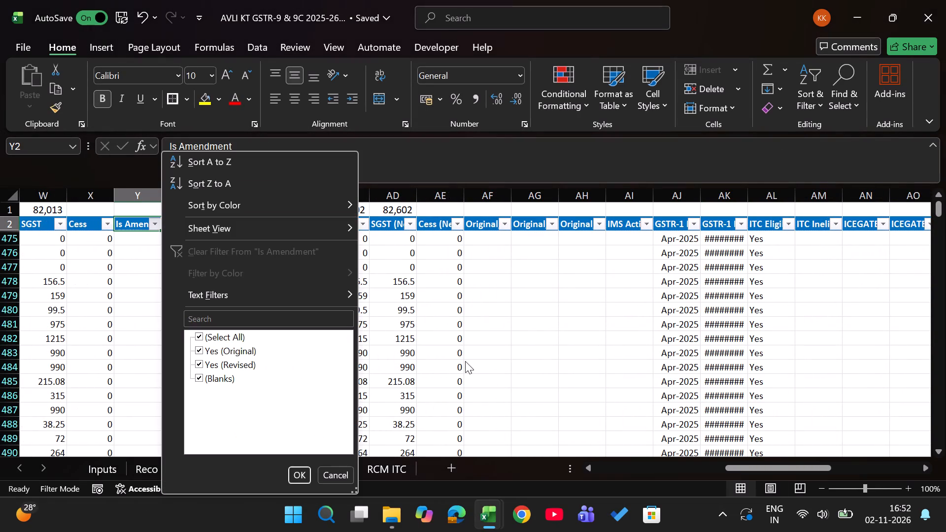
key("Down")
key("space")
key("Return")
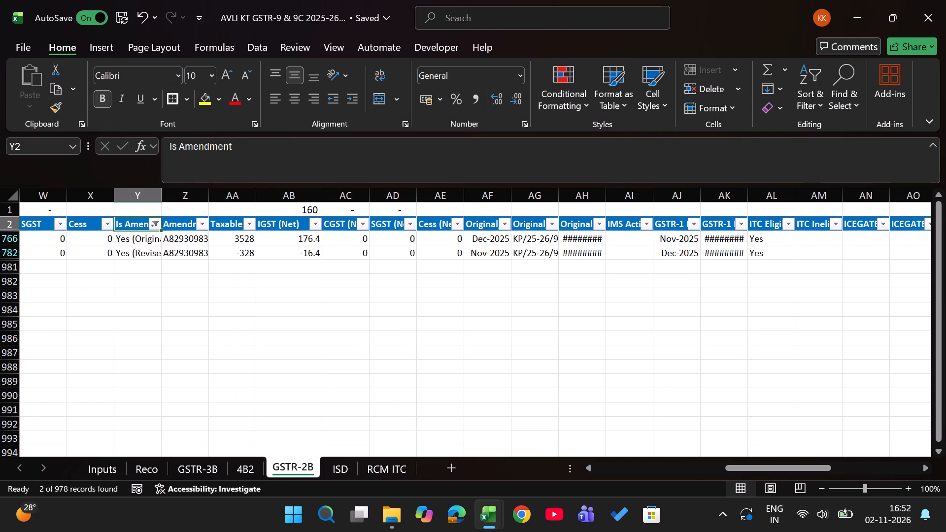
Examine the tax amounts, periods and document numbers of the filtered amendment invoices on GSTR-2B.
scroll(352, 332, "right", 2)
left_click(485, 258)
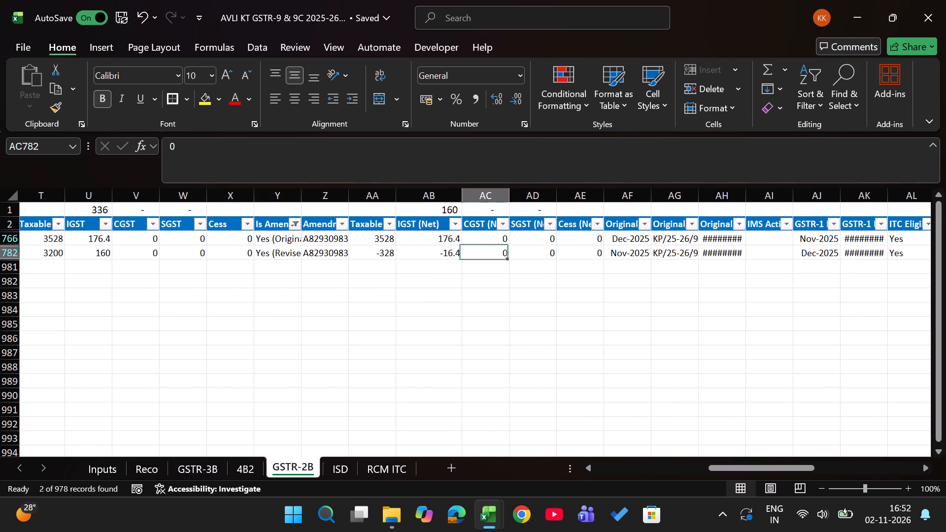
key("ctrl+Left")
key("Left")
key("Left")
key("Left")
key("Left")
key("Left")
key("Left")
key("Left")
key("Left")
key("Left")
key("Left")
key("Left")
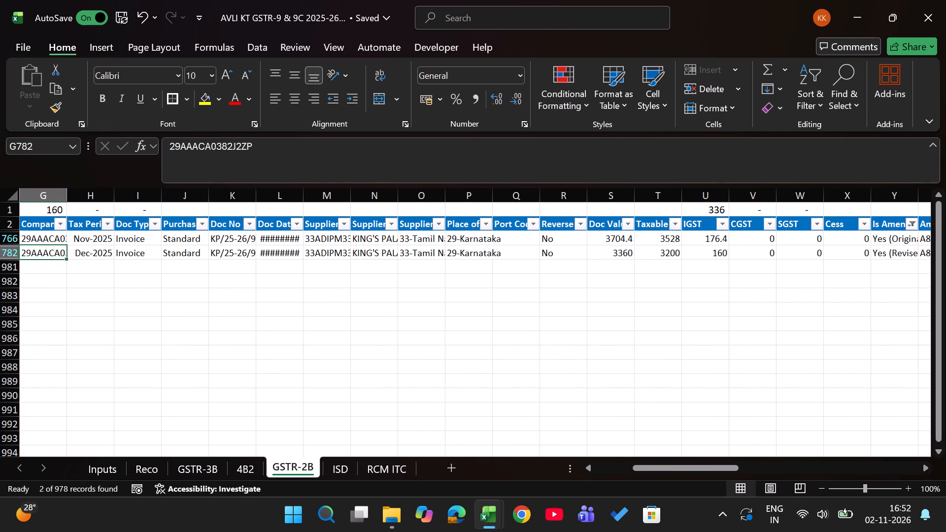
key("Right")
key("Right")
key("Right")
key("Right")
key("Up")
key("Down")
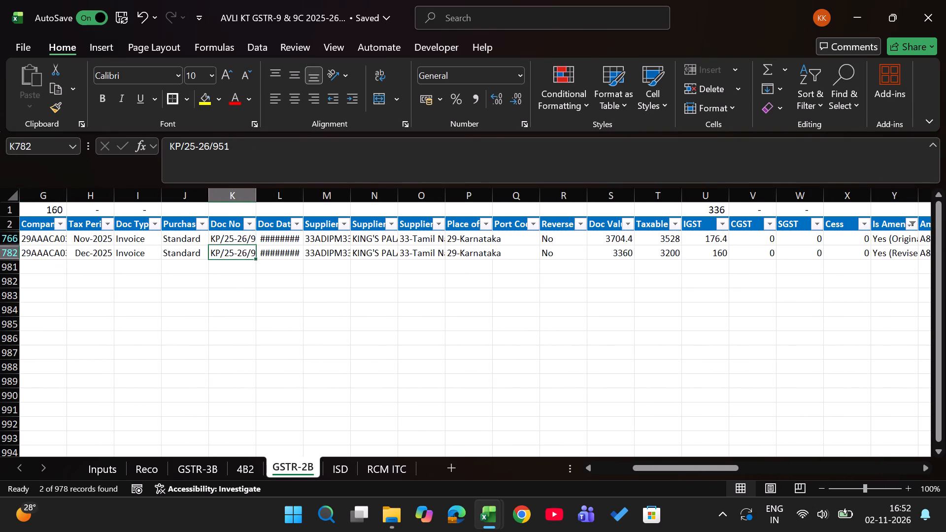
Copy document number KP/25-26/951 from the original invoice row on GSTR-2B and look over the invoice columns on 4B2.
key("Up")
key("Up")
key("Down")
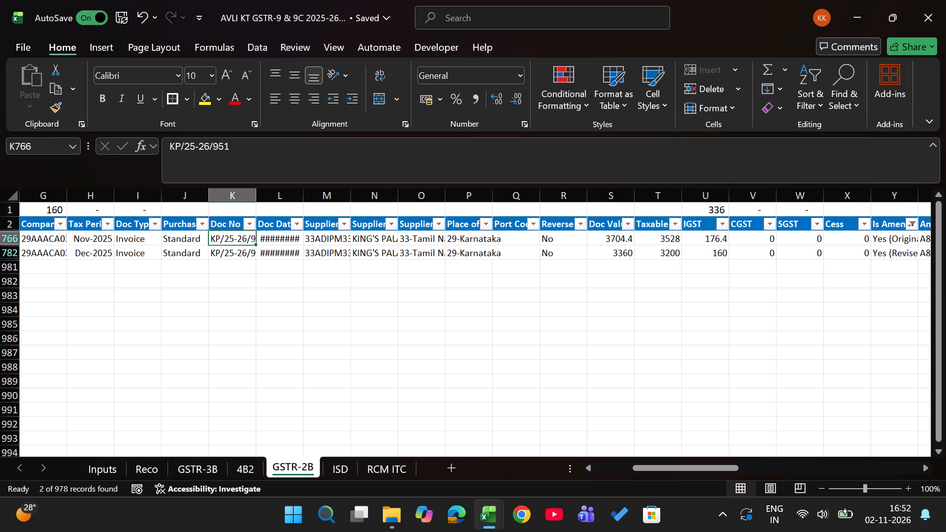
key("ctrl+c")
key("ctrl+Page_Up")
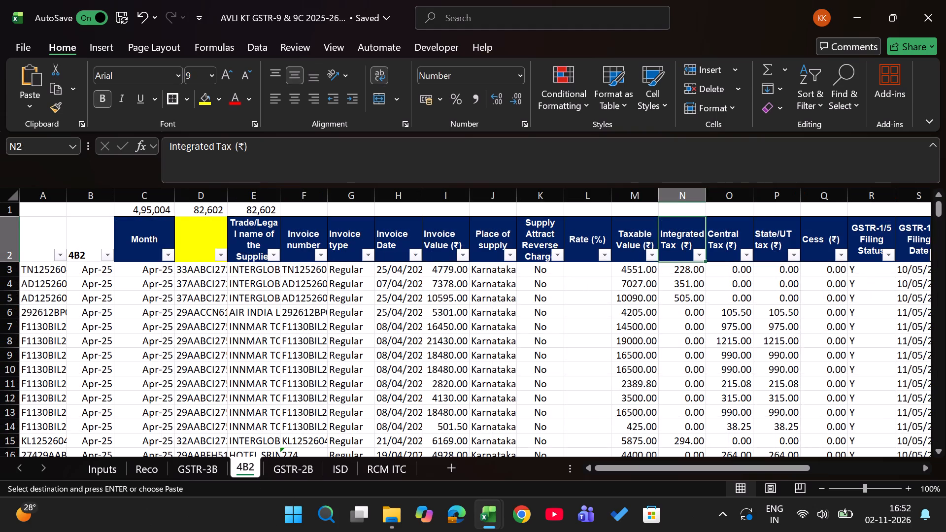
key("Left")
key("Left")
key("Left")
key("Left")
key("Left")
key("Left")
key("Left")
key("Left")
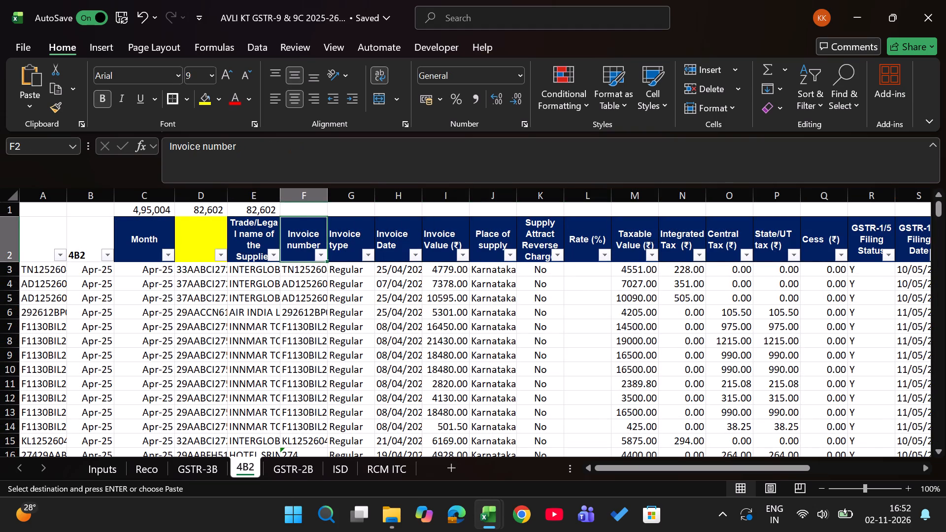
key("Right")
key("Left")
key("Left")
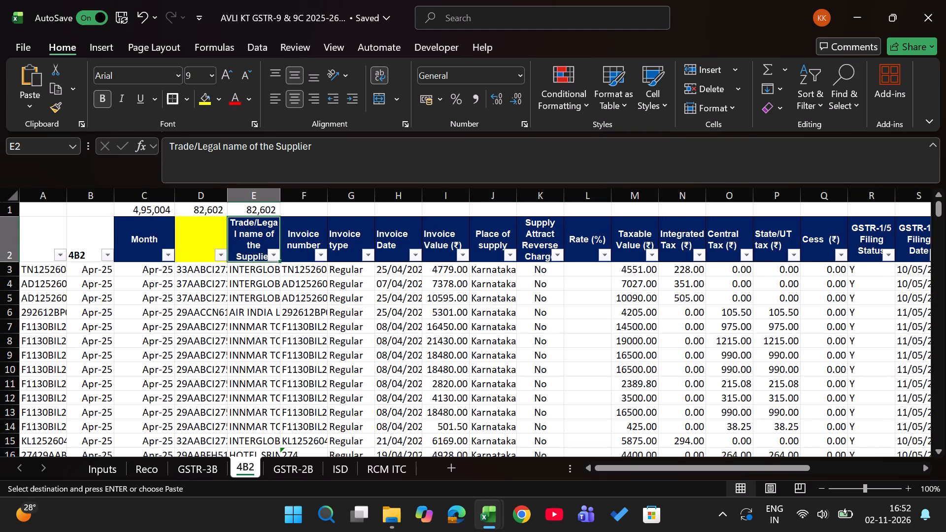
Clear the Dec-25 month in the Reversal-4B(2) column for the revised invoice KP/25-26/951 on GSTR-2B.
key("ctrl+Page_Down")
key("ctrl+Left")
key("ctrl+Left")
key("ctrl+Left")
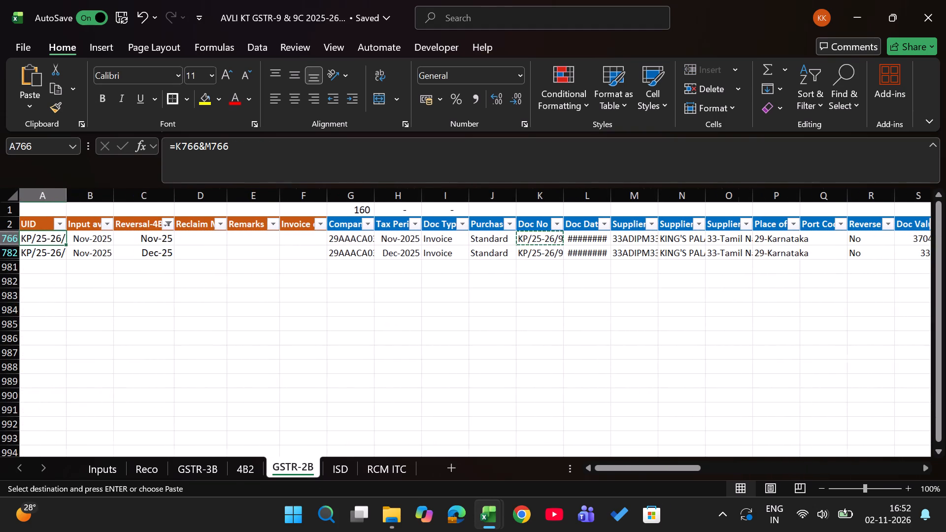
key("Right")
key("Right")
key("Right")
key("Left")
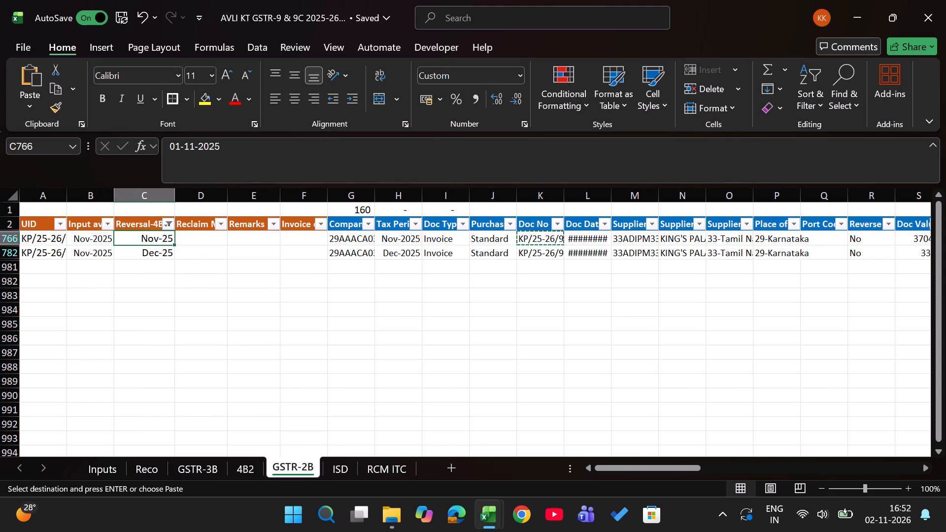
key("ctrl+Page_Up")
key("ctrl+Page_Up")
key("ctrl+Page_Down")
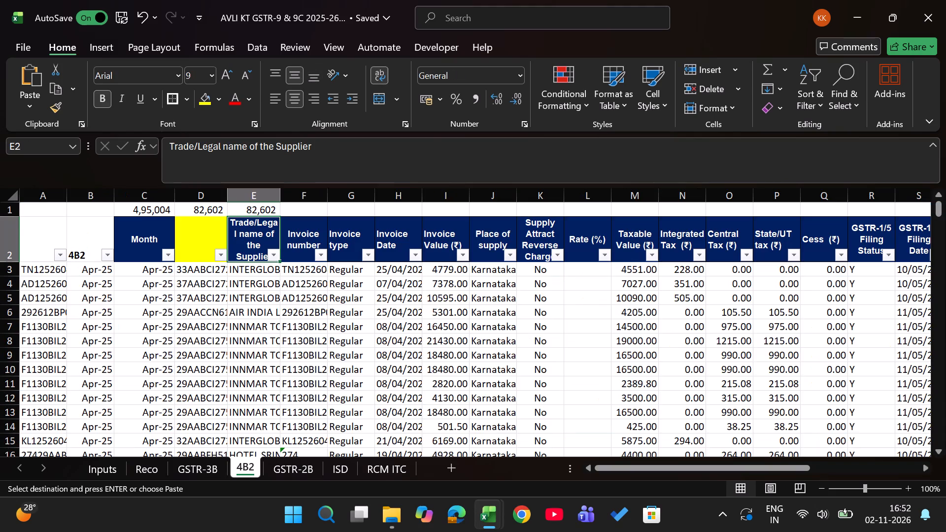
key("ctrl+Page_Down")
key("Down")
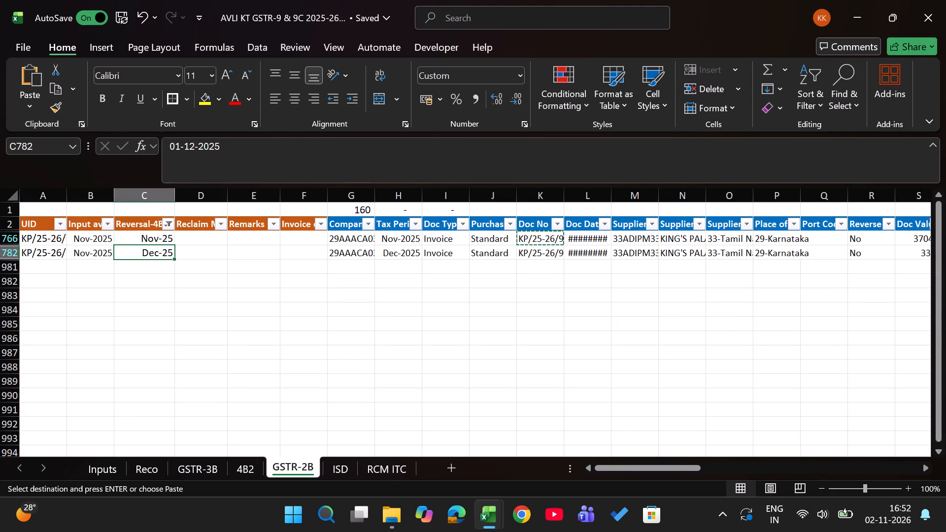
key("Delete")
key("ctrl+Page_Up")
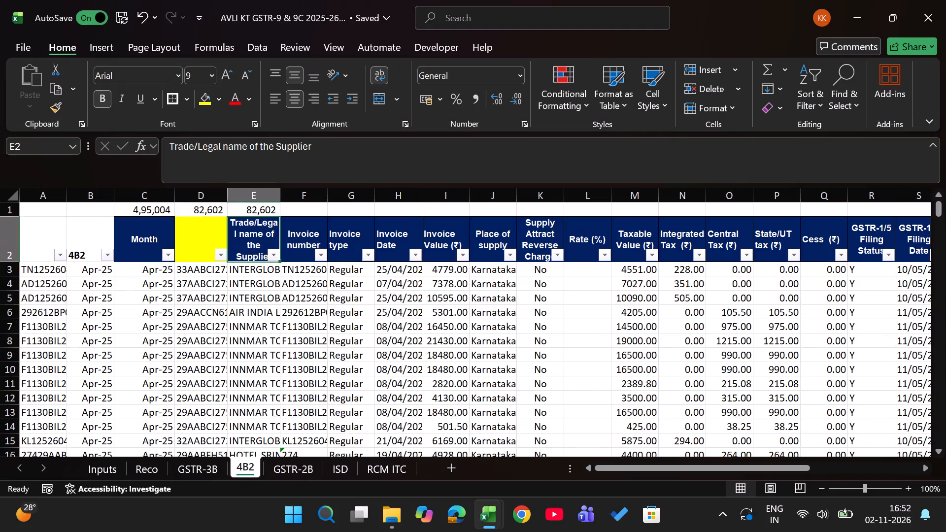
Clear all filters on GSTR-2B and filter the Reversal-4B(2) column to exclude blanks.
key("ctrl+Page_Down")
type("ac")
key("Right")
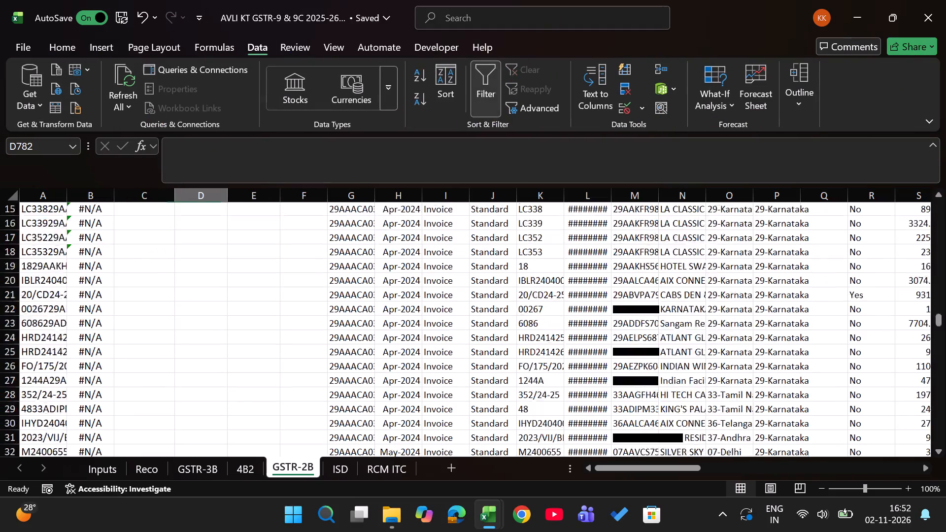
key("ctrl+Up")
key("Left")
key("alt+Down")
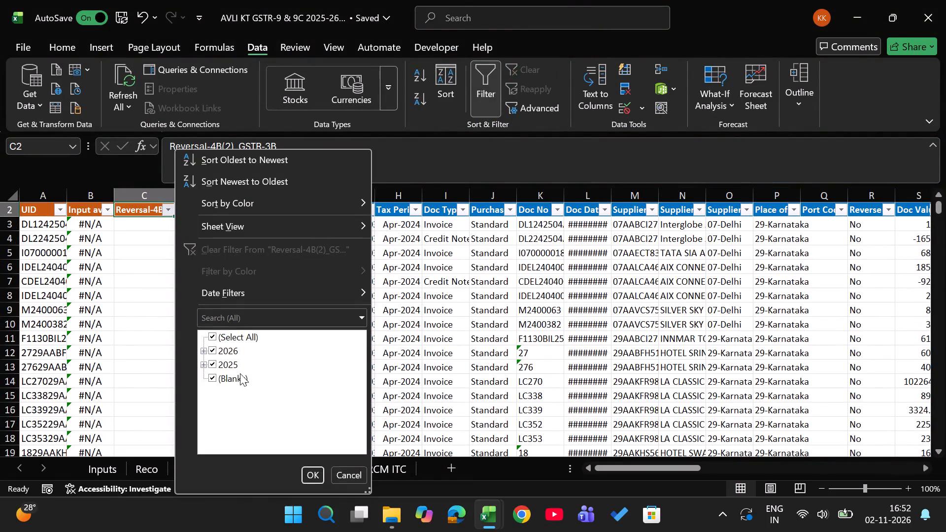
left_click(240, 373)
key("Return")
Compare the filtered tax totals in GSTR-2B cells G1 to I1 with the totals in 4B2 cells C1 to E1.
key("Up")
key("Up")
key("Right")
key("Right")
key("Right")
key("Right")
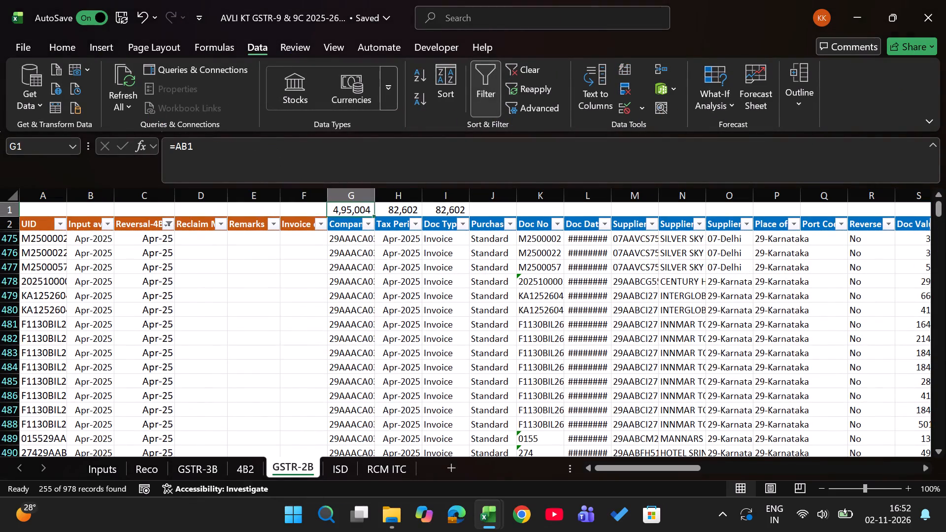
key("ctrl+Page_Up")
key("Up")
key("Left")
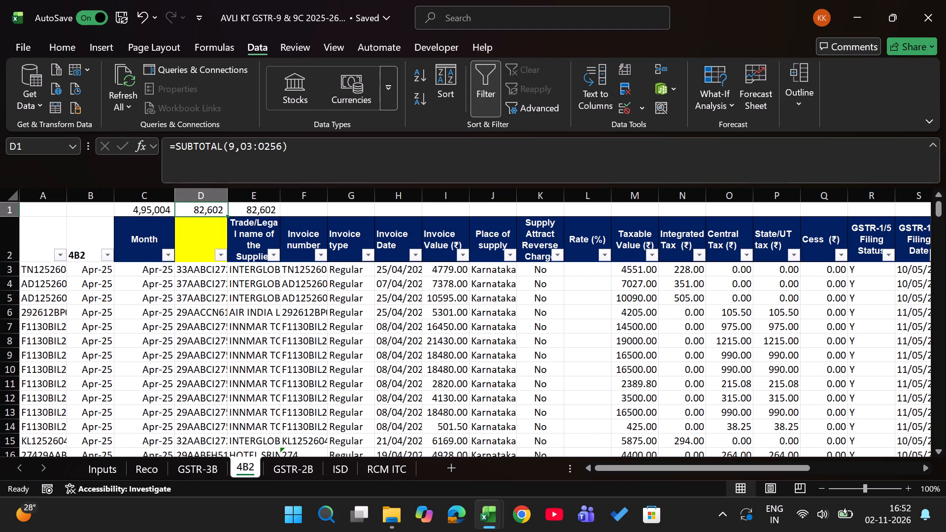
key("ctrl+Page_Down")
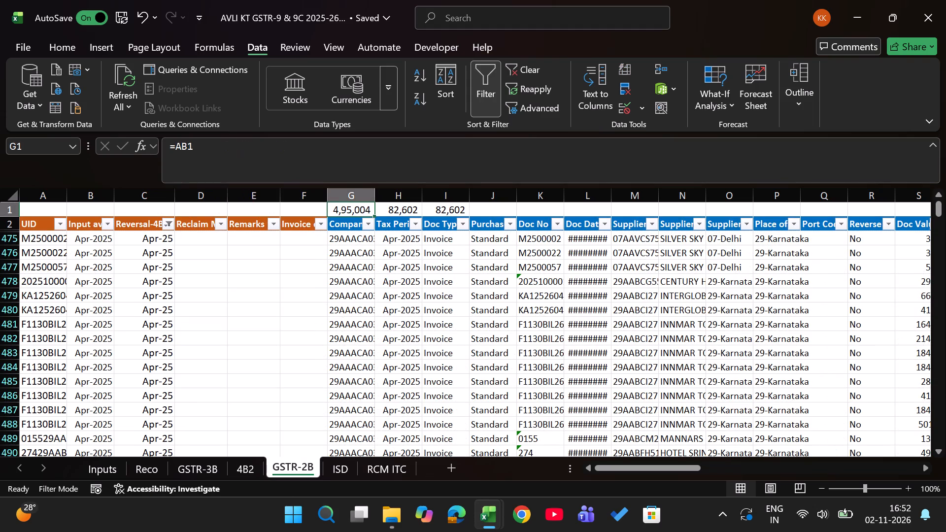
Save the workbook.
key("ctrl+s")
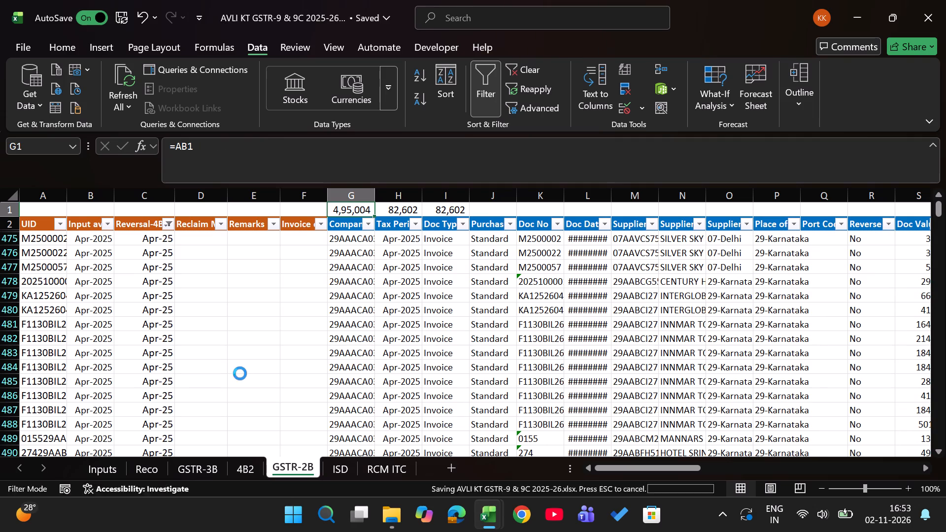